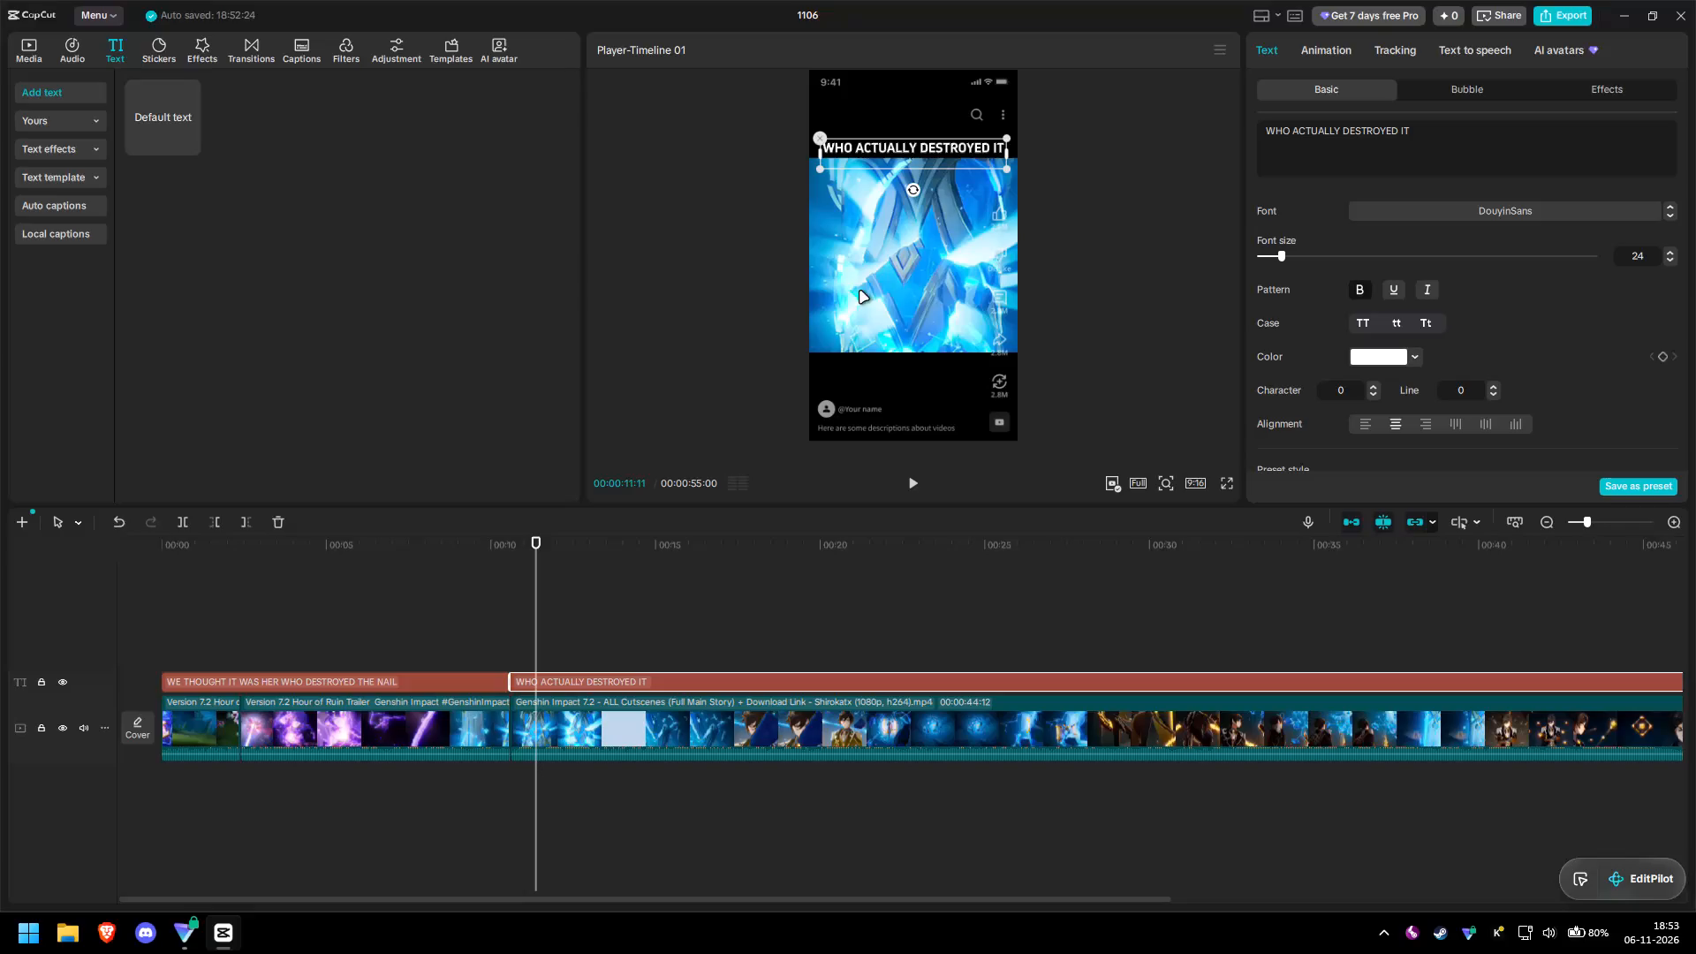
Recolour the word ACTUALLY in the second caption yellow (F5F038) by sampling the glowing ornament on the character's chest around 00:00:19:26.
{"action": "left_click", "coordinate": [1265, 159]}
{"action": "double_click", "coordinate": [1312, 133]}
{"action": "left_click", "coordinate": [1400, 350]}
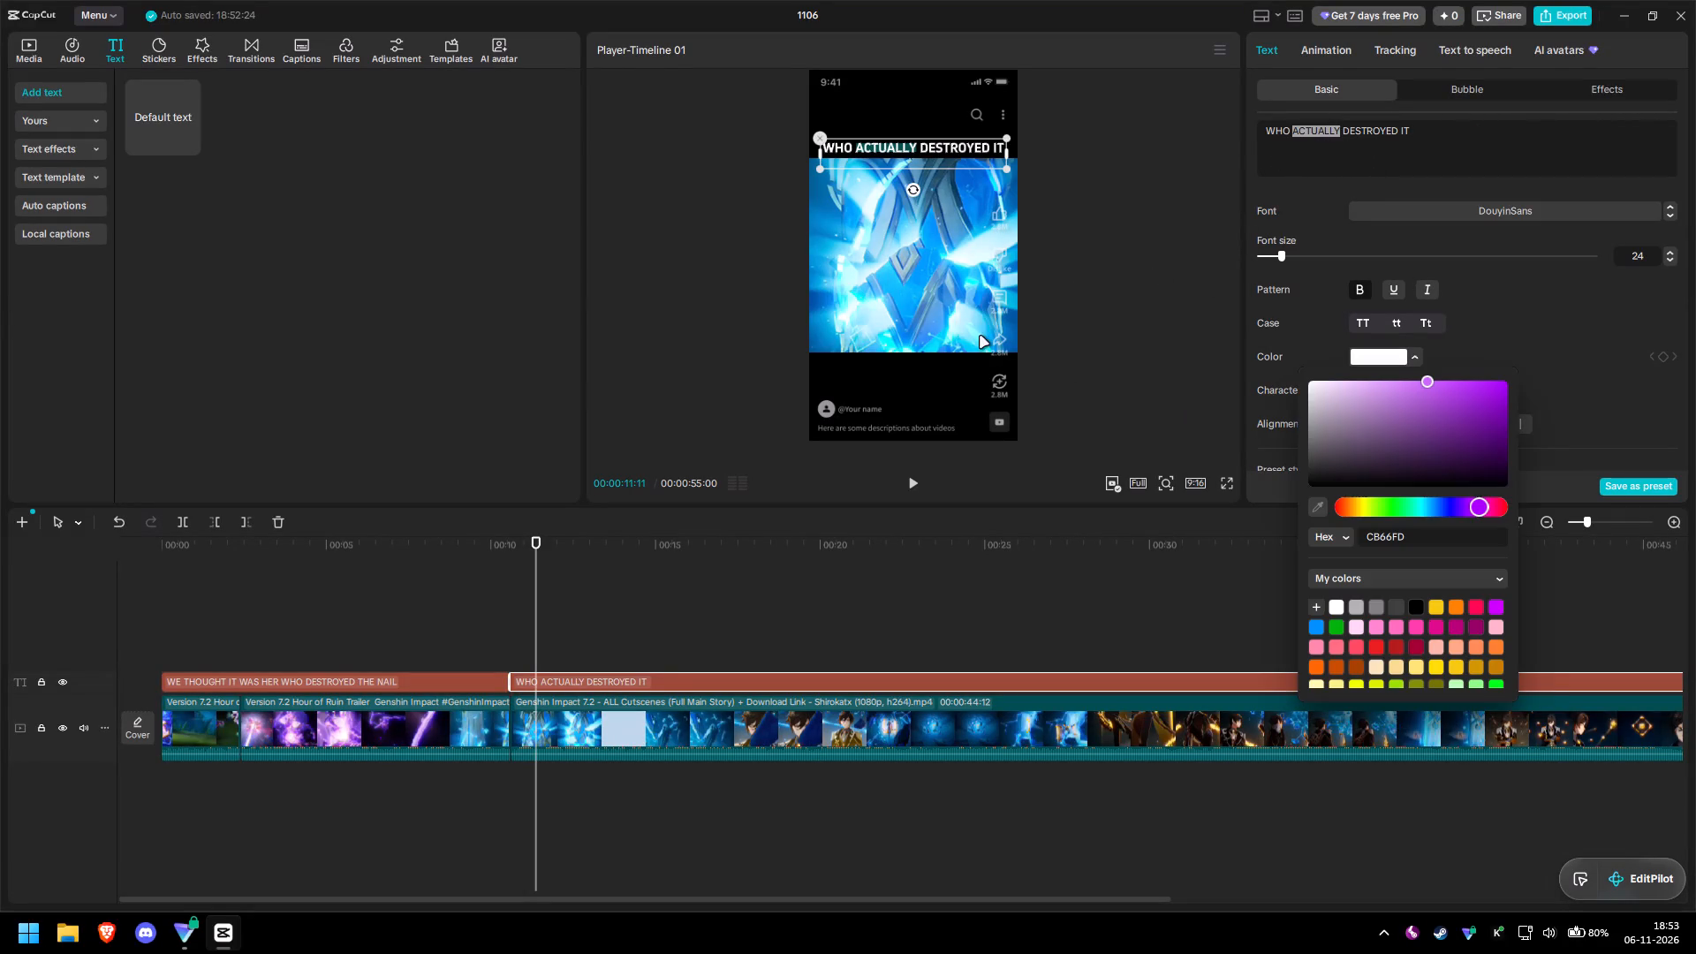
{"action": "left_click_drag", "start_coordinate": [536, 551], "coordinate": [753, 558]}
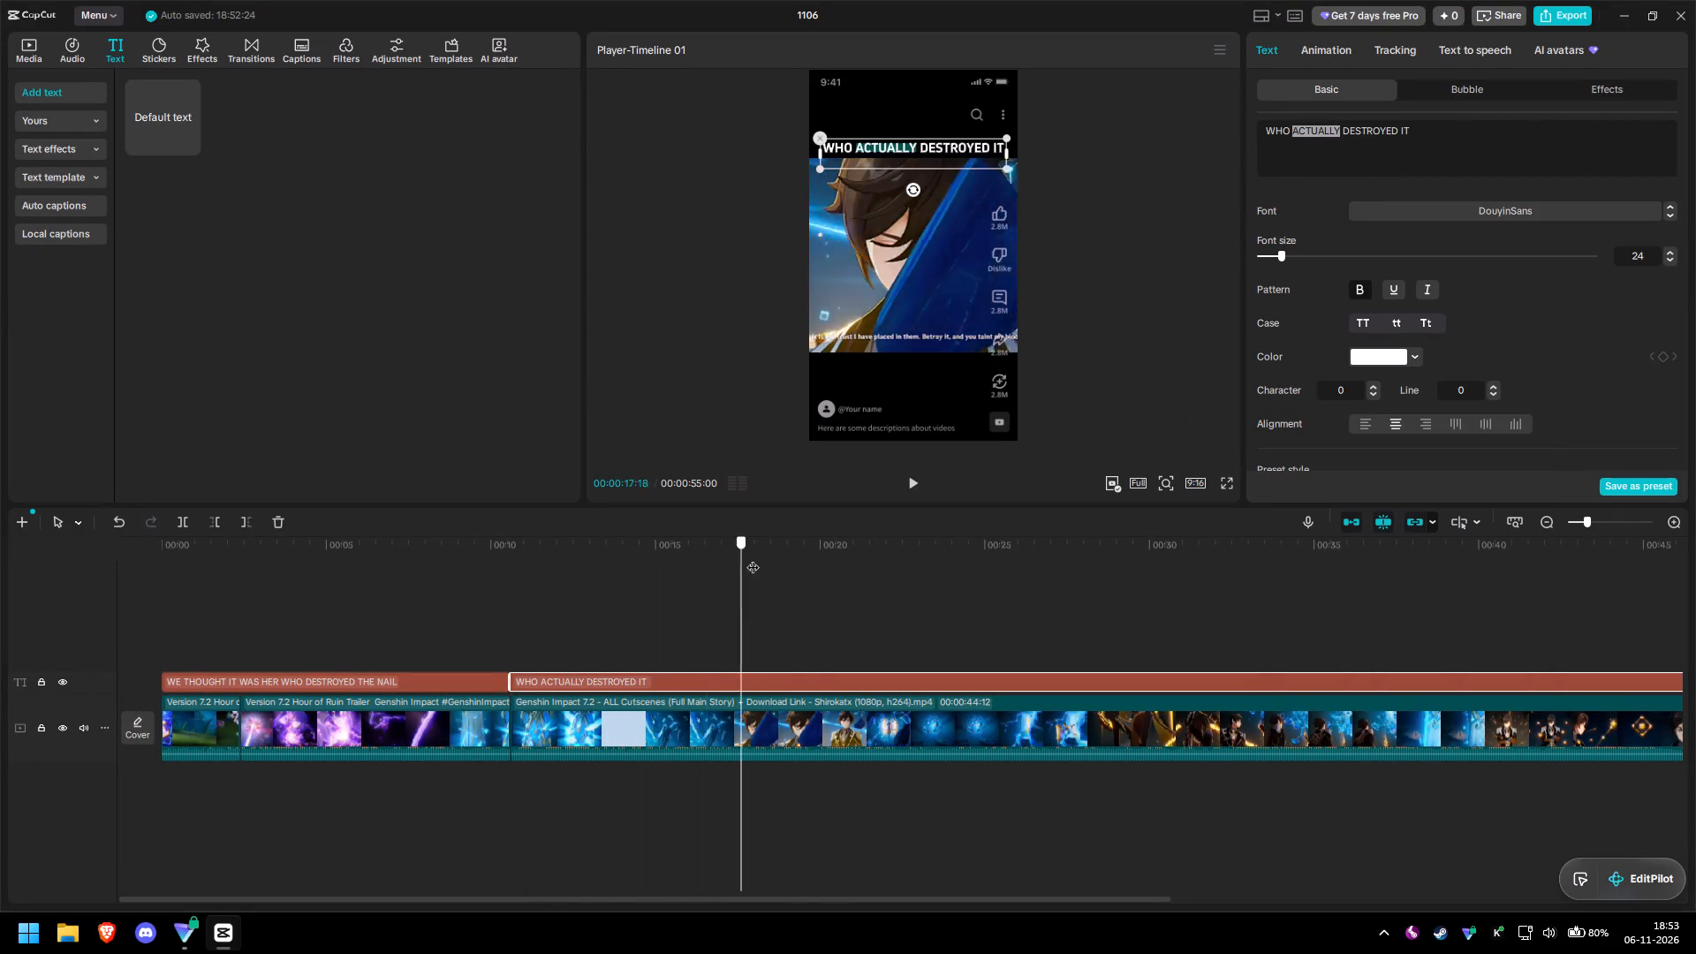
{"action": "left_click_drag", "start_coordinate": [753, 558], "coordinate": [815, 563]}
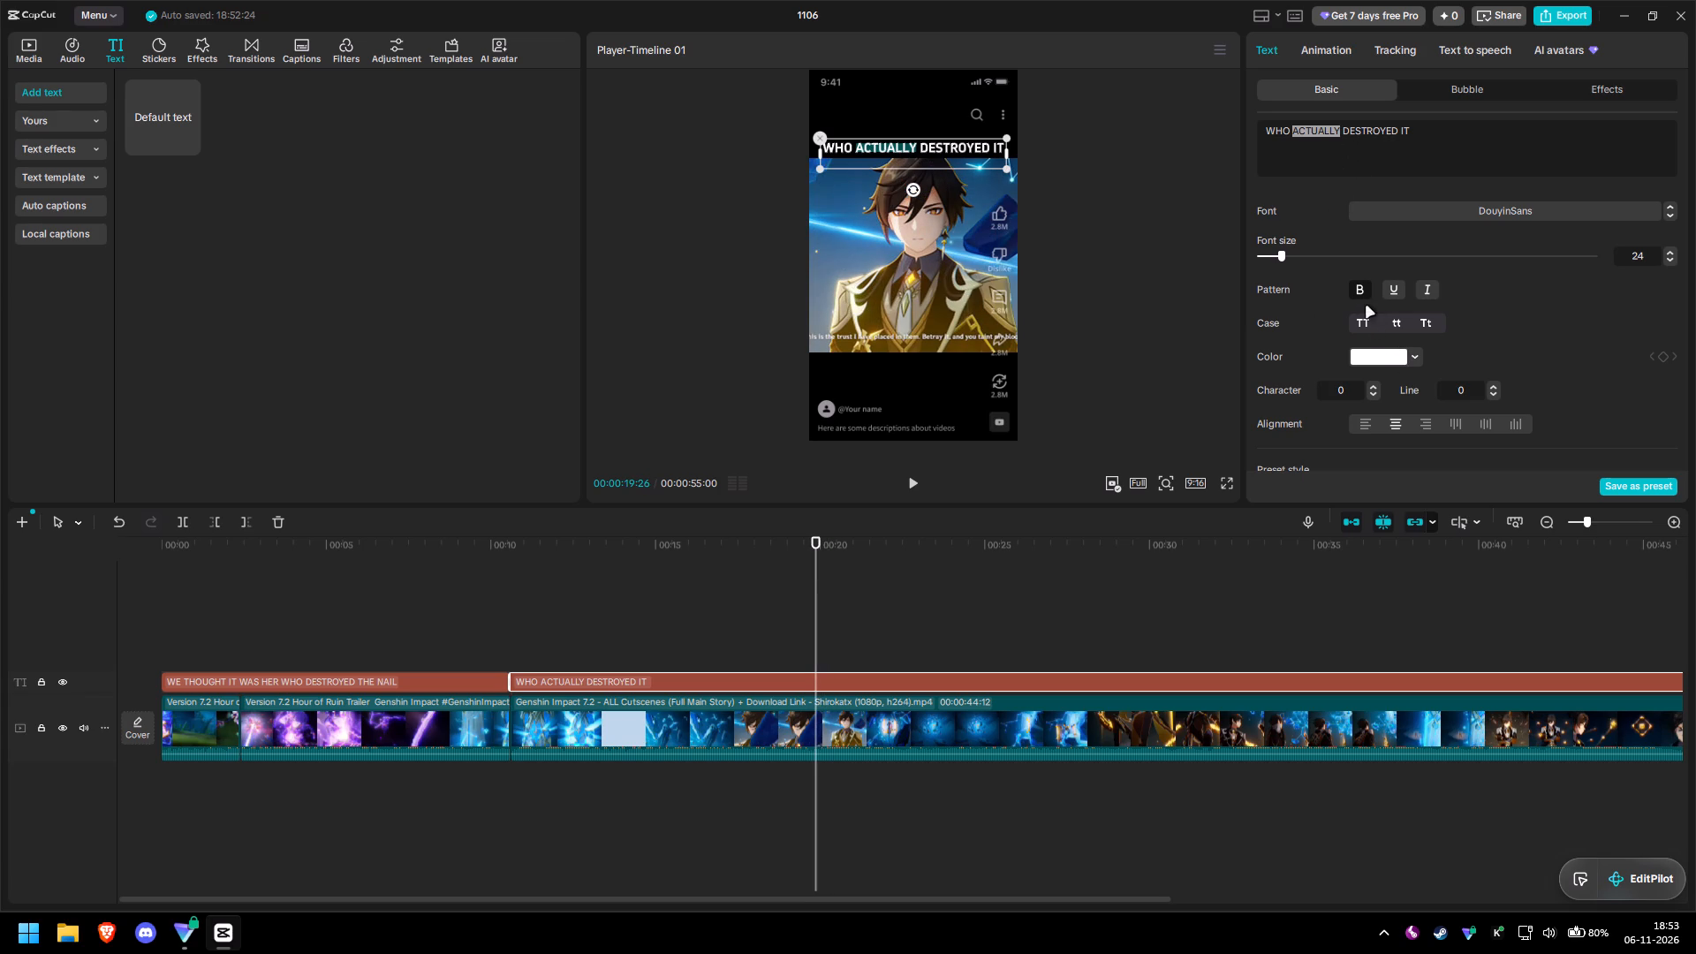
{"action": "left_click", "coordinate": [1386, 356]}
{"action": "left_click", "coordinate": [1317, 513]}
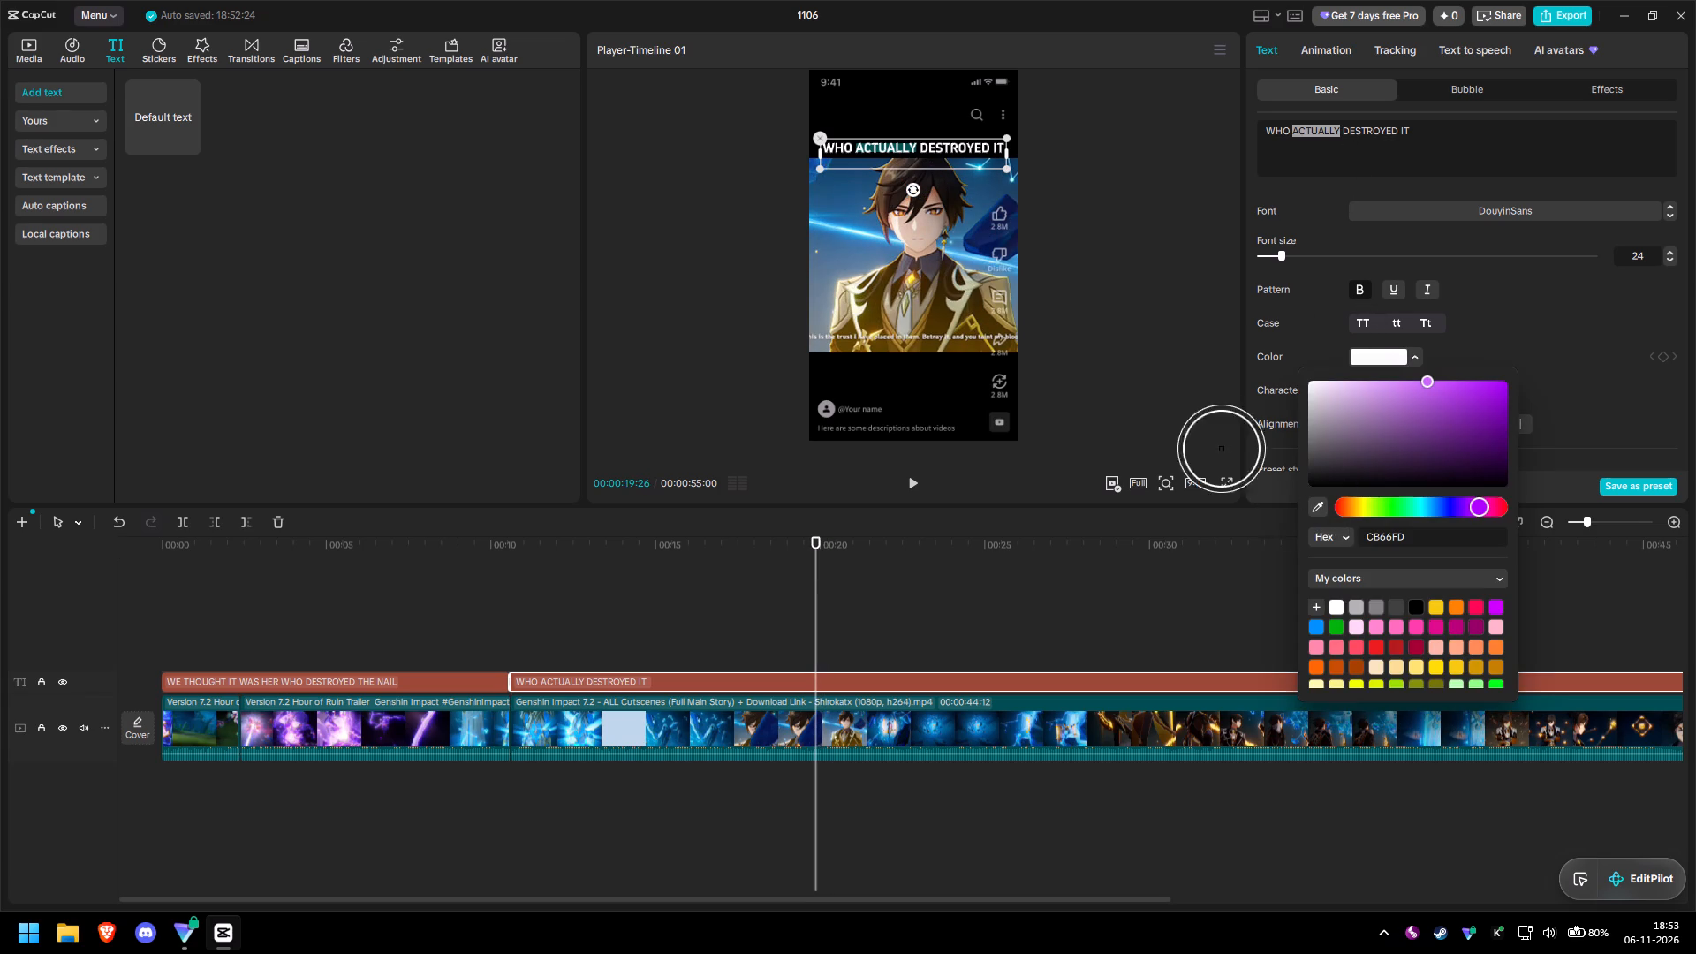
{"action": "left_click", "coordinate": [911, 278]}
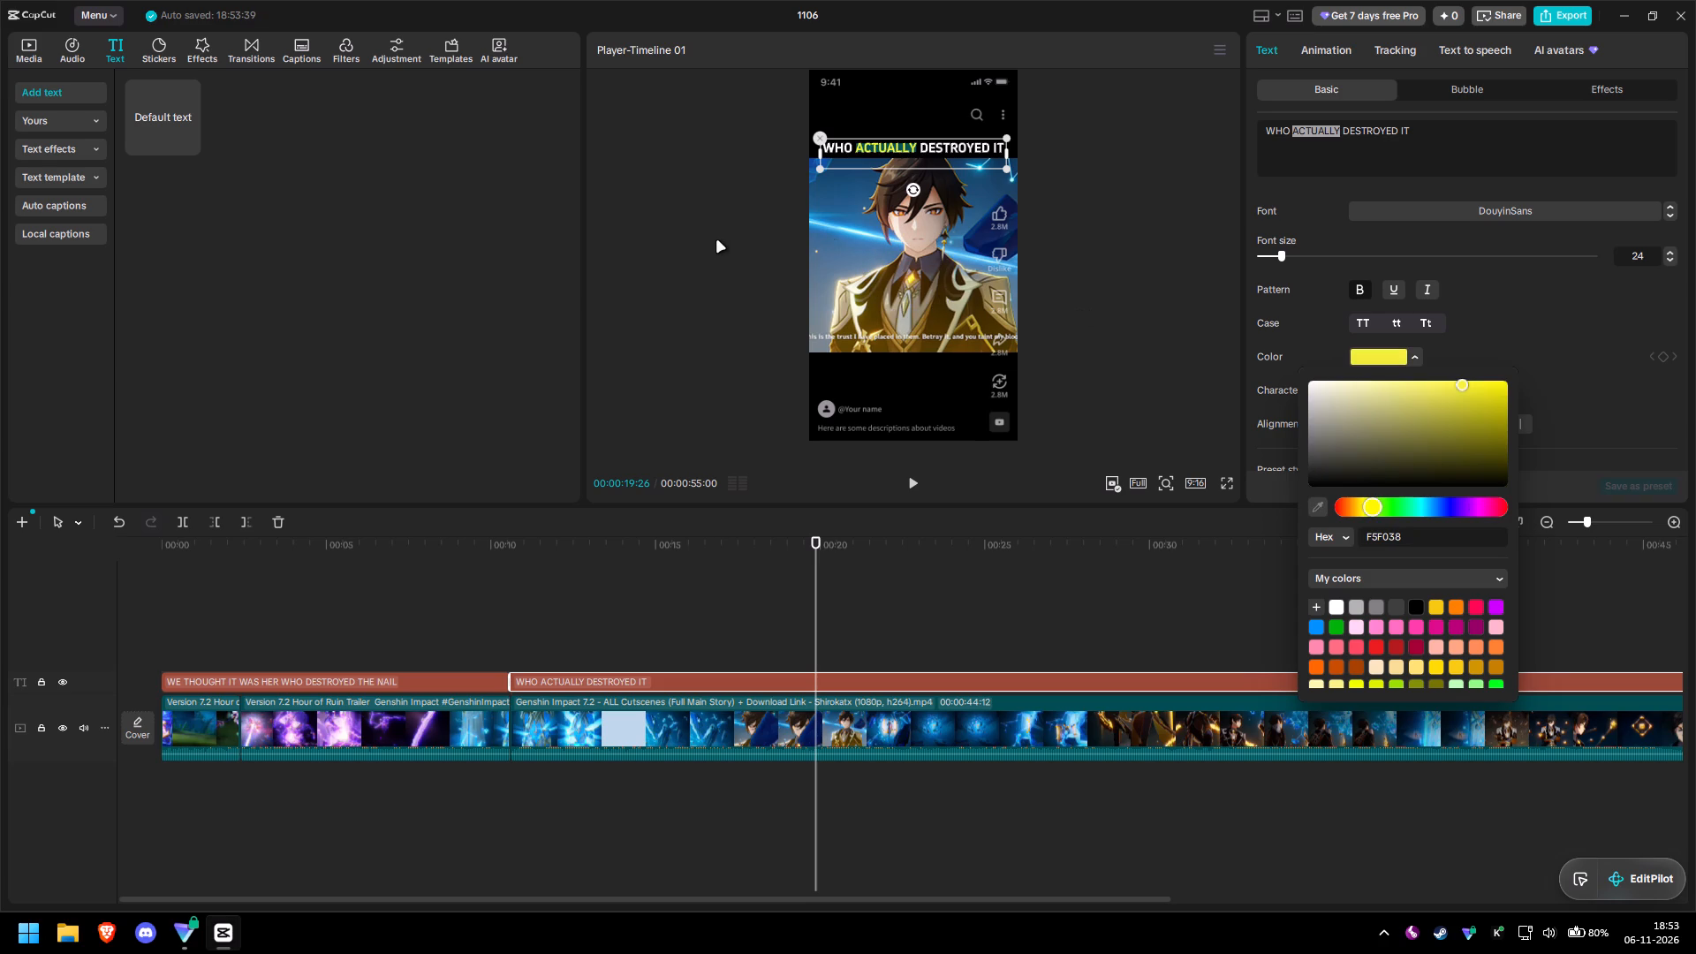
{"action": "left_click", "coordinate": [717, 241]}
Play the timeline from the beginning to about ten seconds to review the opening caption and clips.
{"action": "left_click_drag", "start_coordinate": [816, 546], "coordinate": [816, 547]}
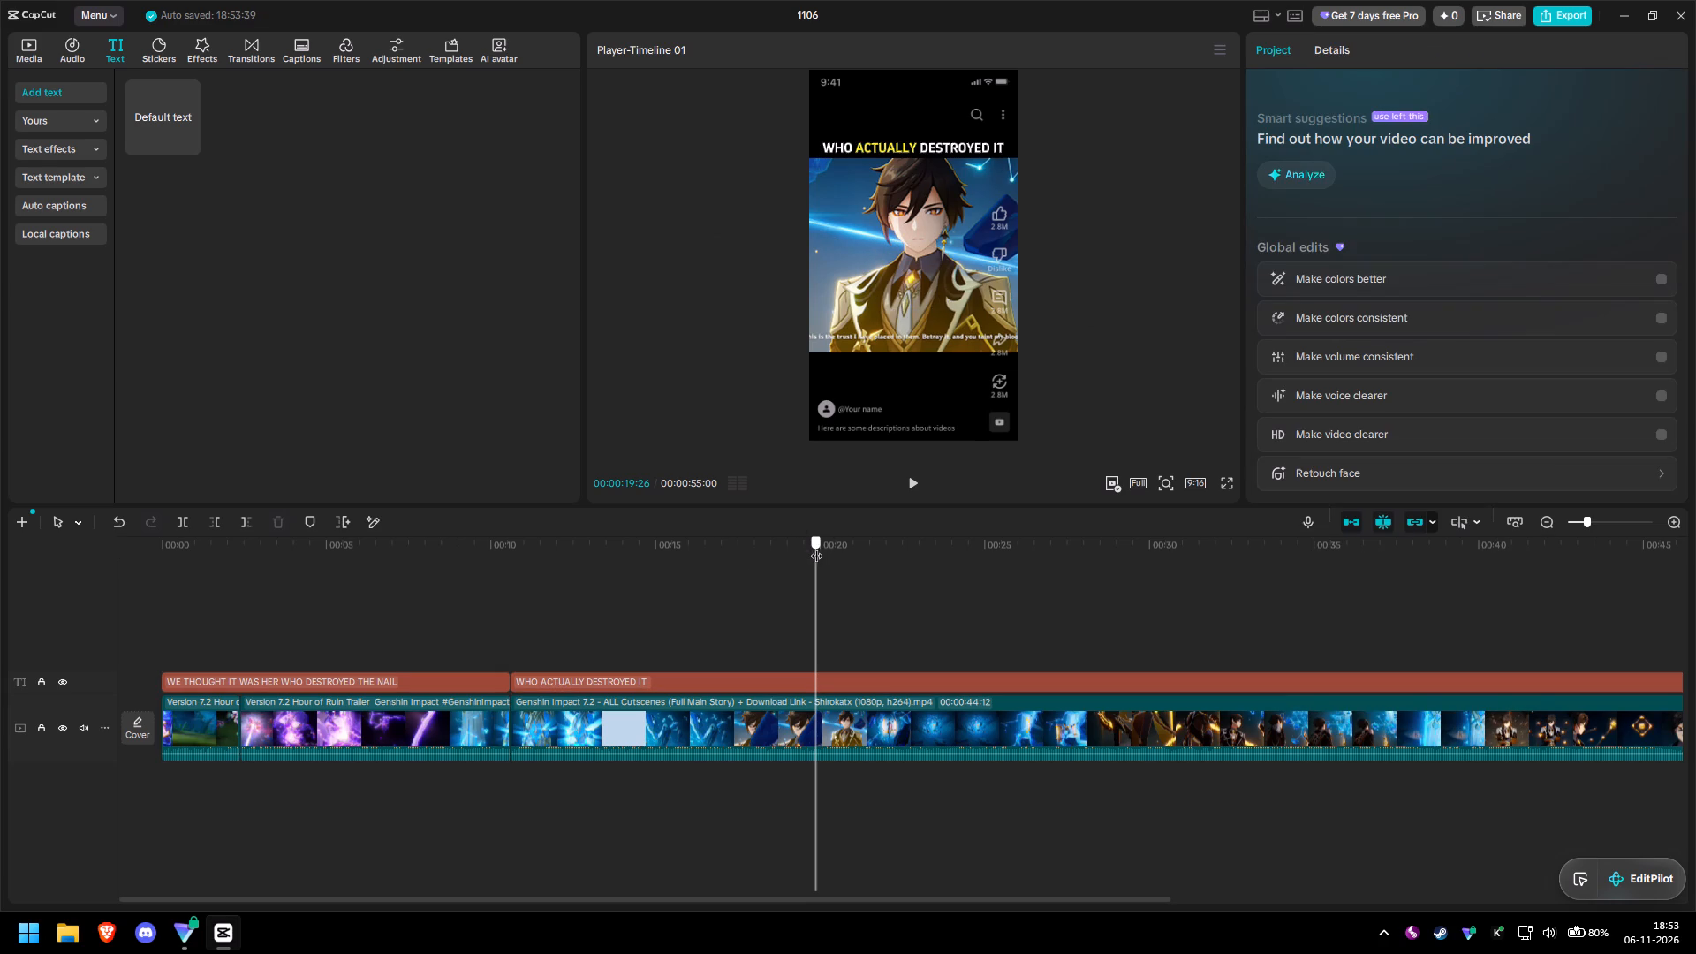
{"action": "left_click_drag", "start_coordinate": [816, 547], "coordinate": [151, 610]}
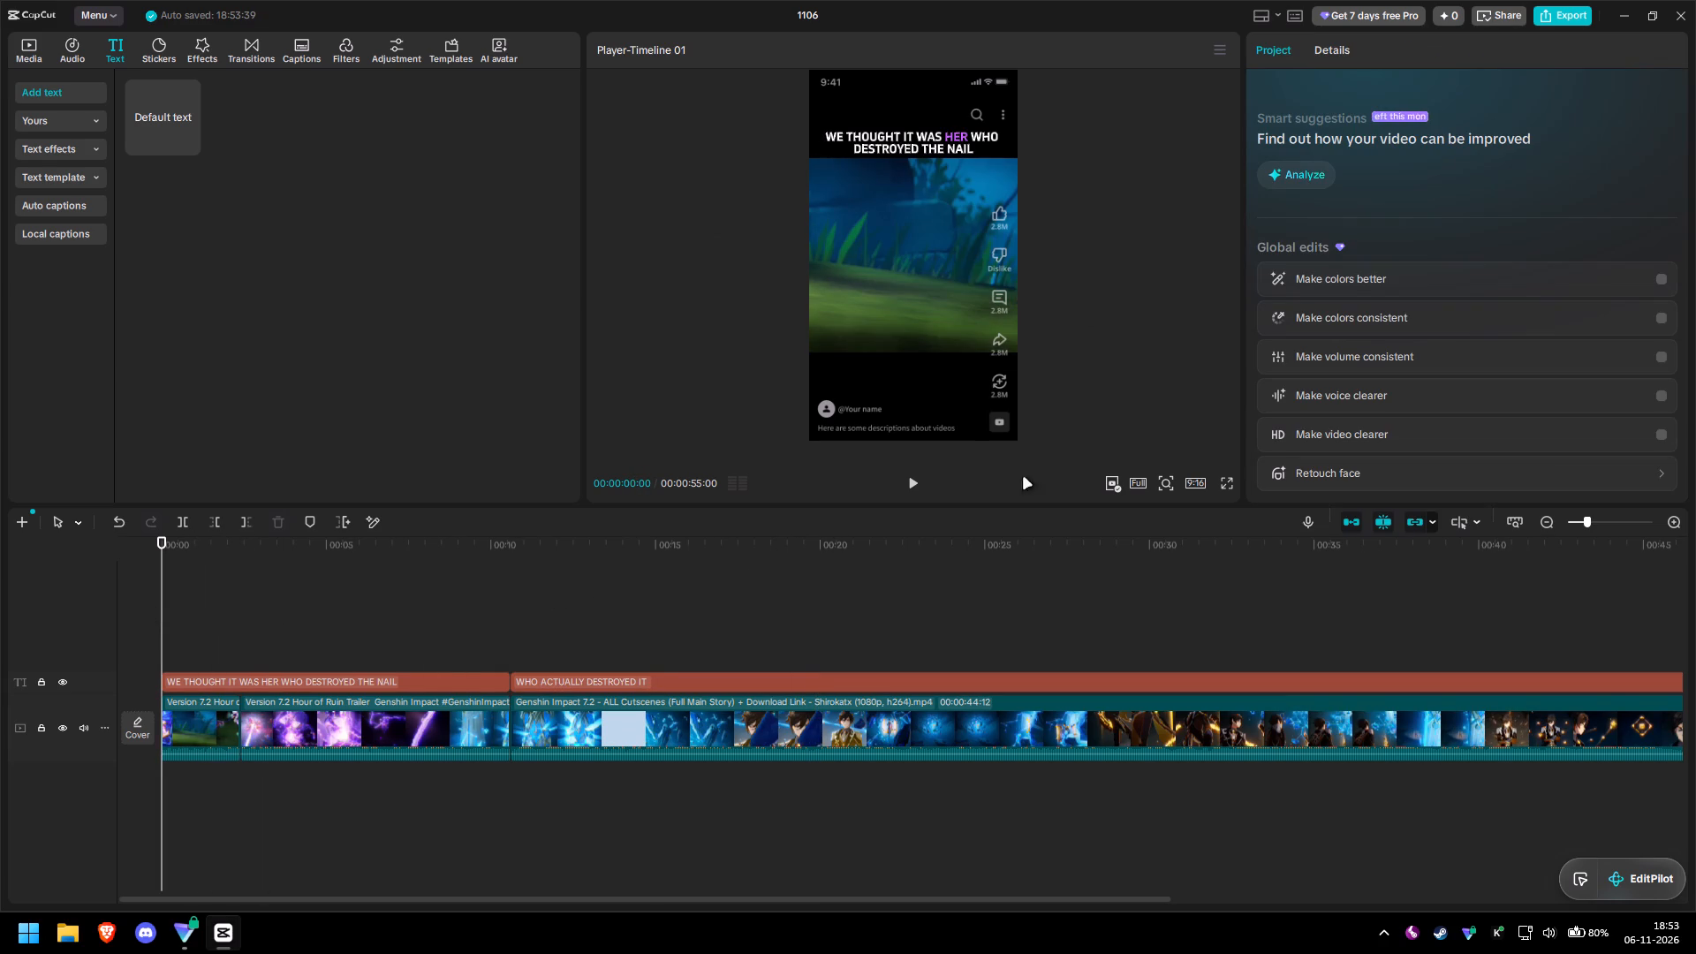
{"action": "key", "text": "space"}
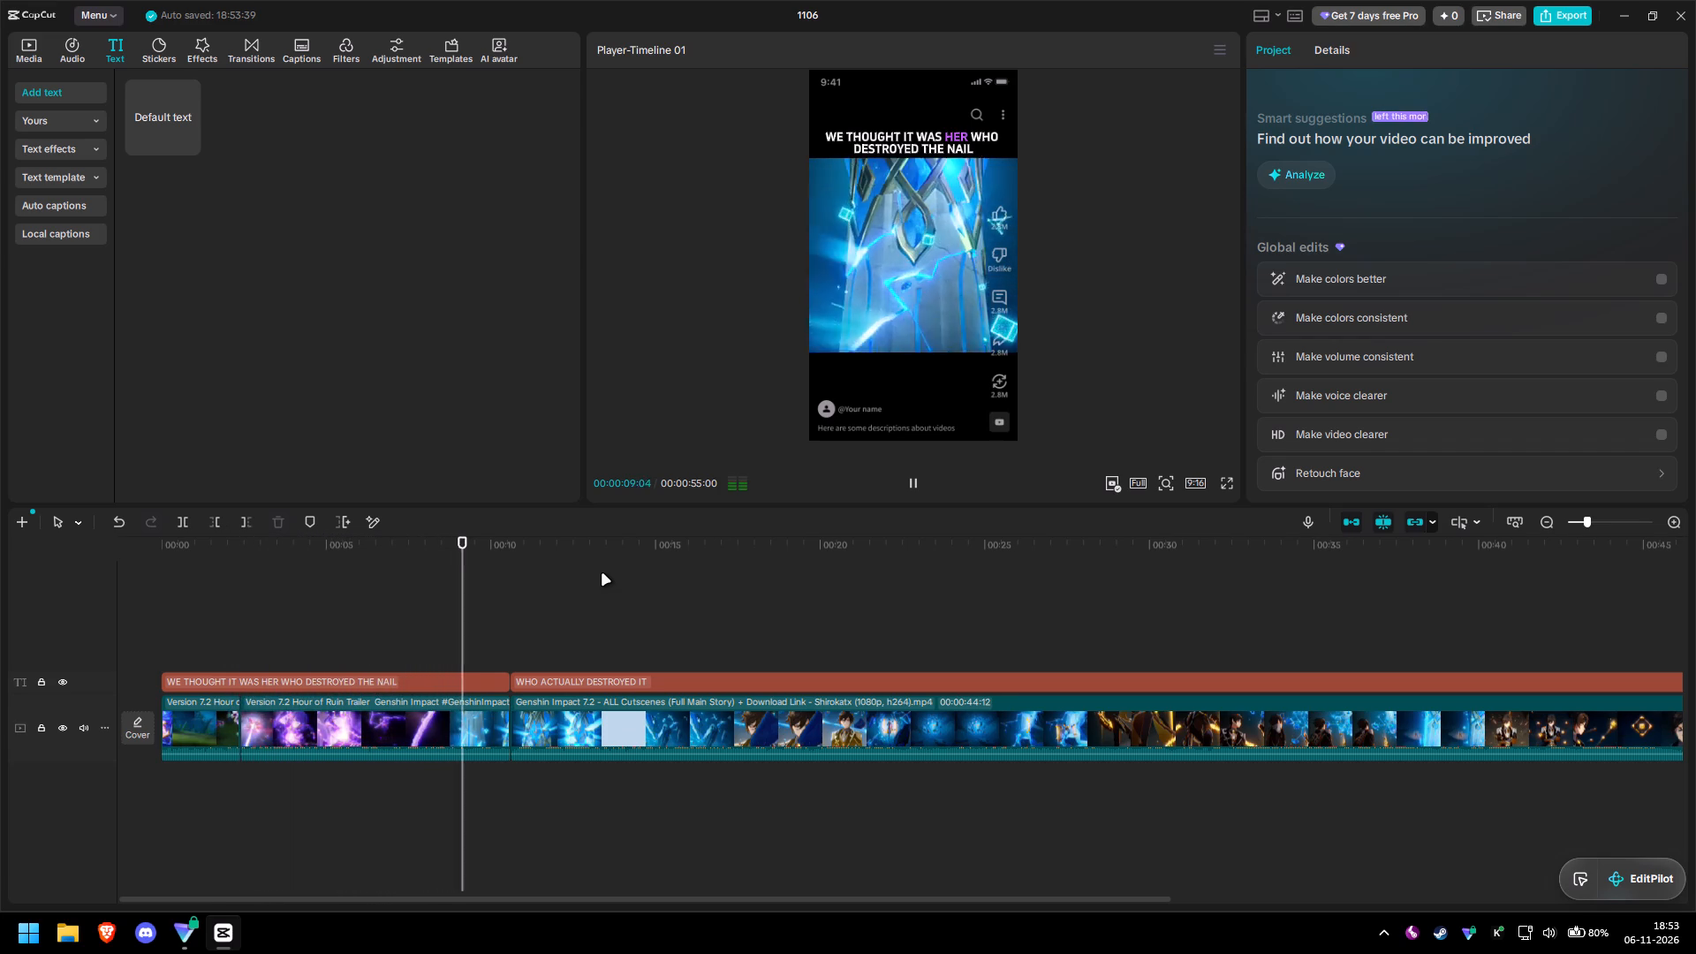
{"action": "key", "text": "space"}
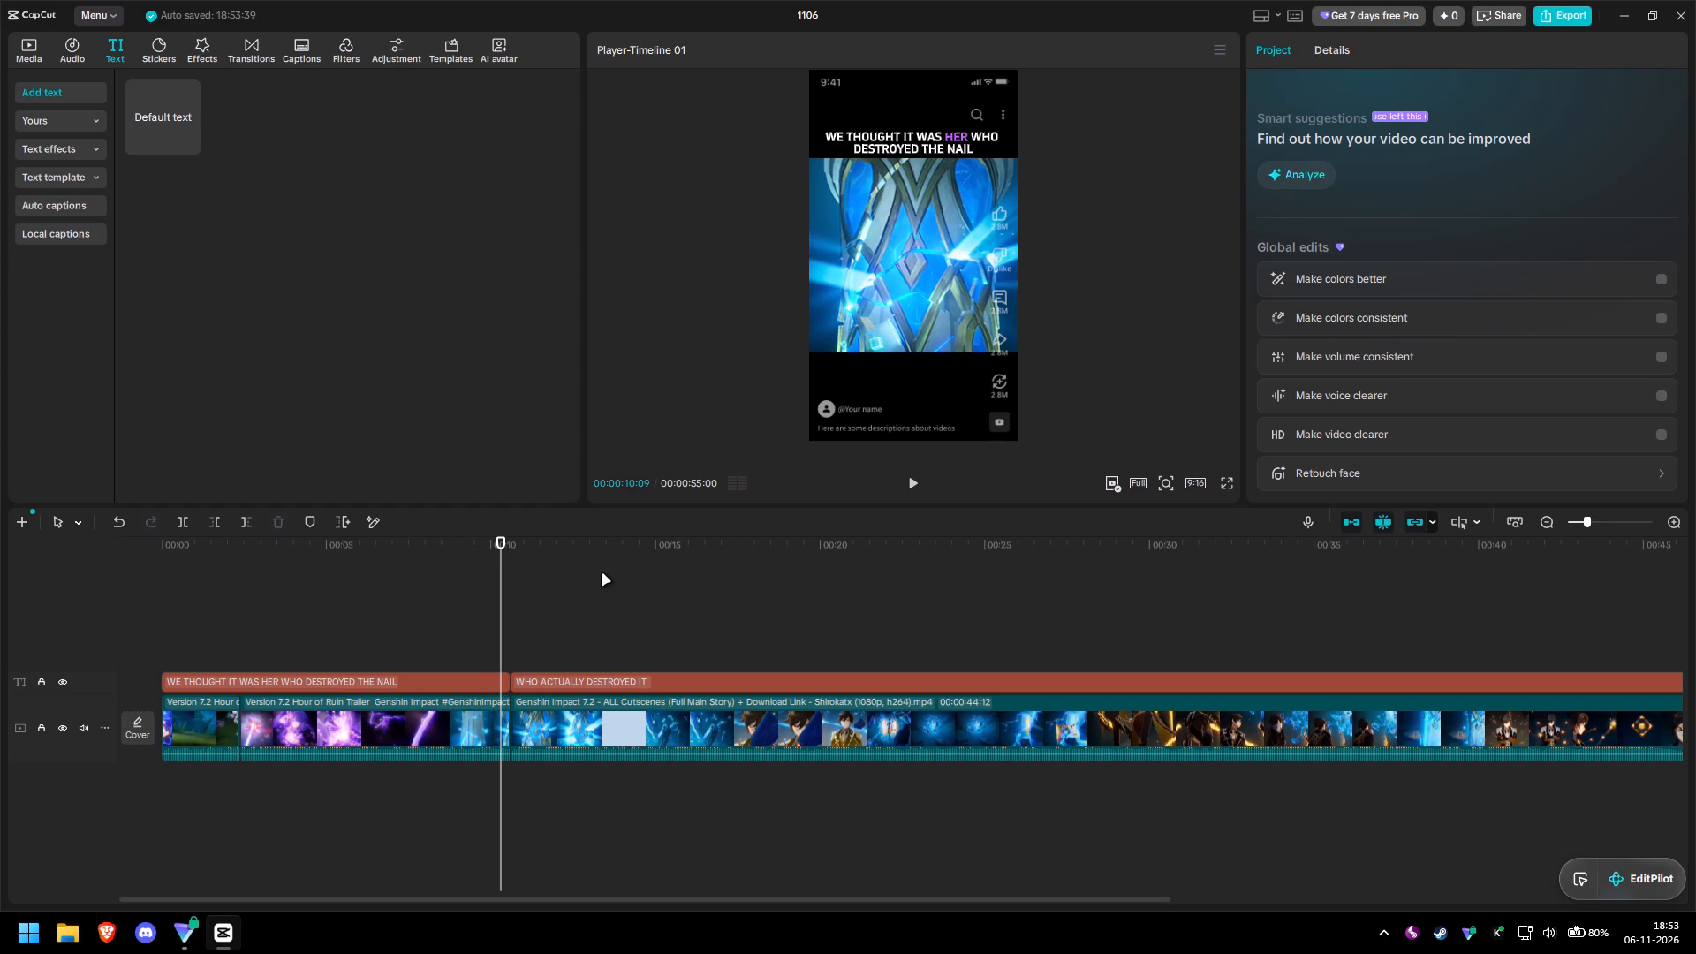
Switch to the Brave browser, open YouTube and search for "PHONK".
{"action": "key", "text": "super+2"}
{"action": "left_click", "coordinate": [532, 122]}
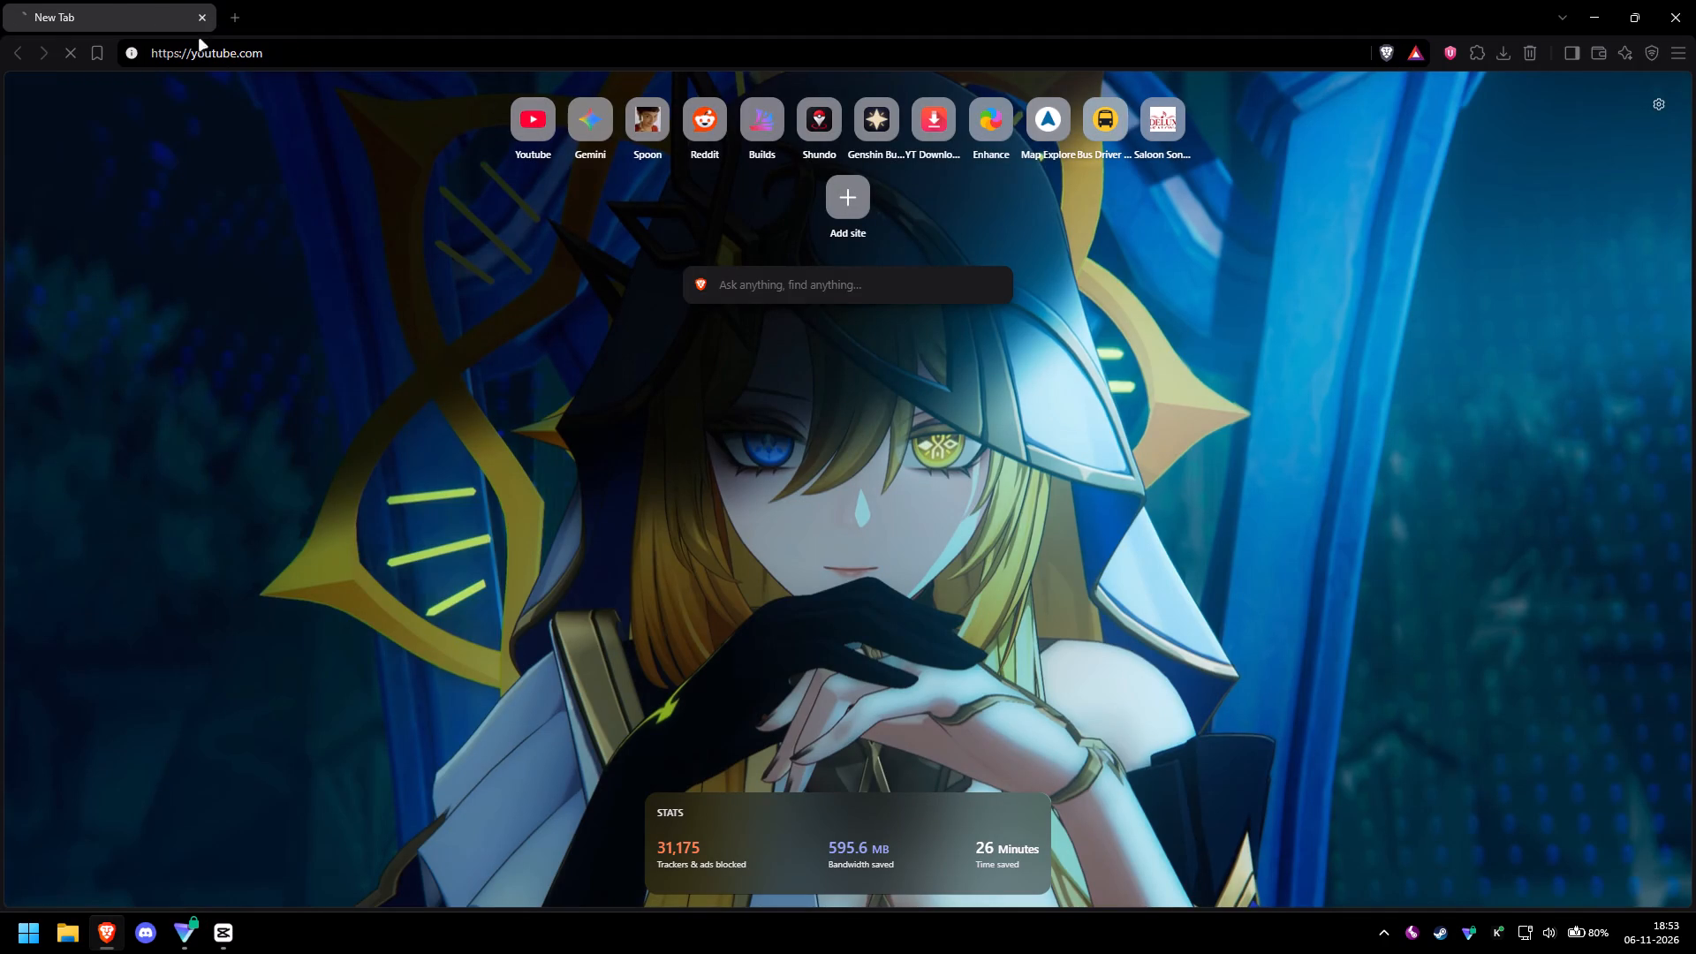
{"action": "left_click", "coordinate": [704, 101]}
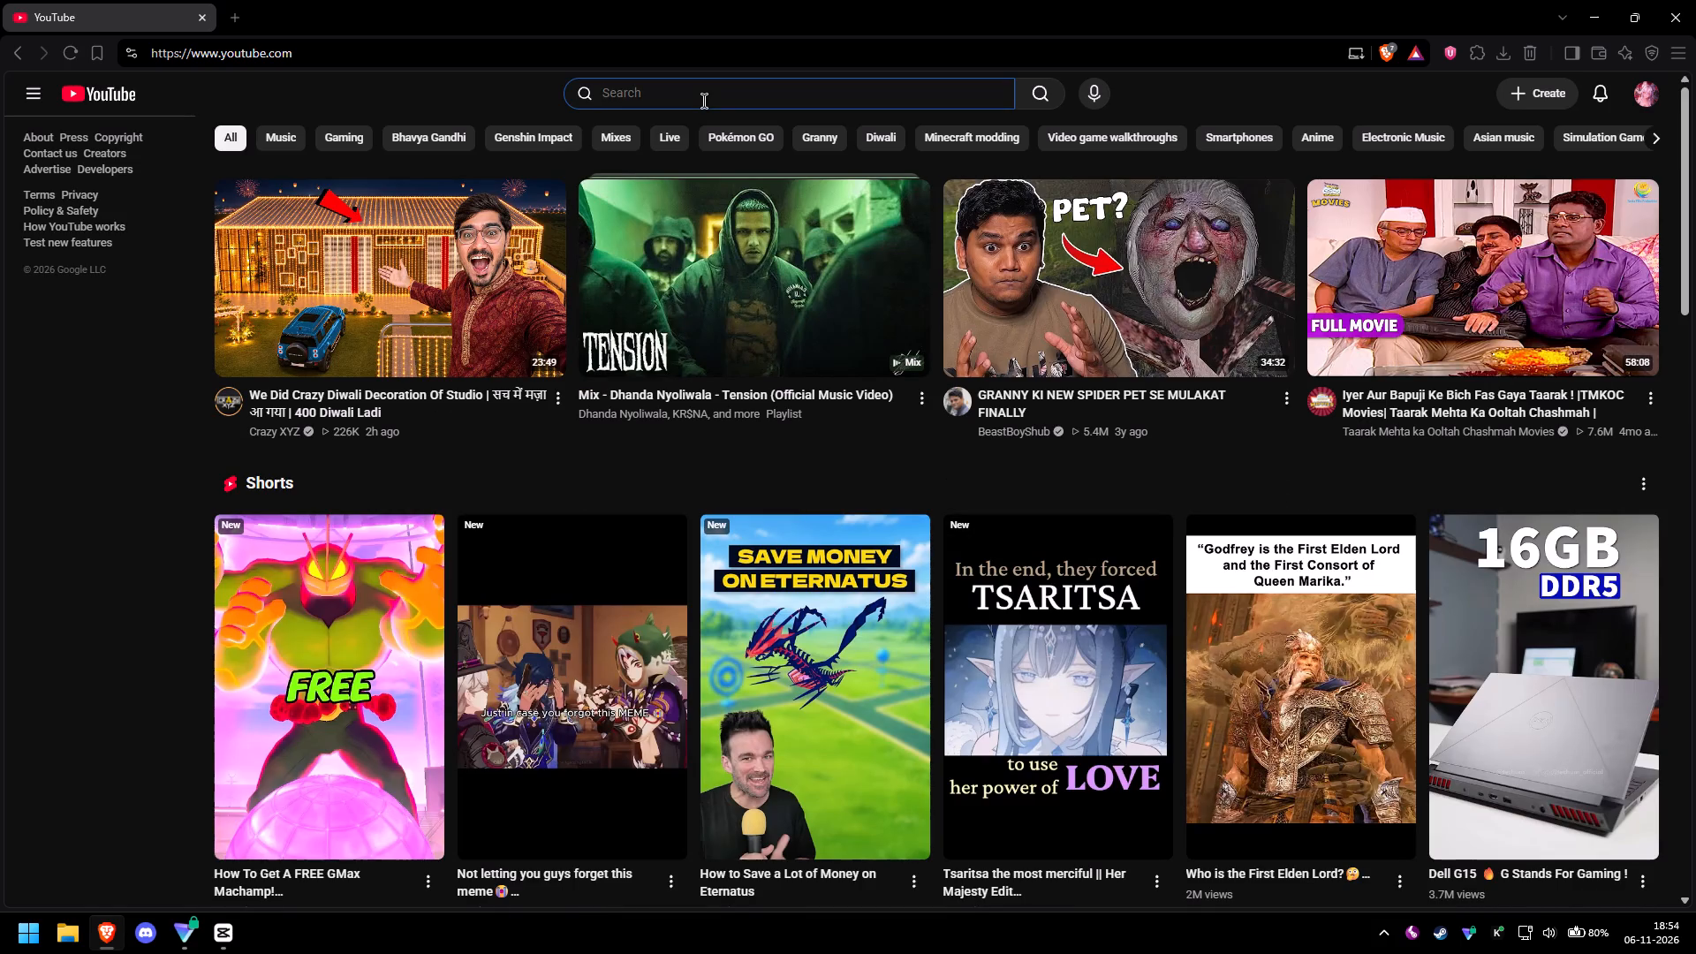
{"action": "type", "text": "PHONK"}
{"action": "key", "text": "space"}
{"action": "key", "text": "Return"}
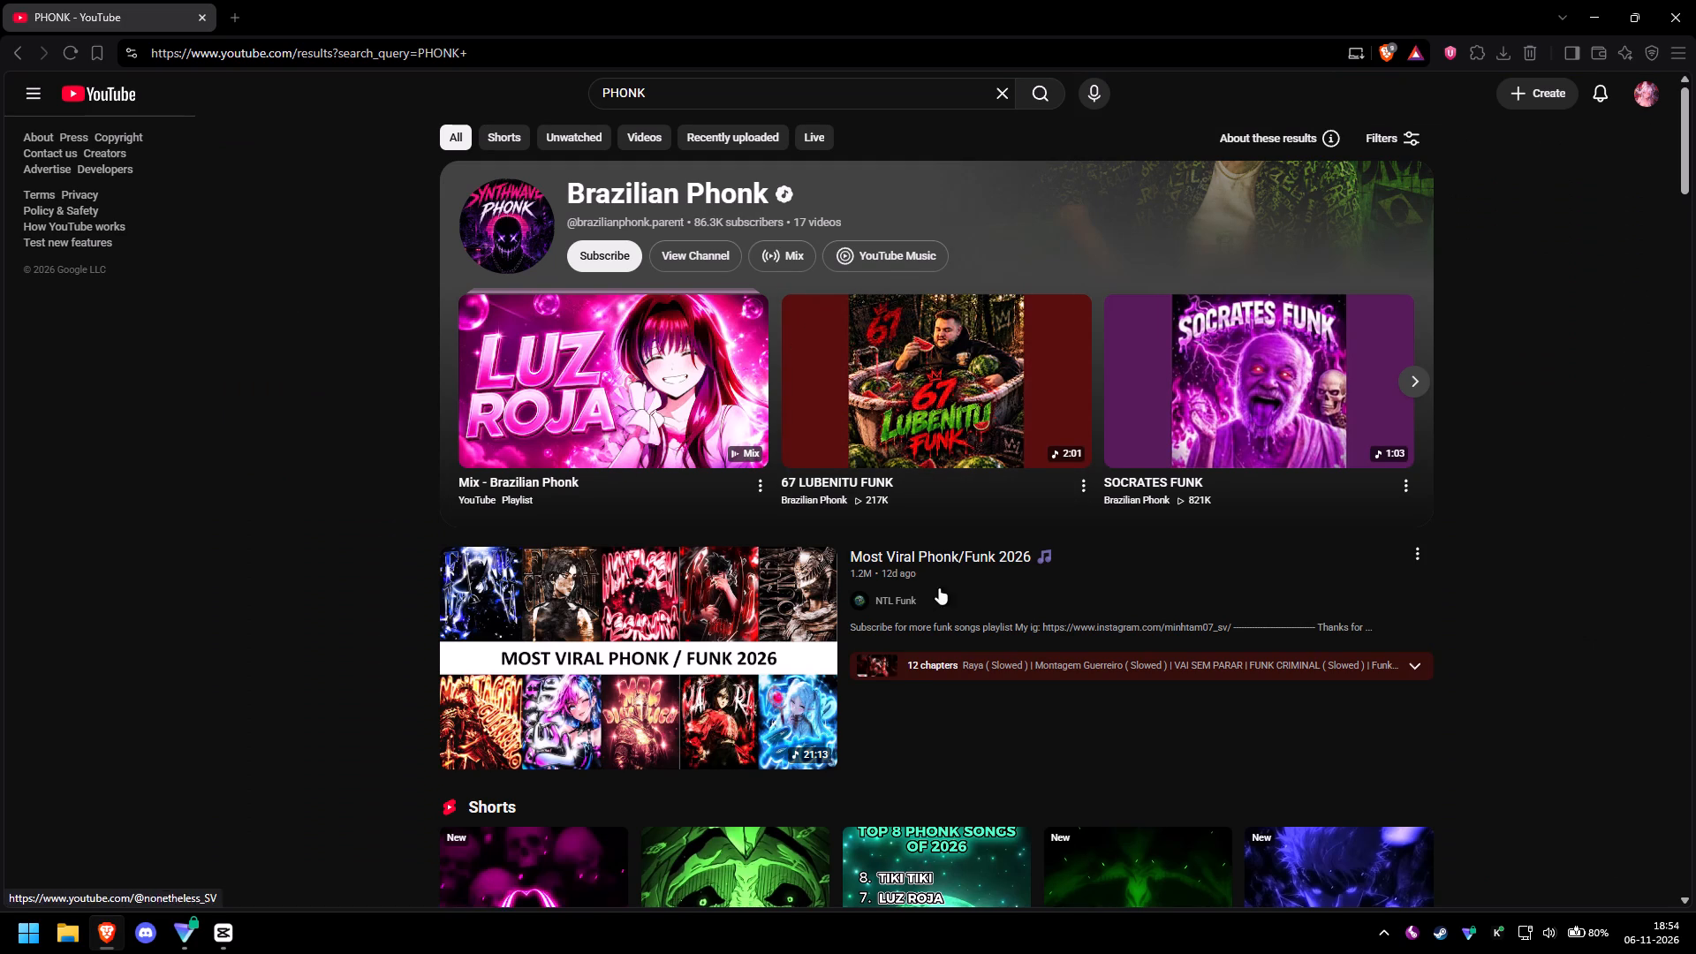
Open "RAYA (Slowed + reverb) x BRAZILIAN PHONK" from the results and listen to it from about 0:10.
{"action": "scroll", "coordinate": [945, 573], "scroll_direction": "down", "scroll_amount": 1}
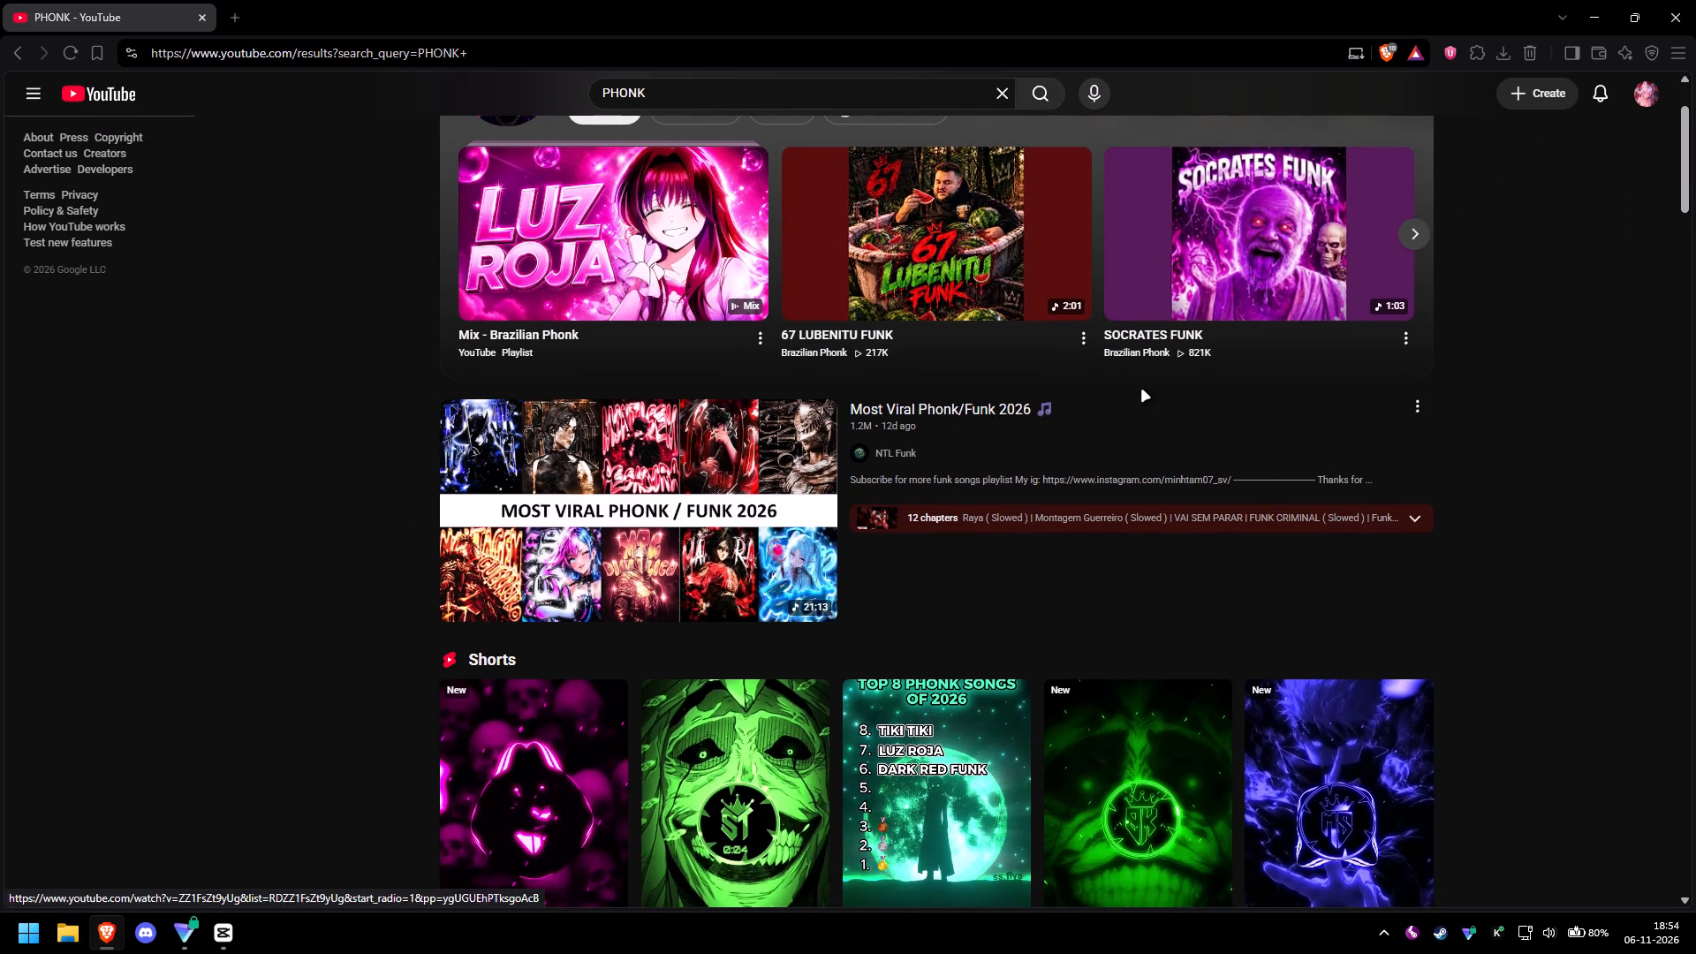
{"action": "scroll", "coordinate": [984, 456], "scroll_direction": "down", "scroll_amount": 3}
{"action": "scroll", "coordinate": [897, 484], "scroll_direction": "down", "scroll_amount": 2}
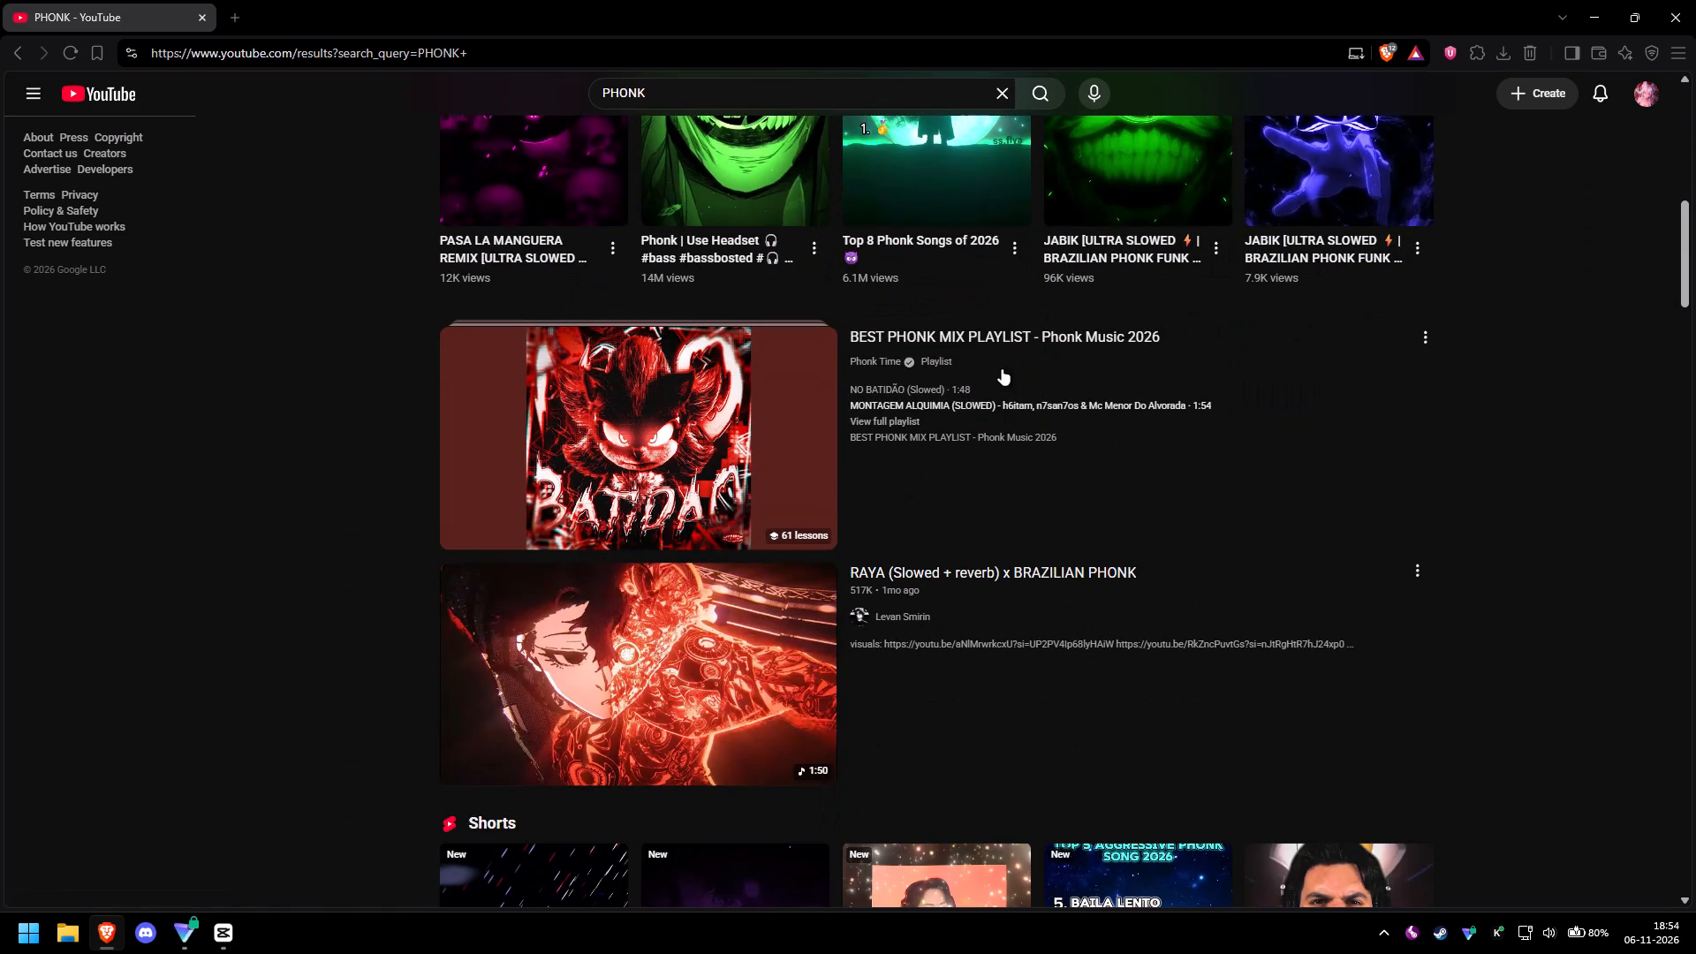
{"action": "left_click", "coordinate": [958, 574]}
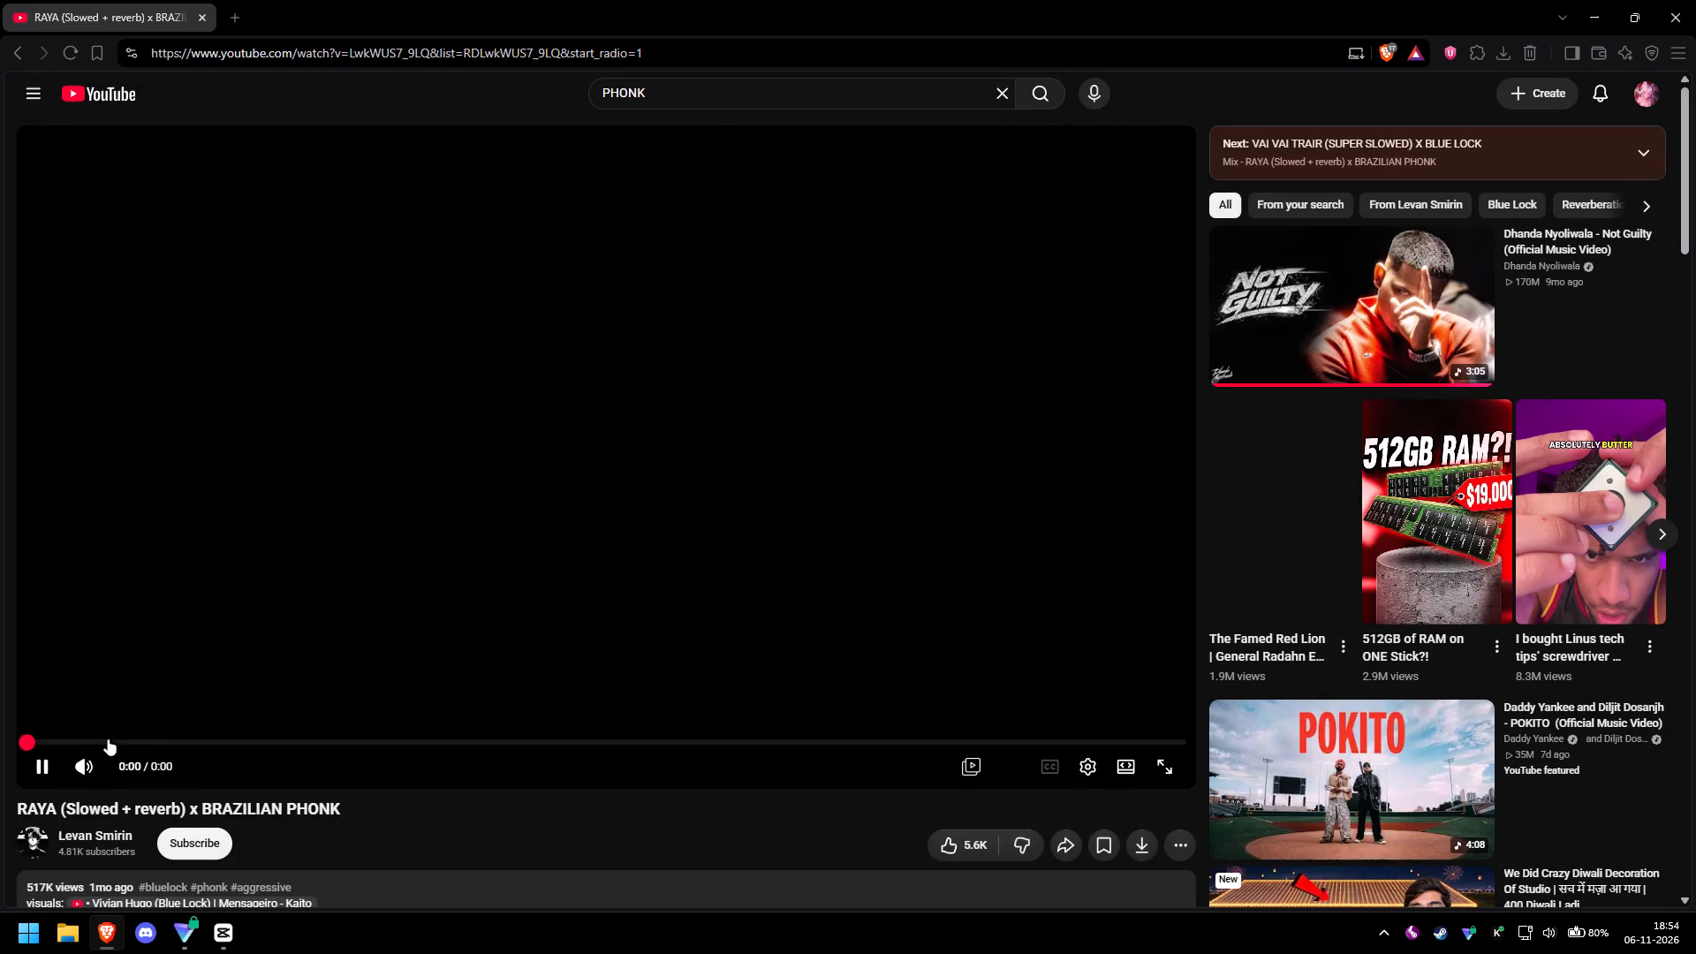
{"action": "left_click", "coordinate": [108, 739]}
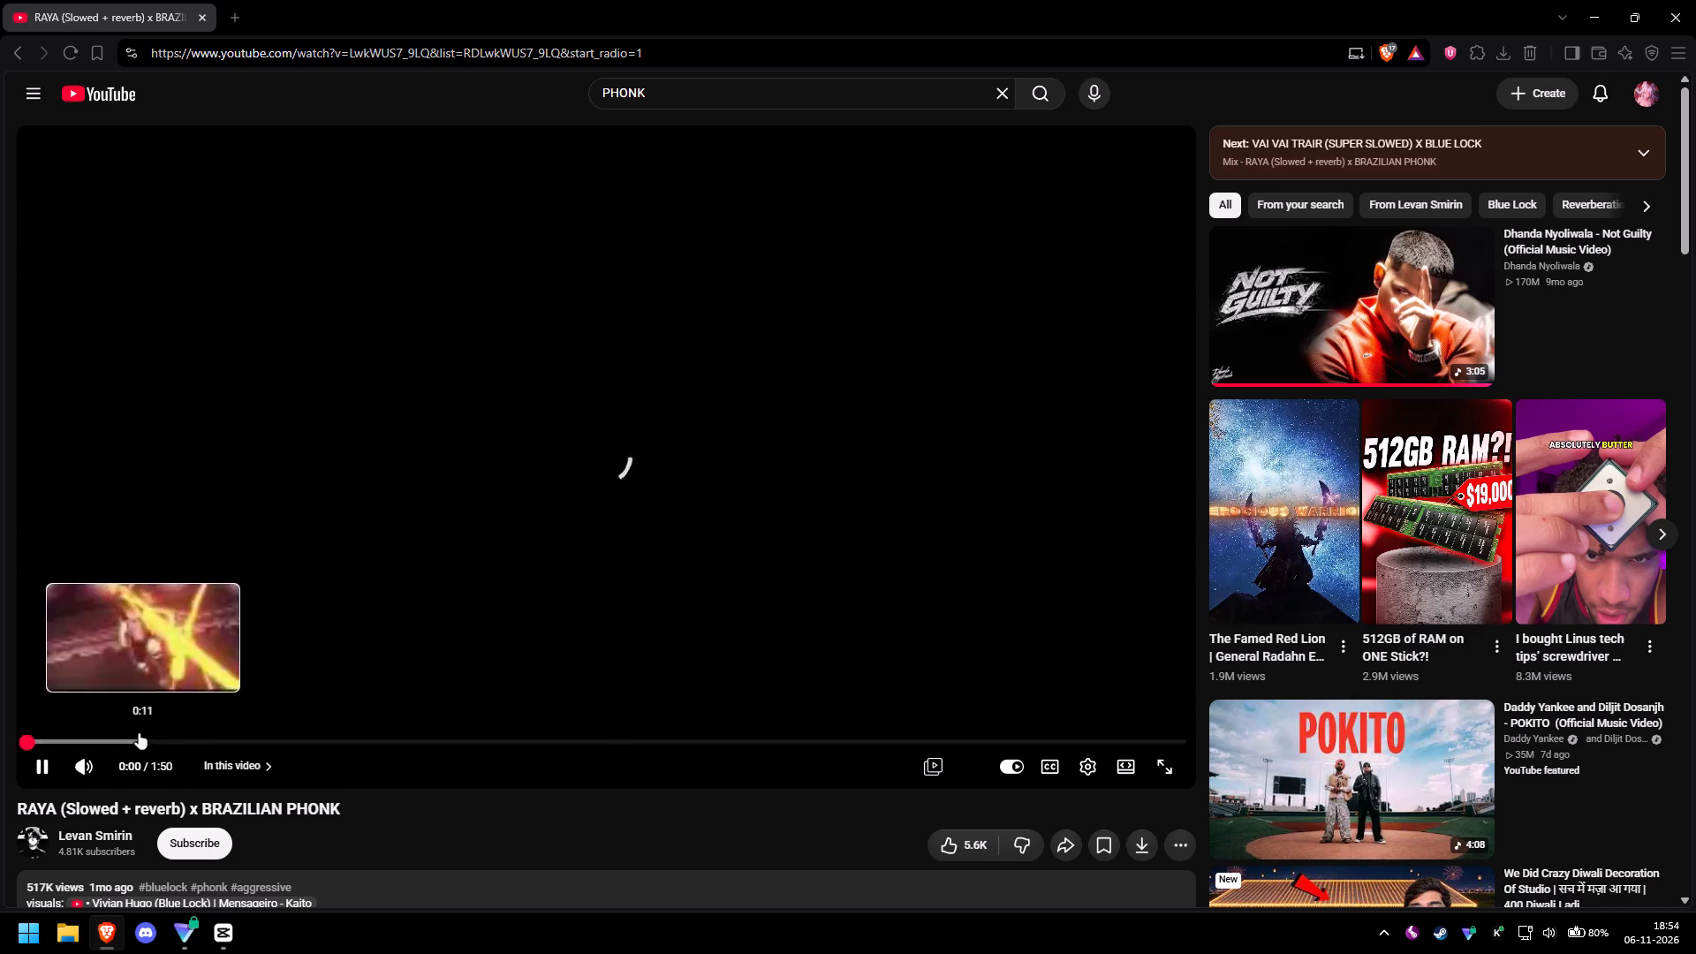
{"action": "left_click", "coordinate": [134, 735]}
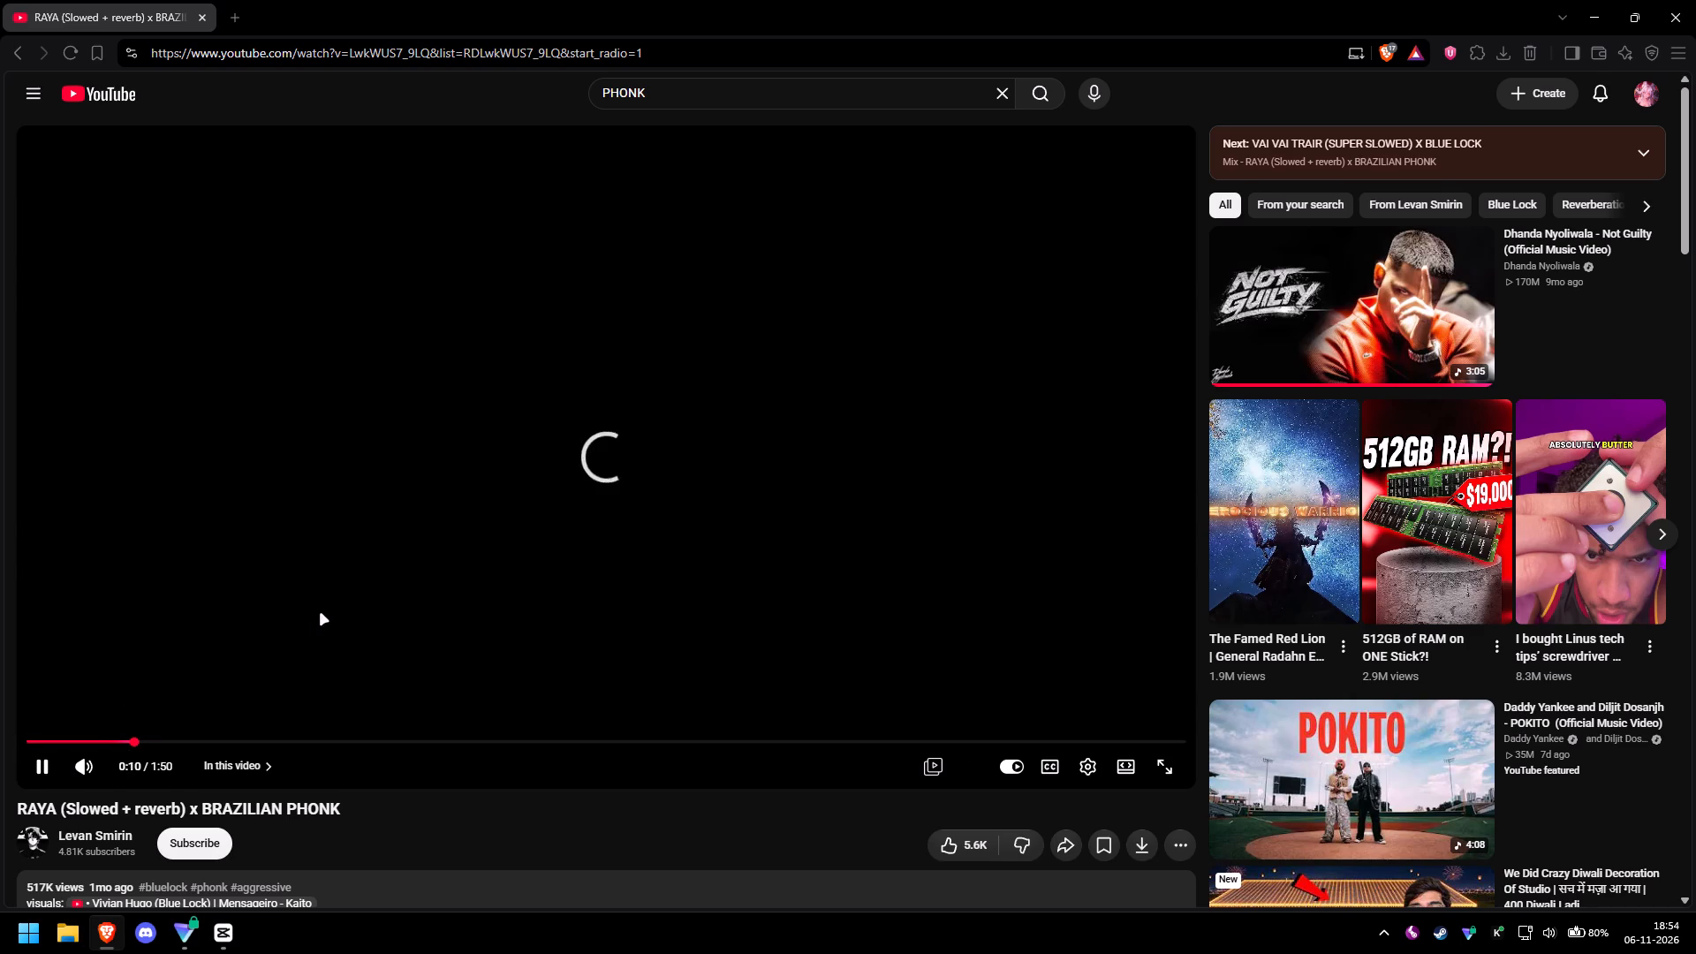
{"action": "left_click", "coordinate": [135, 737]}
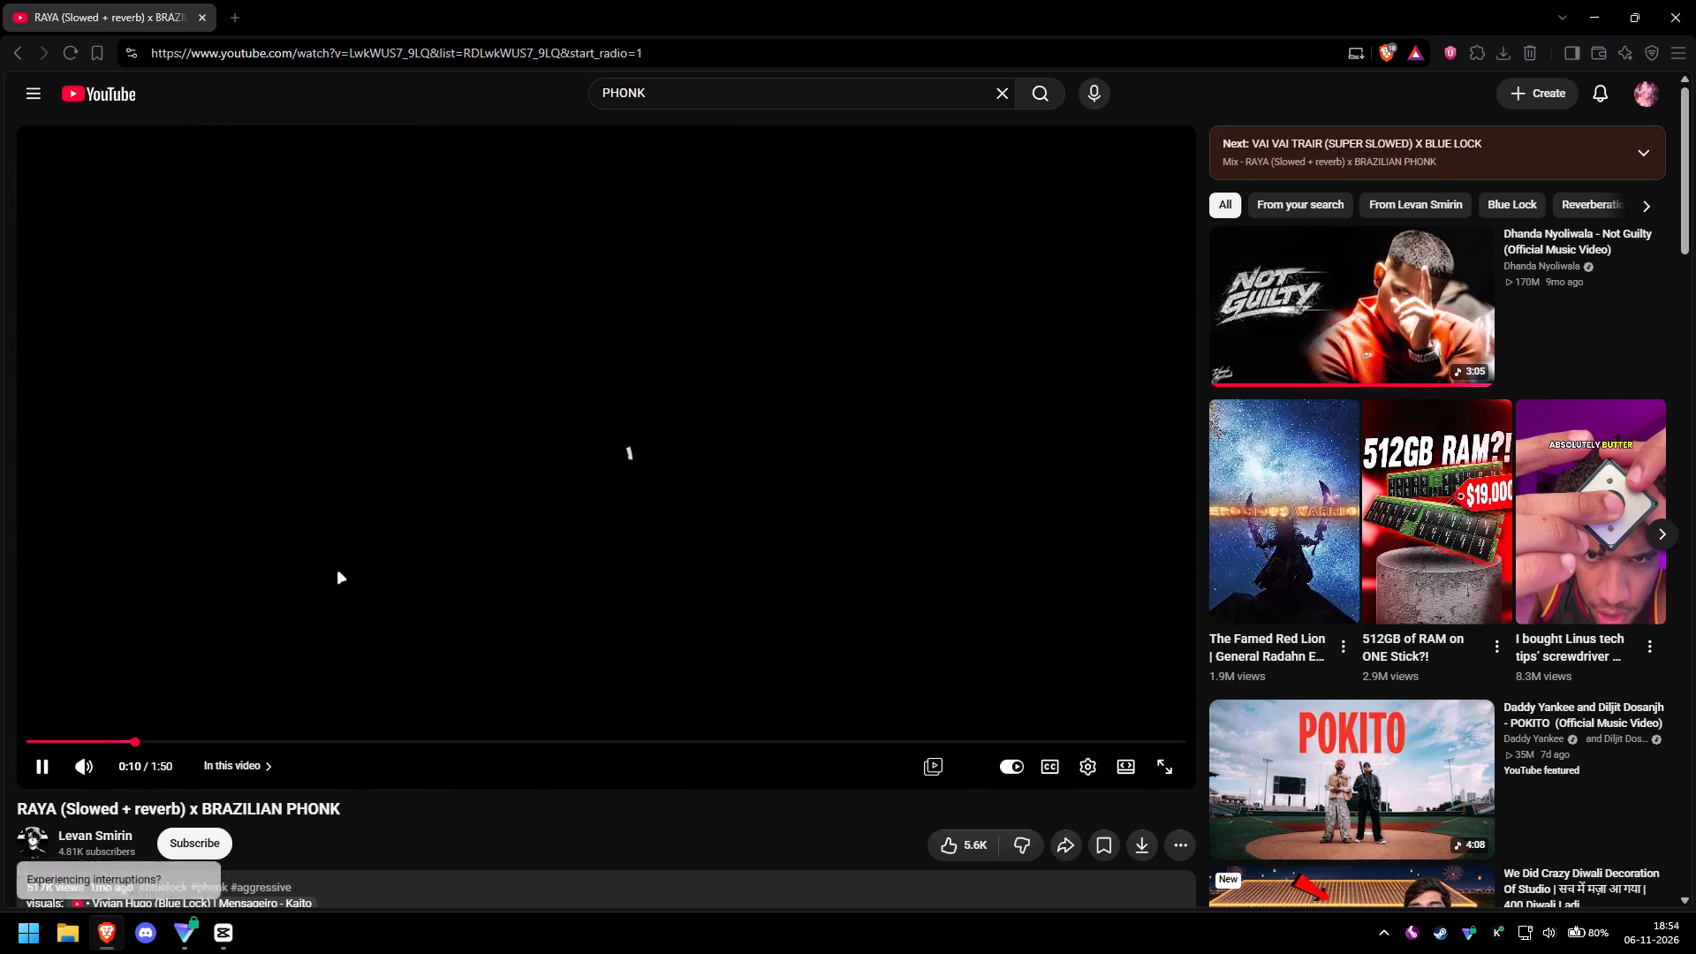
{"action": "scroll", "coordinate": [893, 358], "scroll_direction": "down", "scroll_amount": 3}
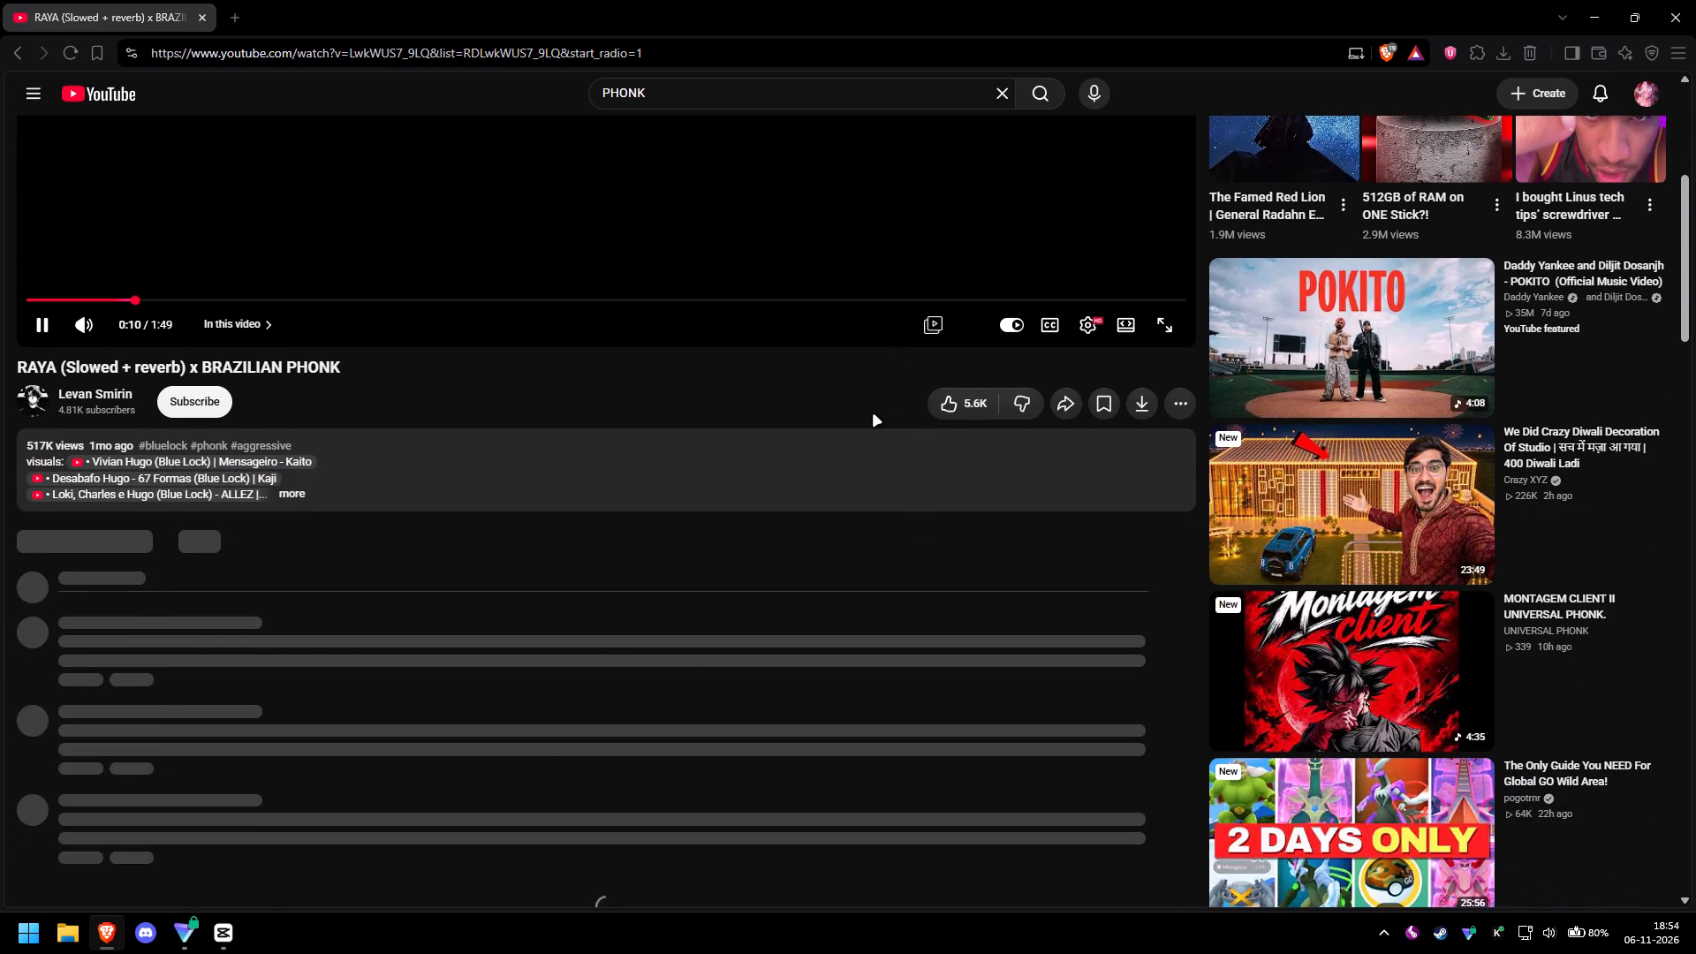
{"action": "scroll", "coordinate": [872, 415], "scroll_direction": "up", "scroll_amount": 4}
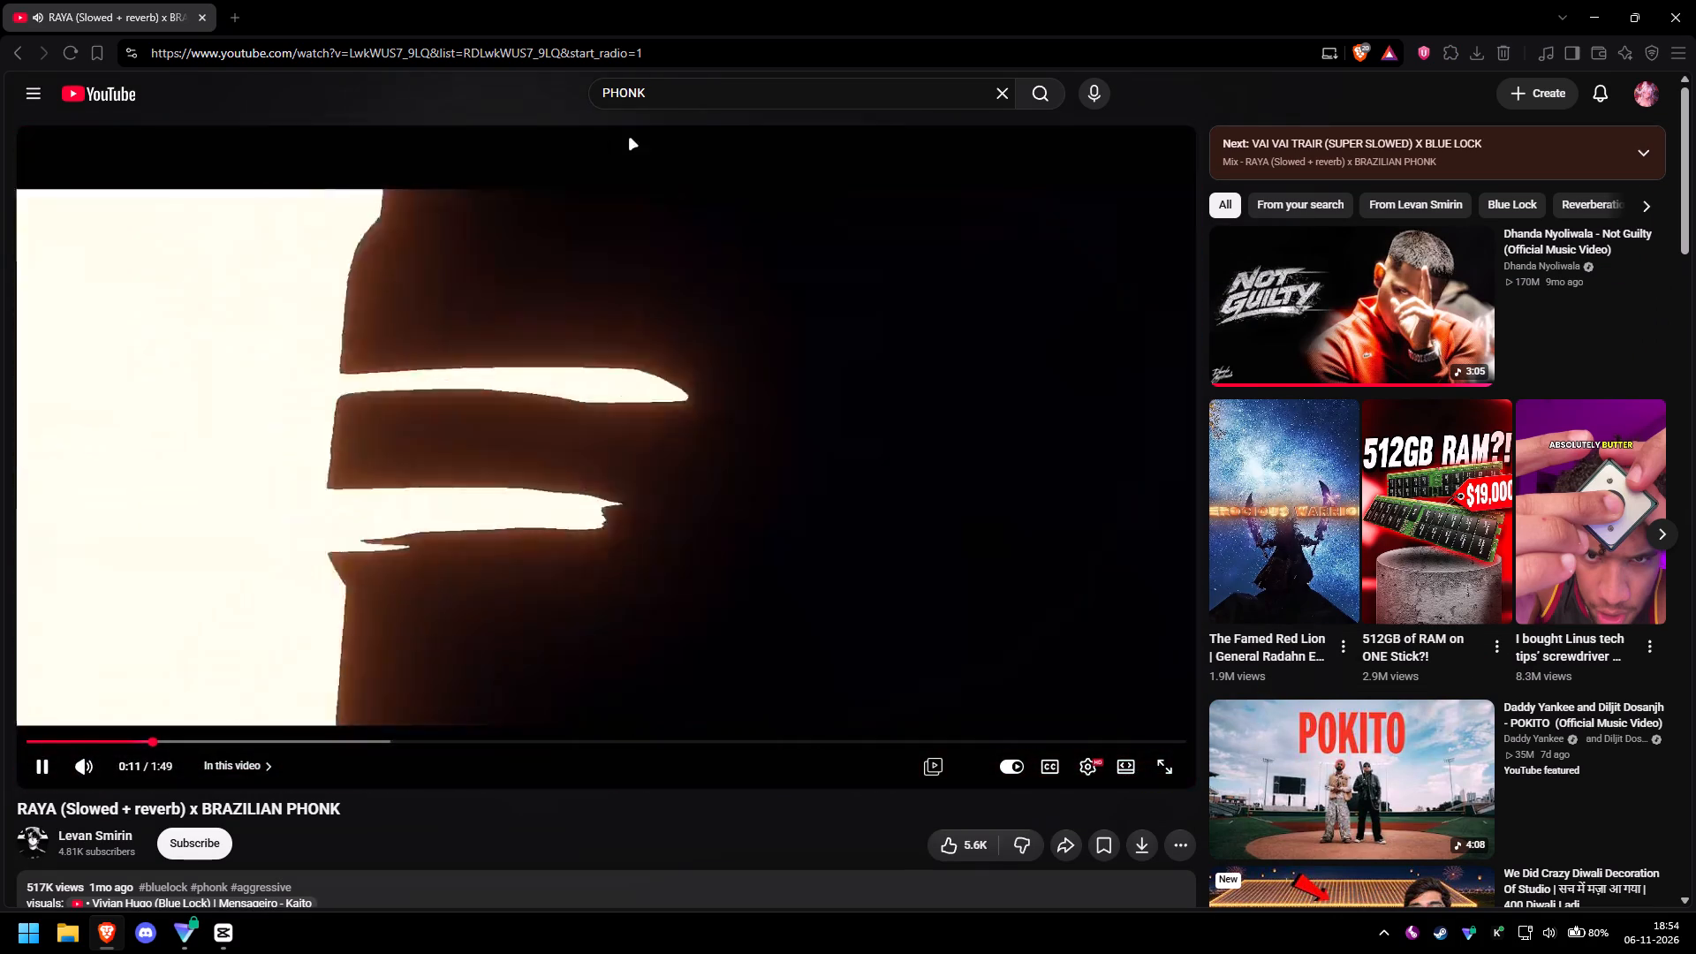
Search YouTube for "raya slowed" and dismiss the mini player of the previous track.
{"action": "left_click", "coordinate": [654, 90]}
{"action": "key", "text": "ctrl+a"}
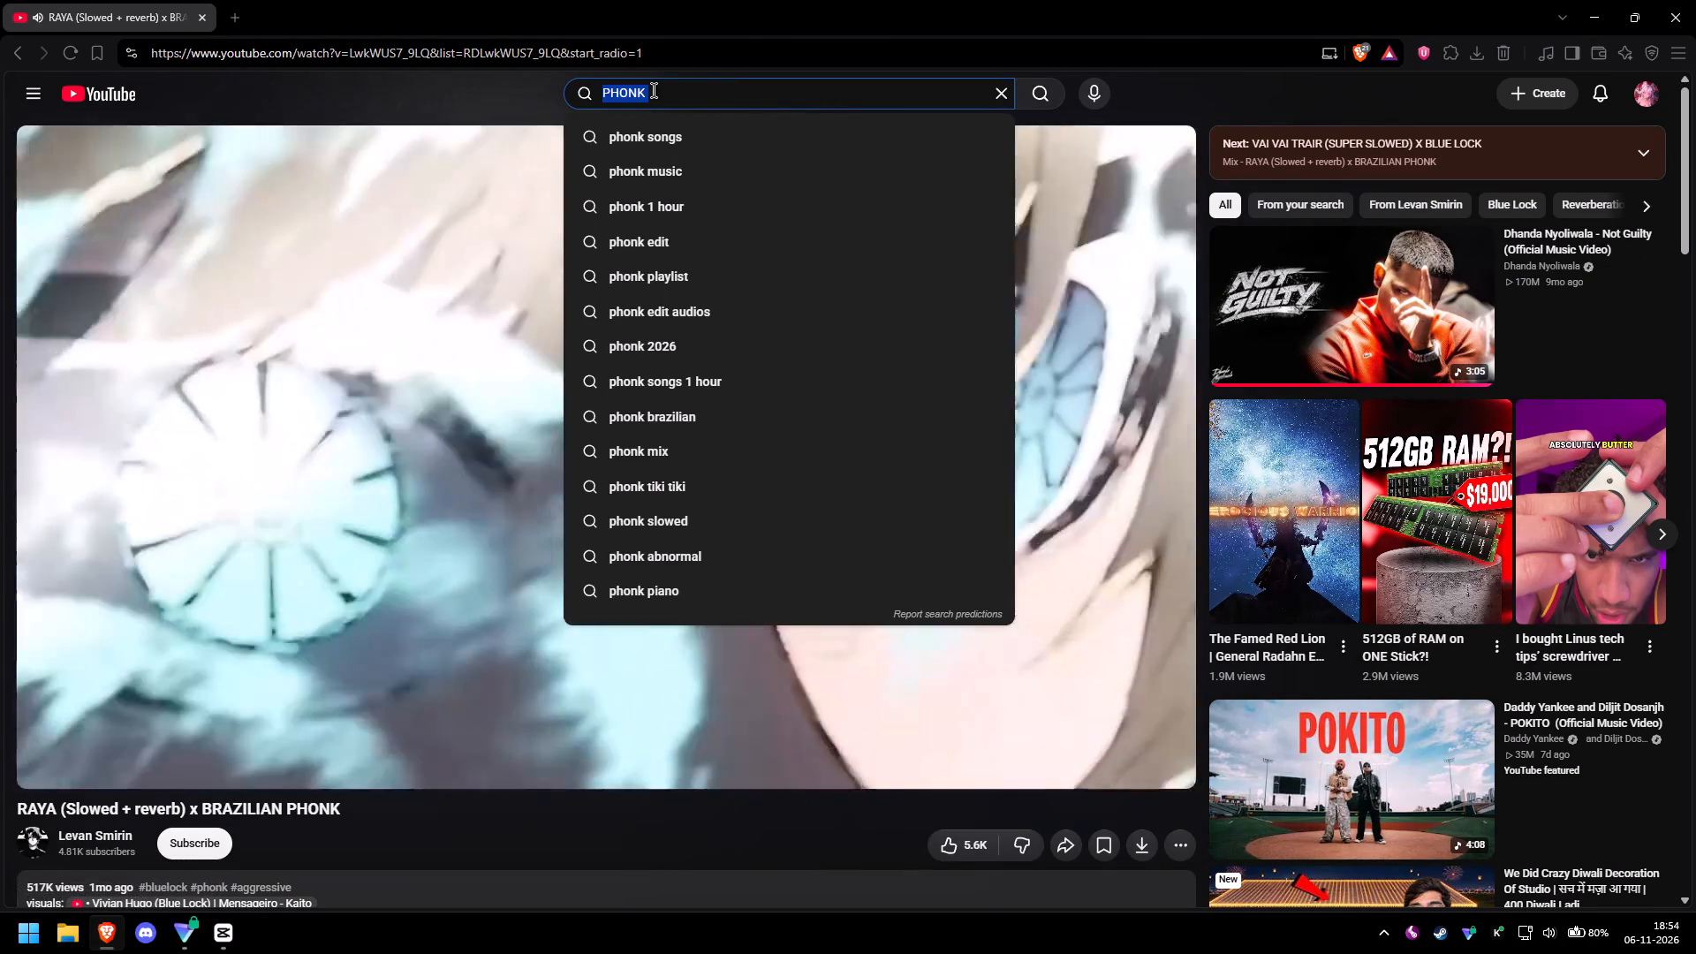
{"action": "type", "text": "raya"}
{"action": "key", "text": "space"}
{"action": "key", "text": "Down"}
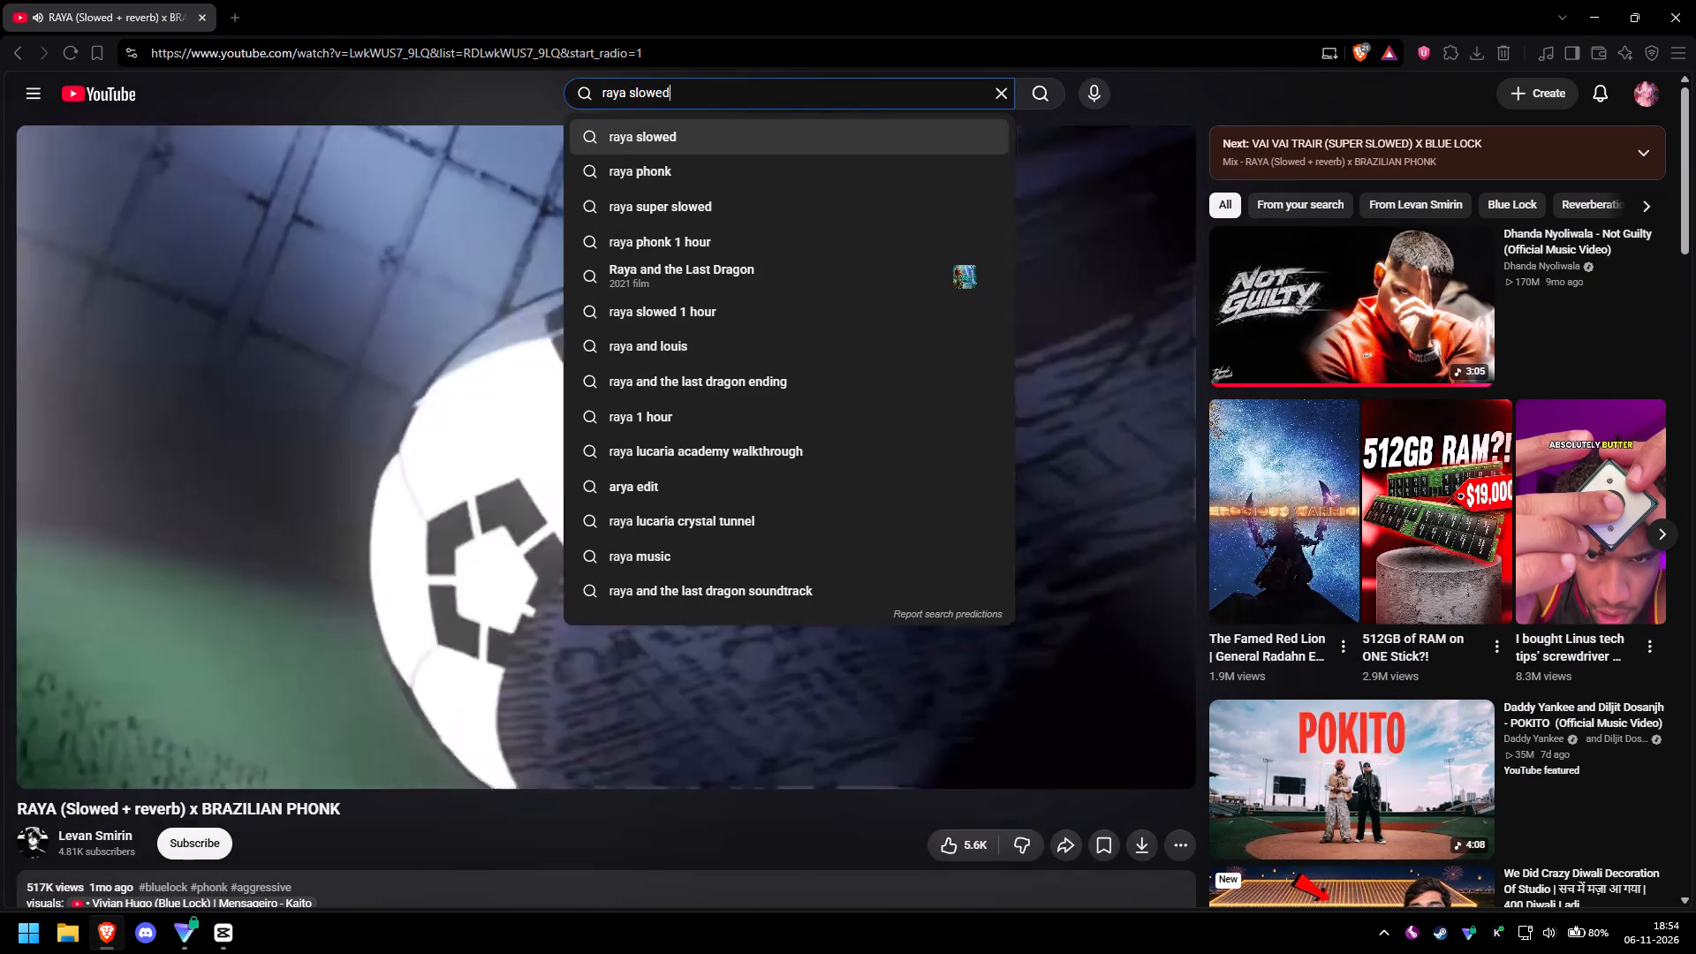
{"action": "key", "text": "Return"}
{"action": "left_click", "coordinate": [352, 104]}
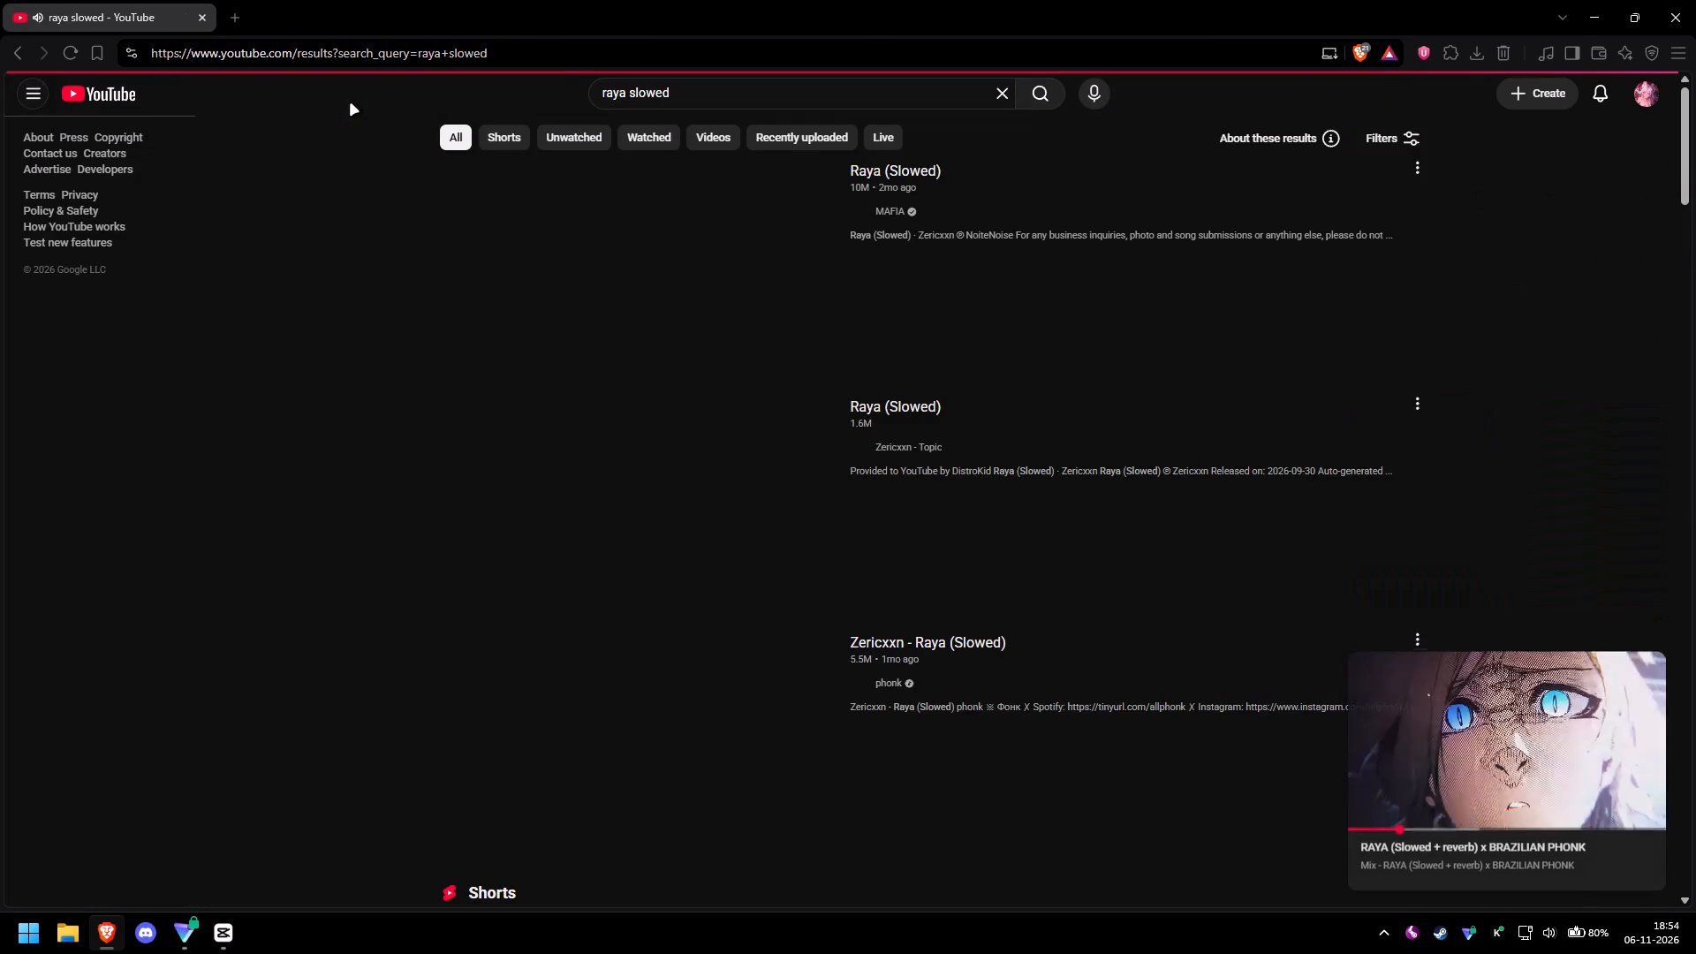
{"action": "left_click", "coordinate": [1653, 679]}
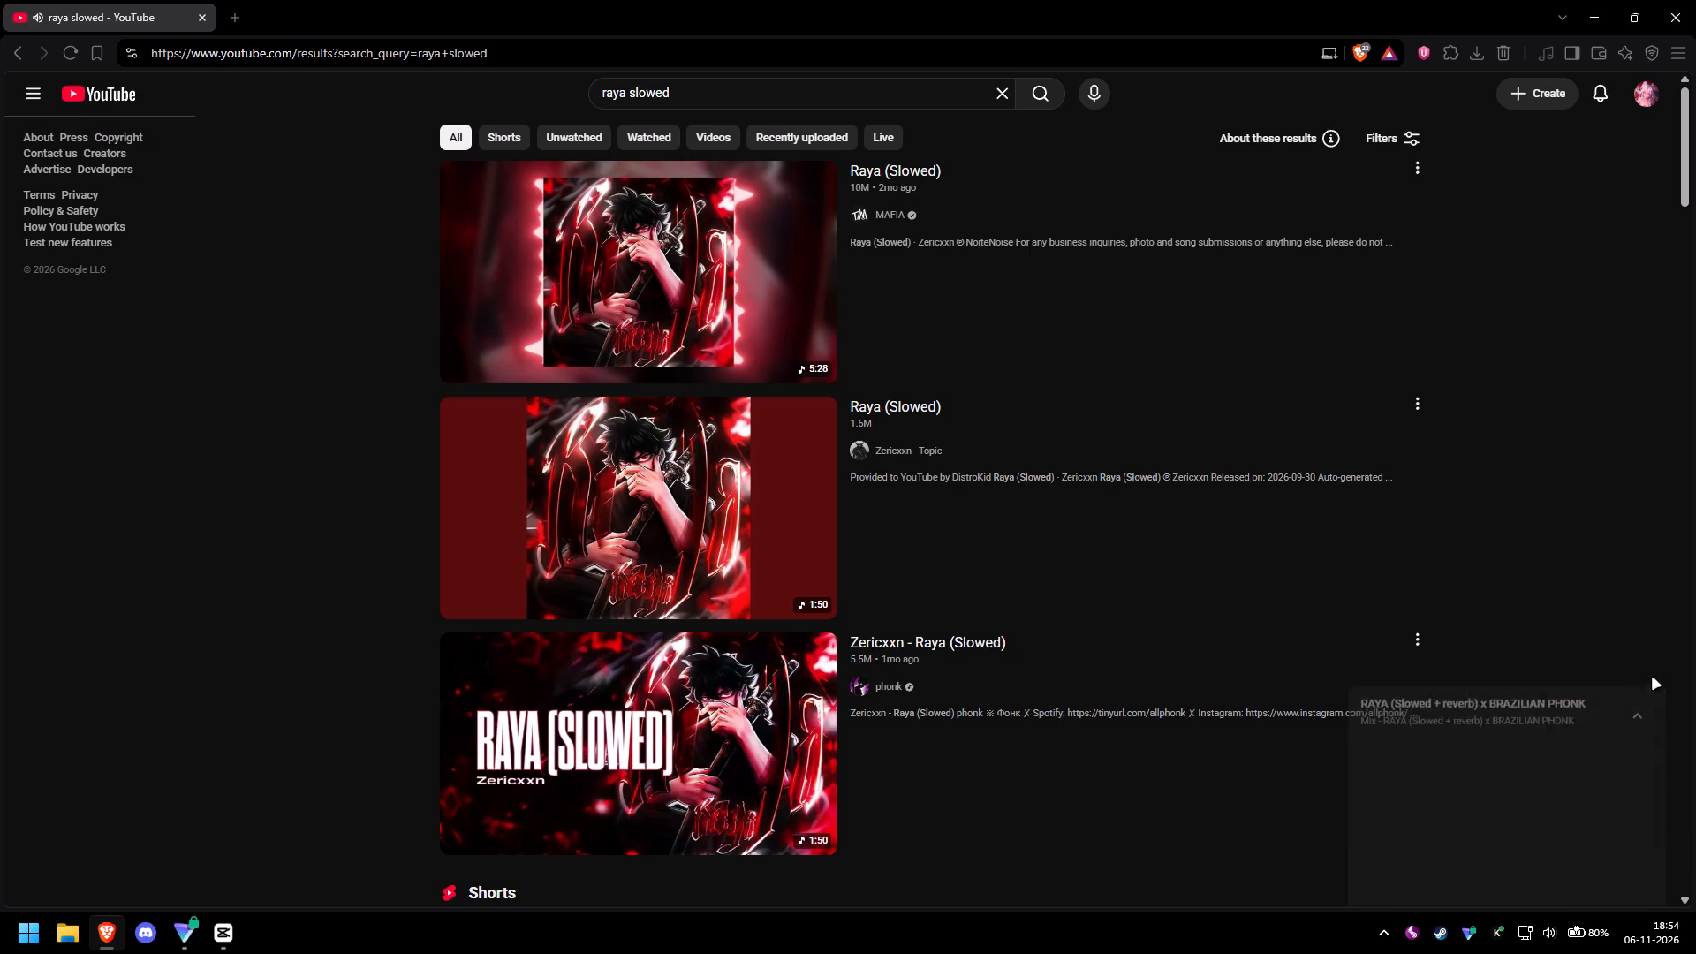
Copy the share link of MAFIA's "Raya (Slowed)" video, then replace the YouTube tab with a new tab.
{"action": "left_click", "coordinate": [1417, 167]}
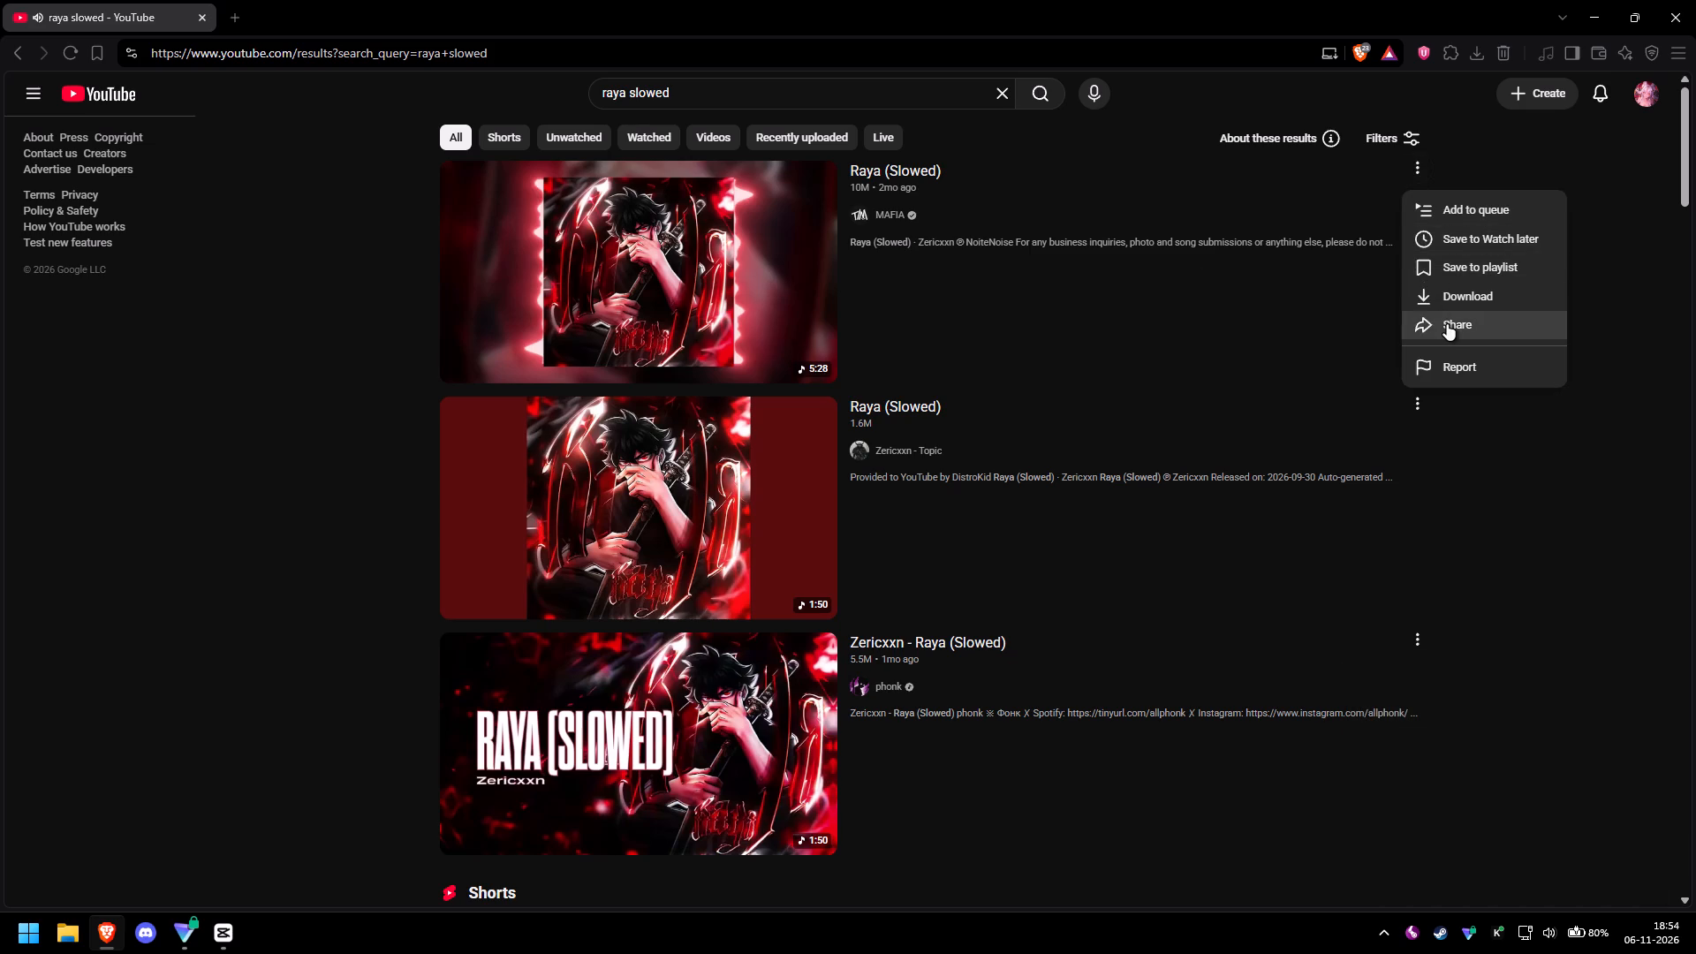
{"action": "left_click", "coordinate": [1447, 324]}
{"action": "left_click", "coordinate": [989, 568]}
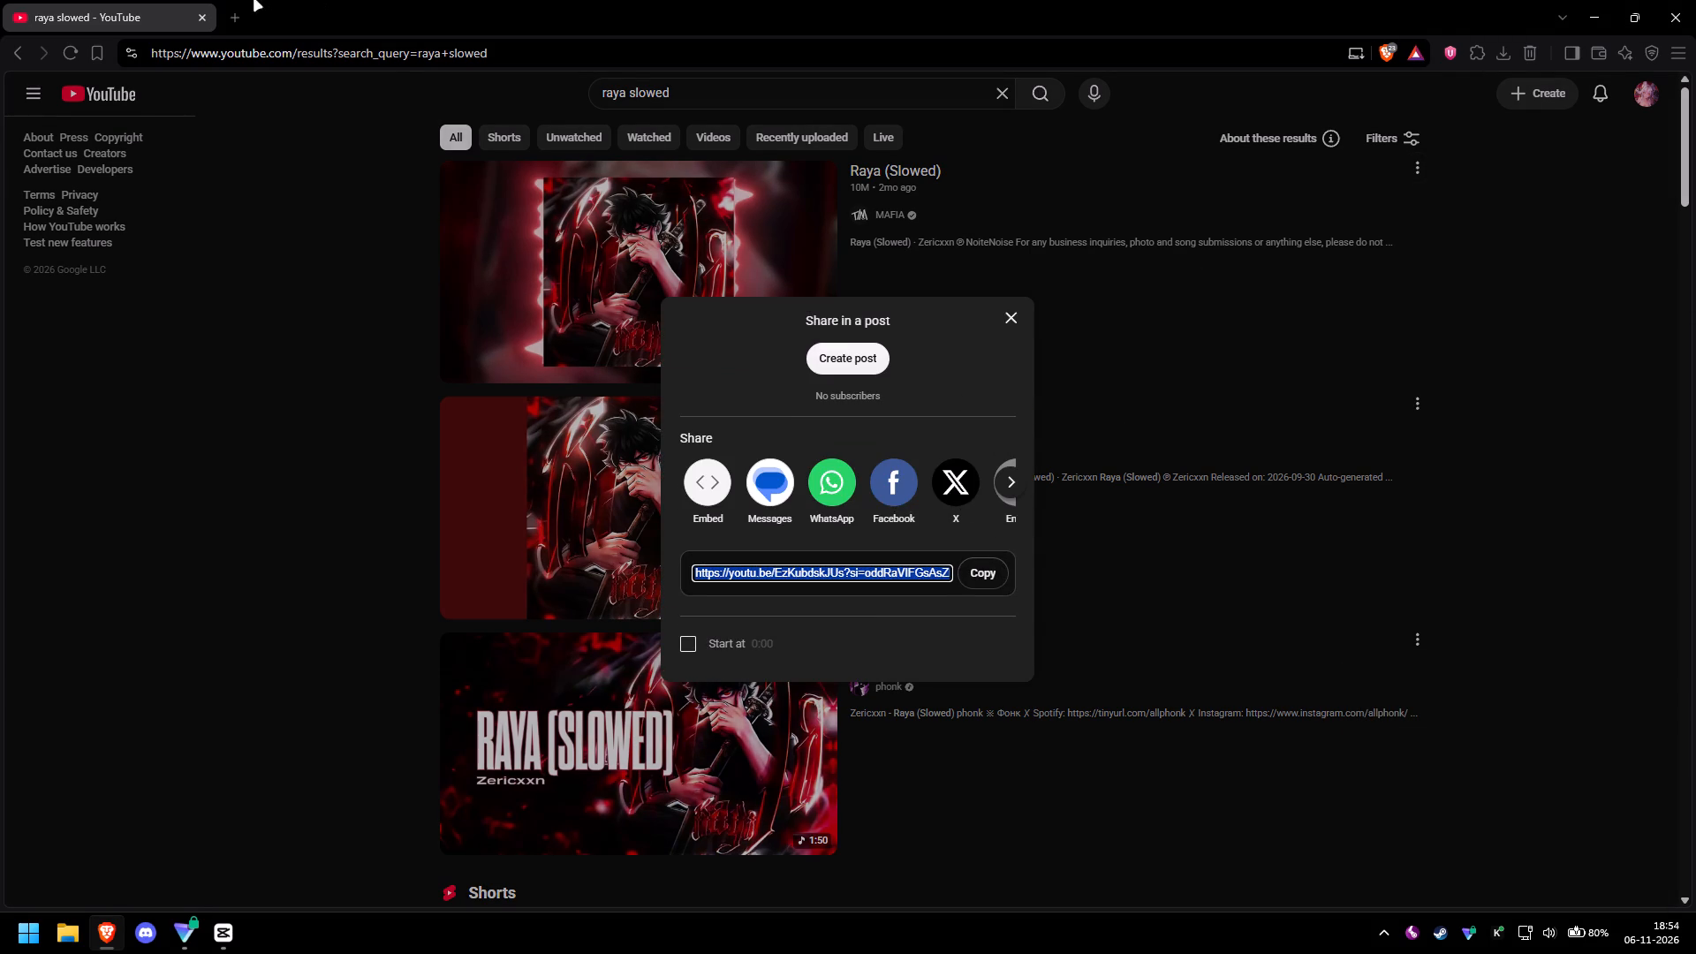
{"action": "left_click", "coordinate": [238, 6]}
{"action": "left_click", "coordinate": [178, 0]}
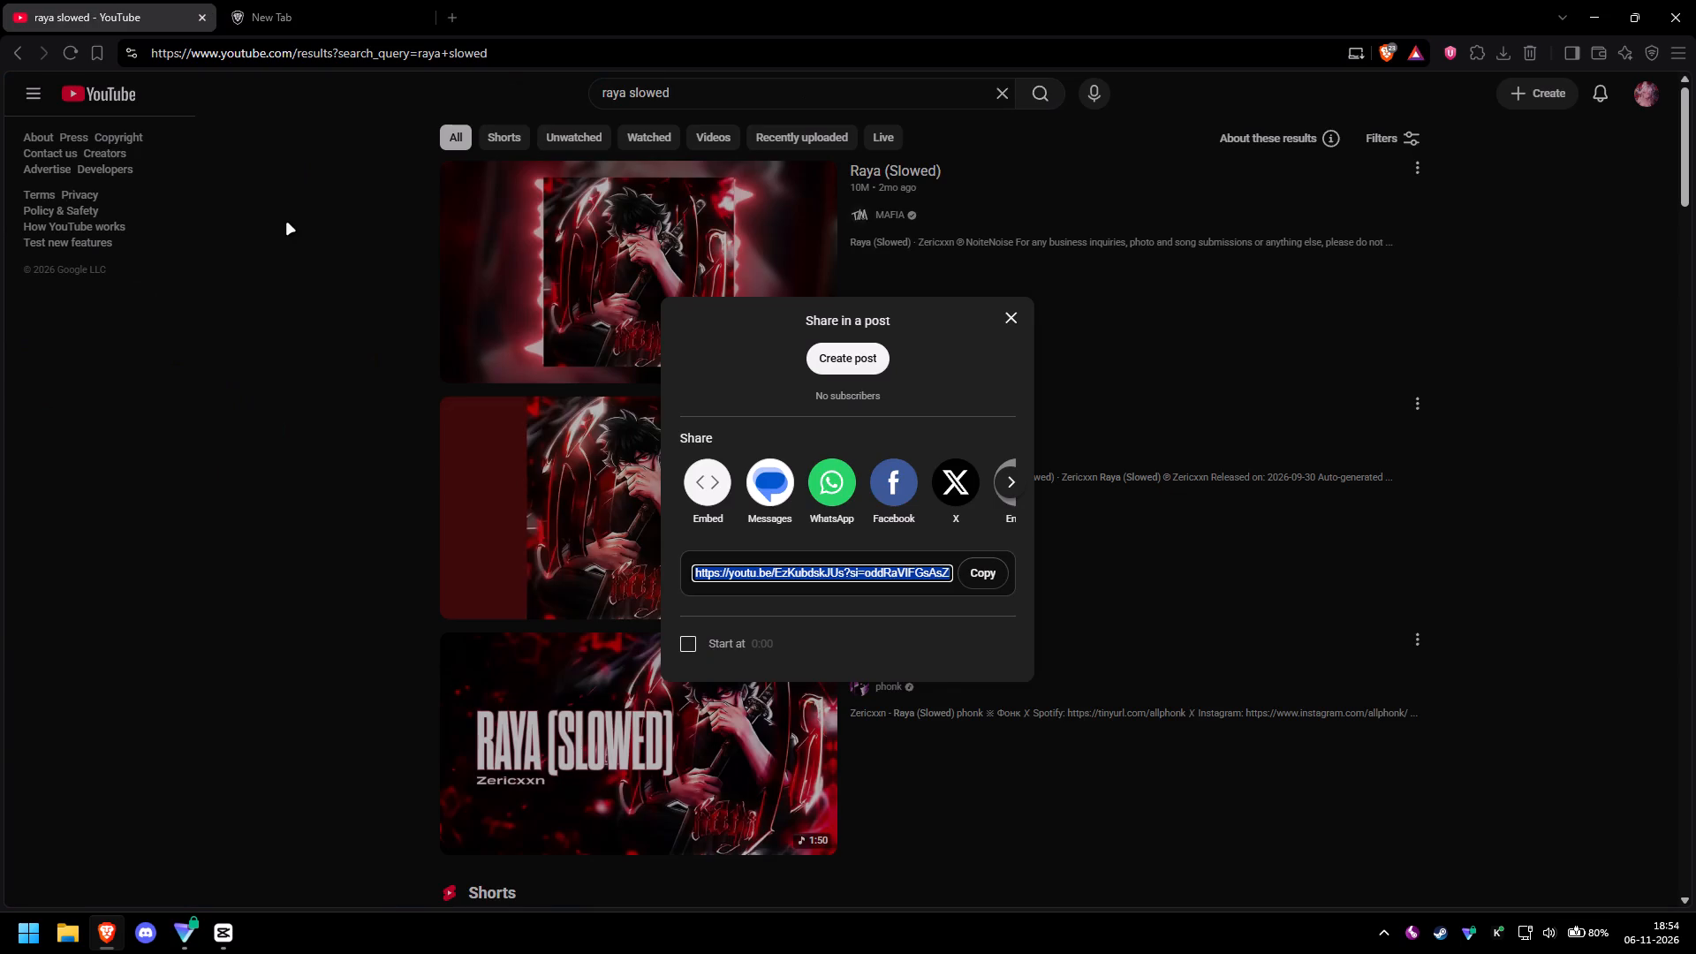
{"action": "left_click", "coordinate": [287, 223]}
{"action": "left_click", "coordinate": [208, 22]}
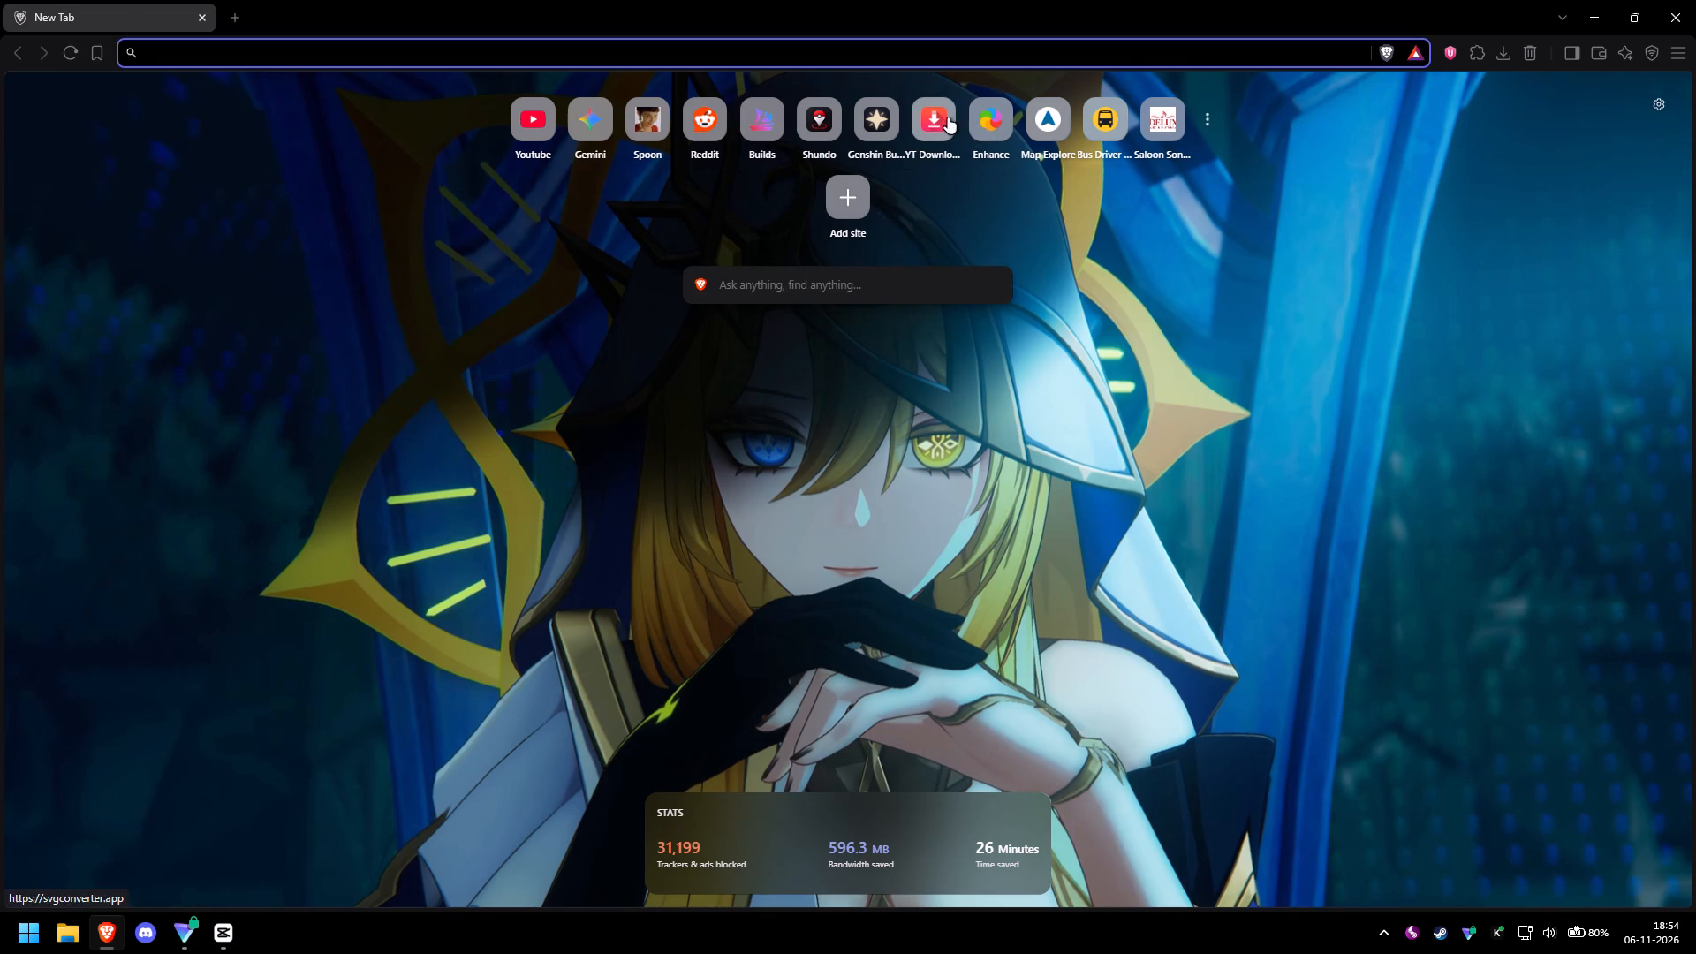
Open the saved YT downloader site, submit the copied video link and dismiss the browser's site-address suggestion.
{"action": "left_click", "coordinate": [947, 117]}
{"action": "left_click", "coordinate": [763, 260]}
{"action": "key", "text": "ctrl+v"}
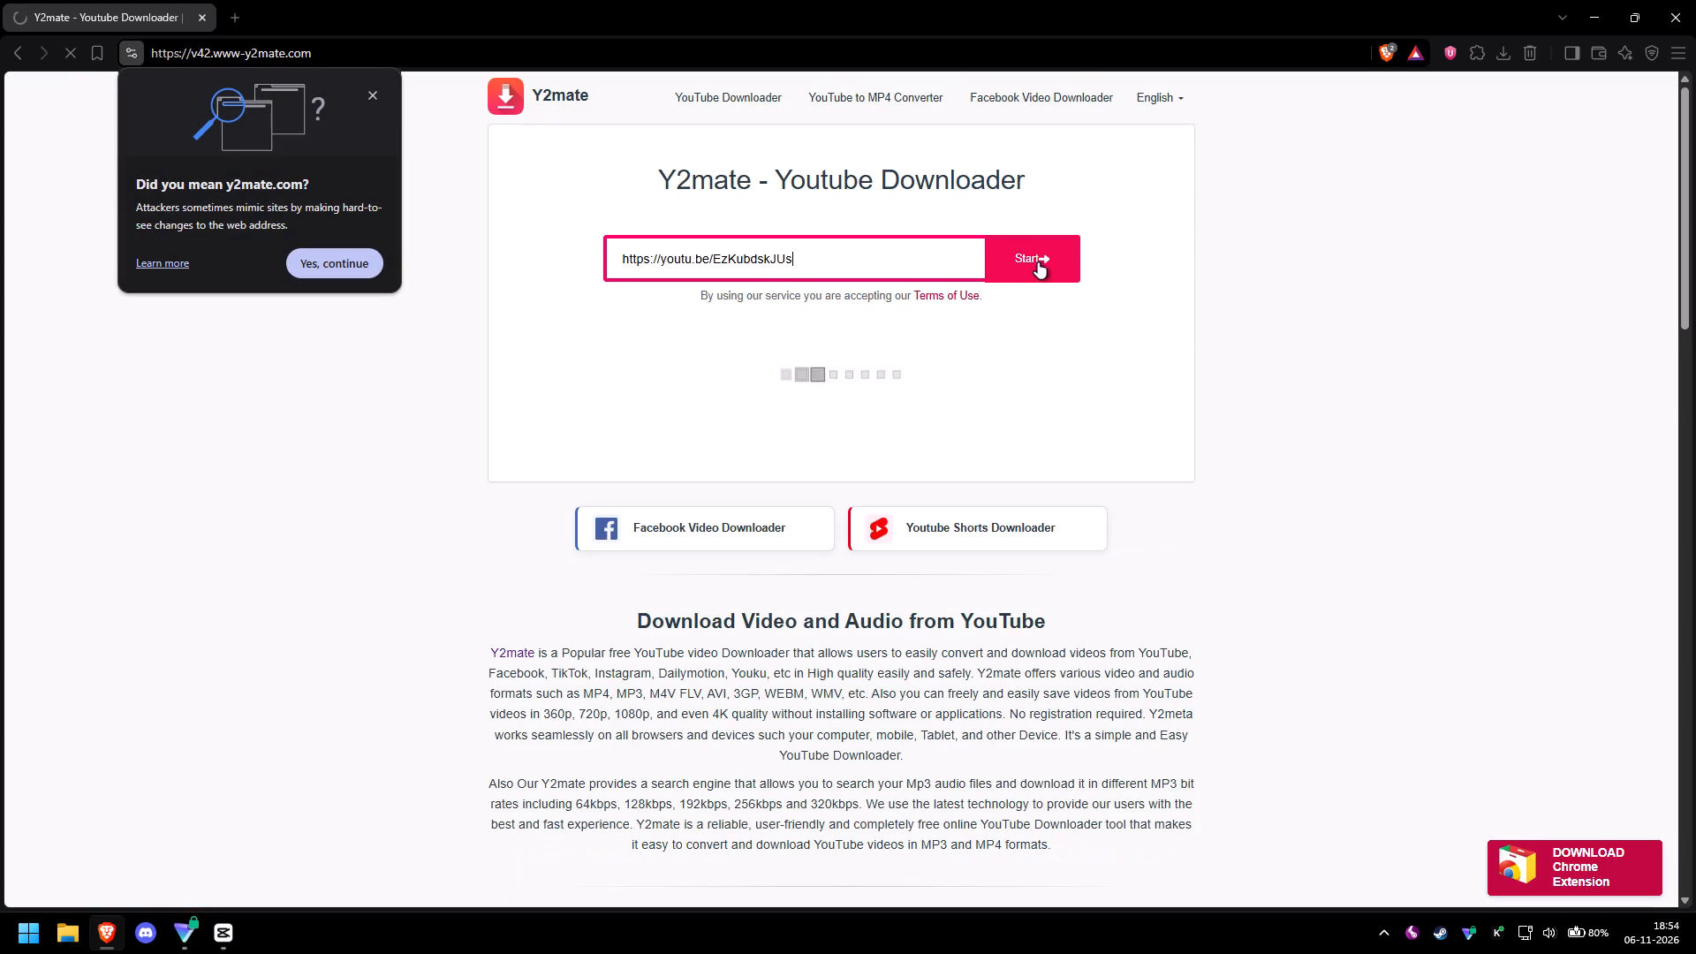
{"action": "left_click", "coordinate": [1025, 262]}
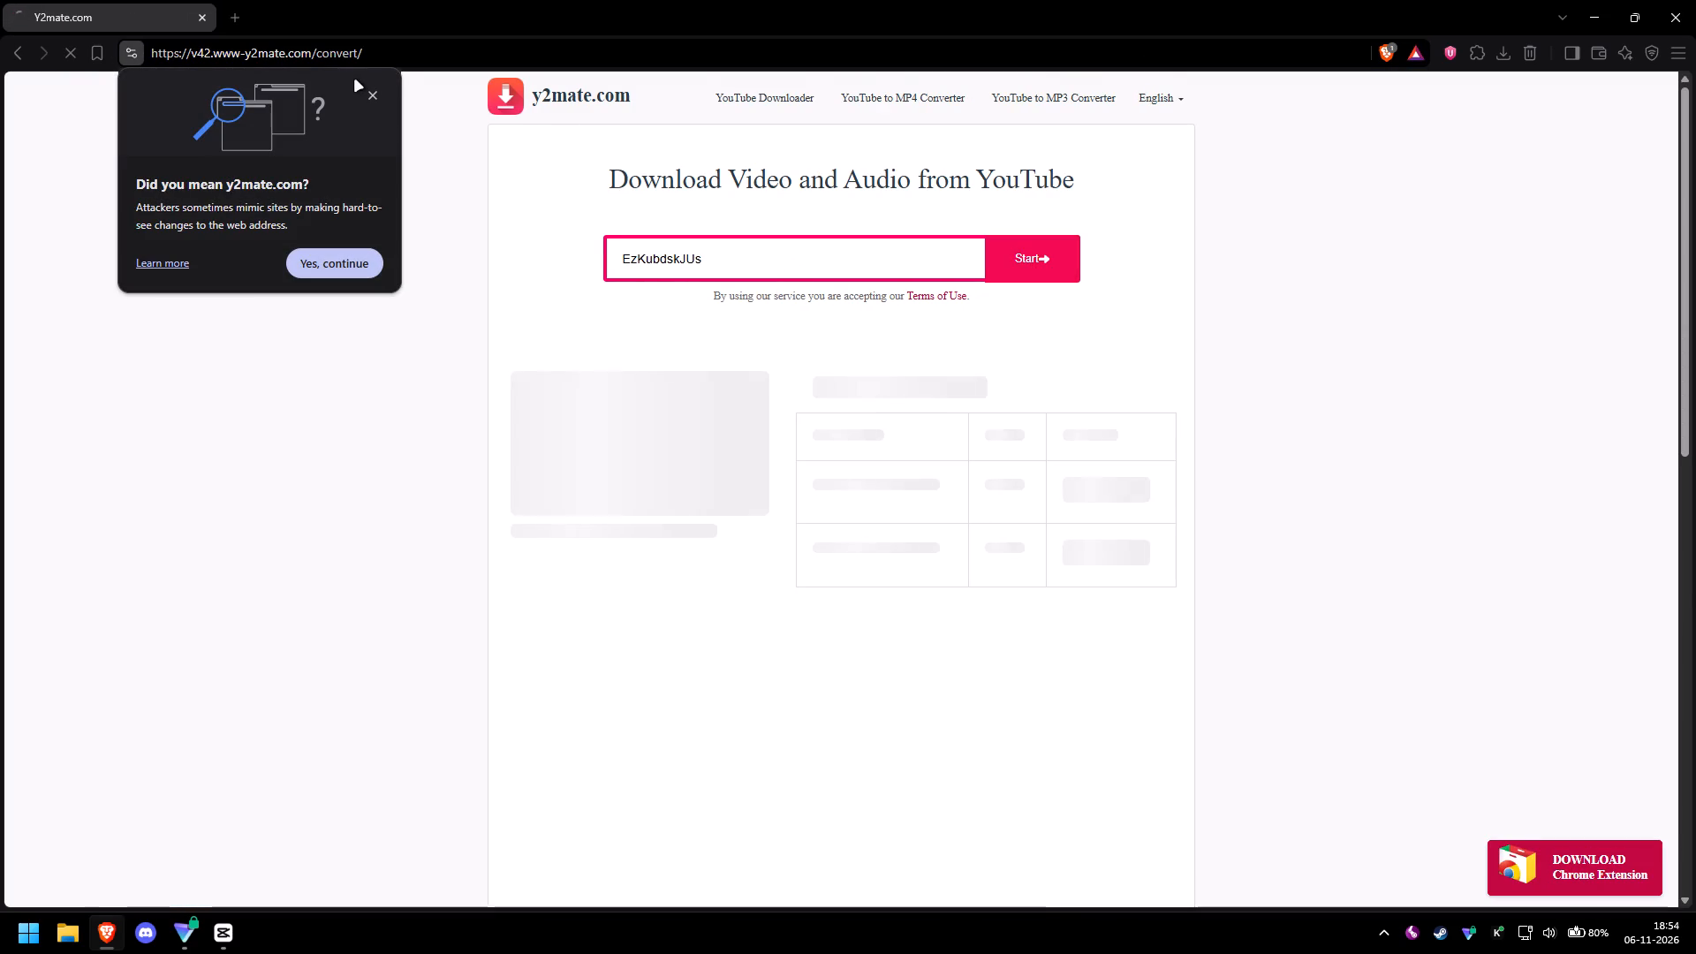
{"action": "left_click", "coordinate": [378, 101]}
{"action": "left_click", "coordinate": [377, 102]}
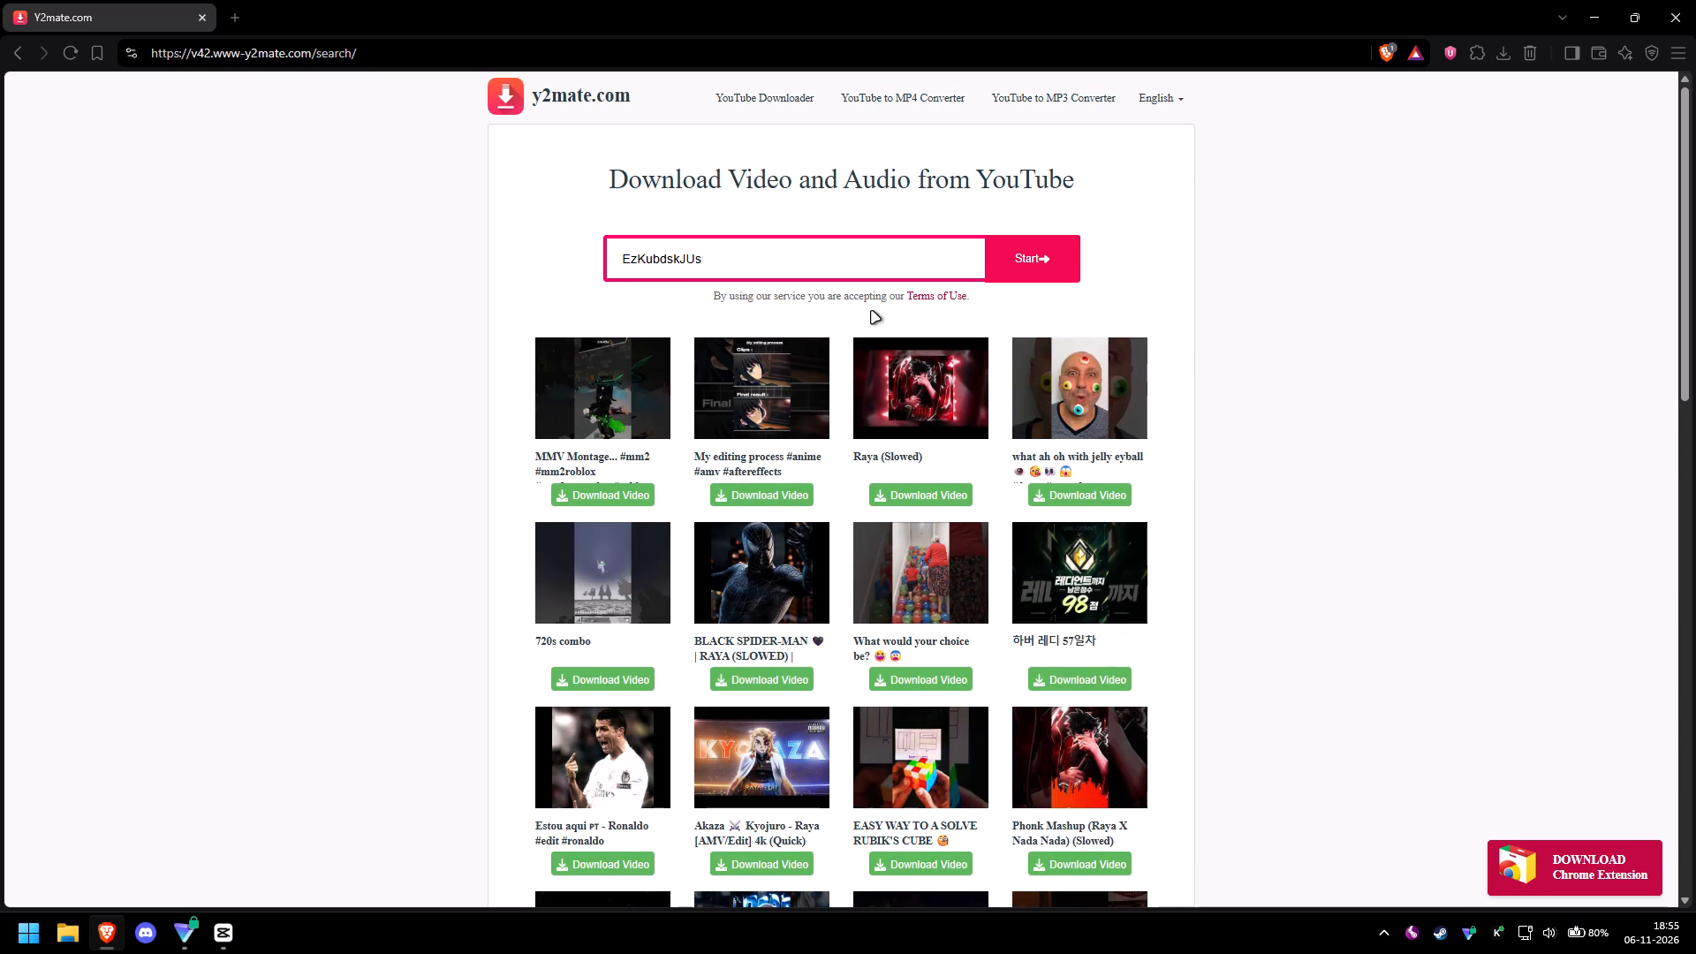
{"action": "left_click", "coordinate": [787, 258]}
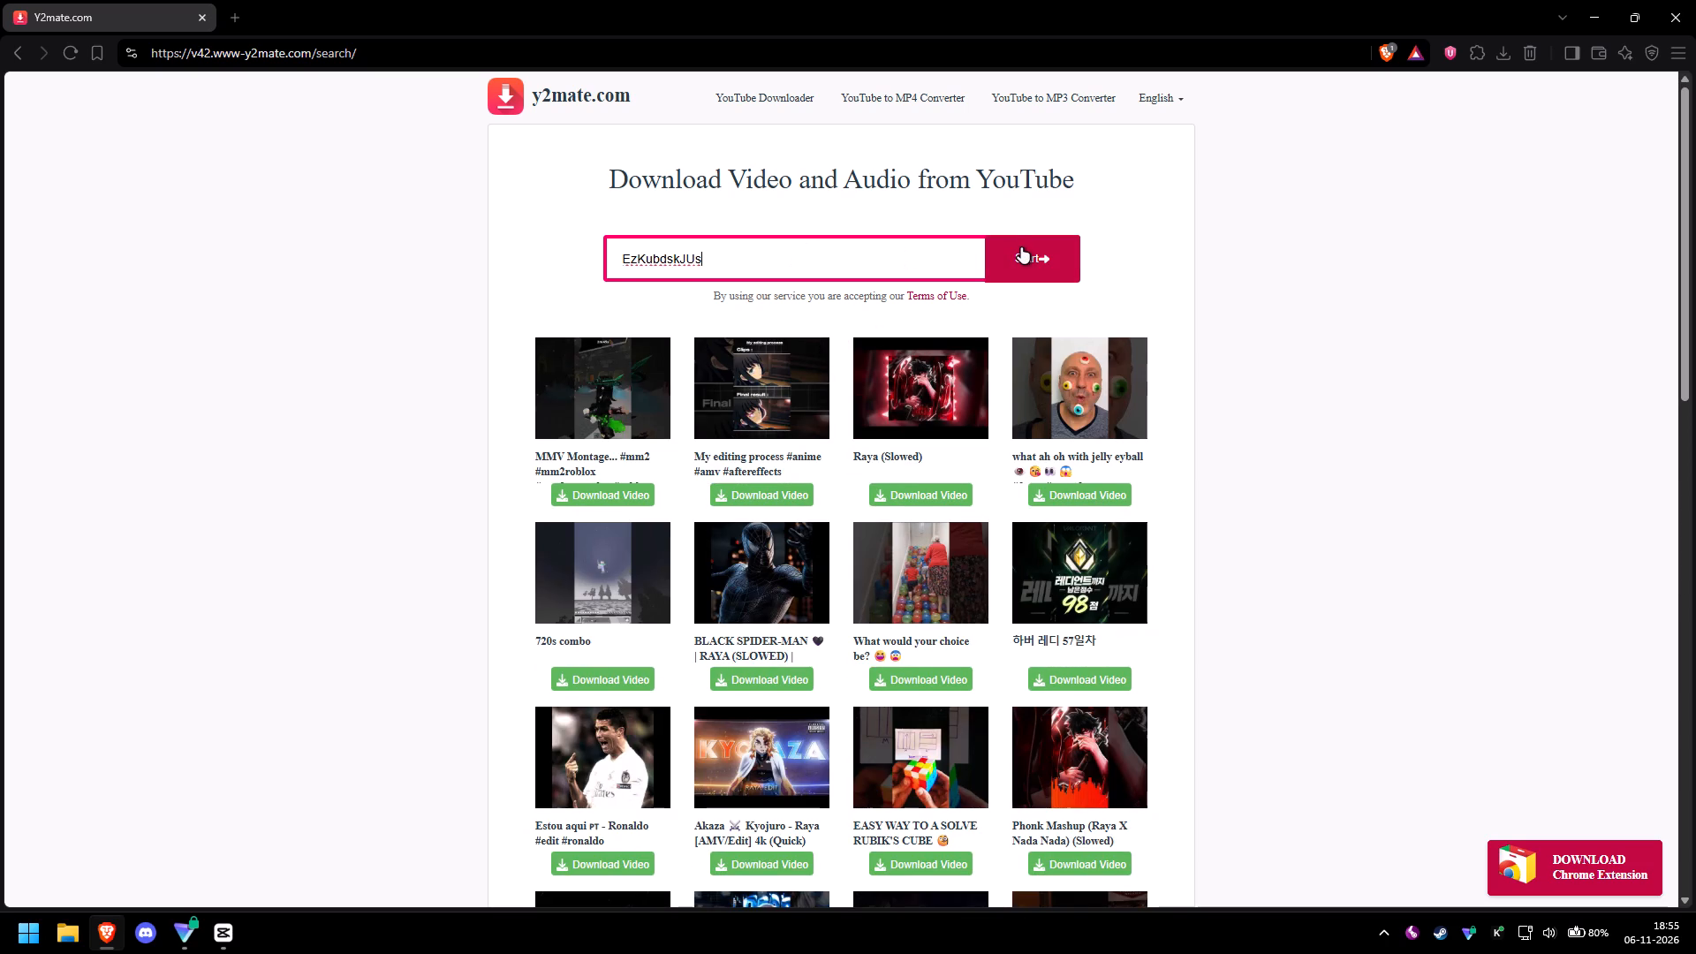
Go to Y2mate's YouTube to MP3 Converter and submit the copied video link for conversion.
{"action": "left_click", "coordinate": [1053, 103]}
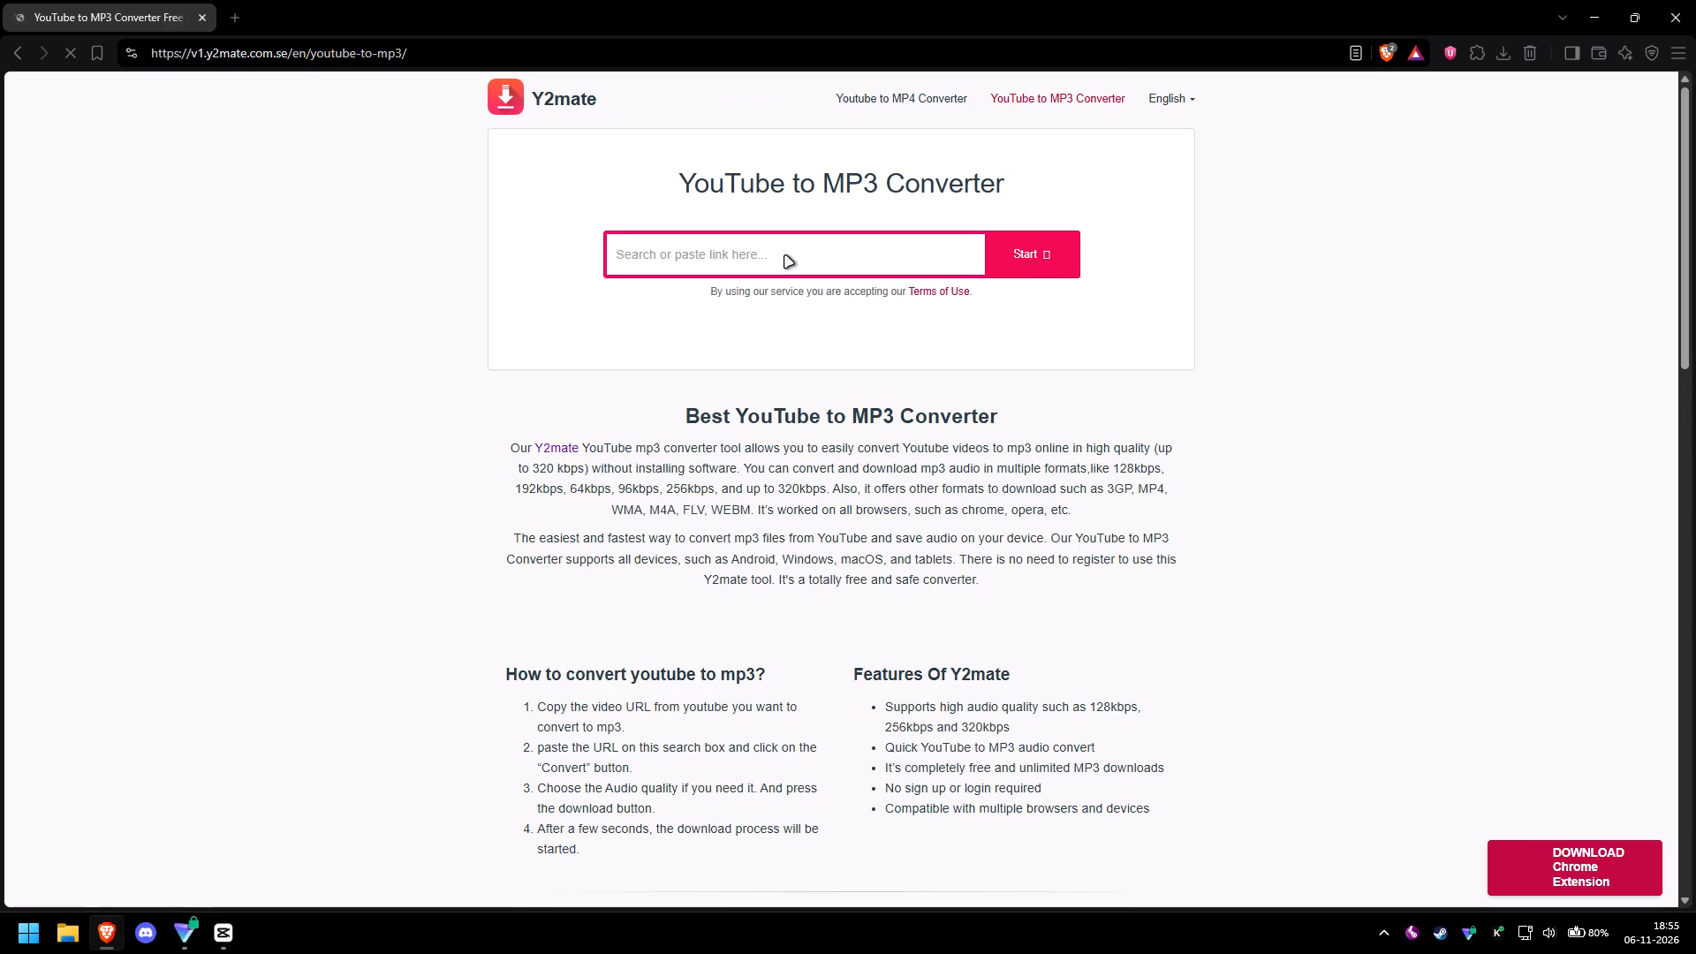
{"action": "left_click", "coordinate": [785, 256]}
{"action": "key", "text": "ctrl+v"}
{"action": "left_click", "coordinate": [1014, 254]}
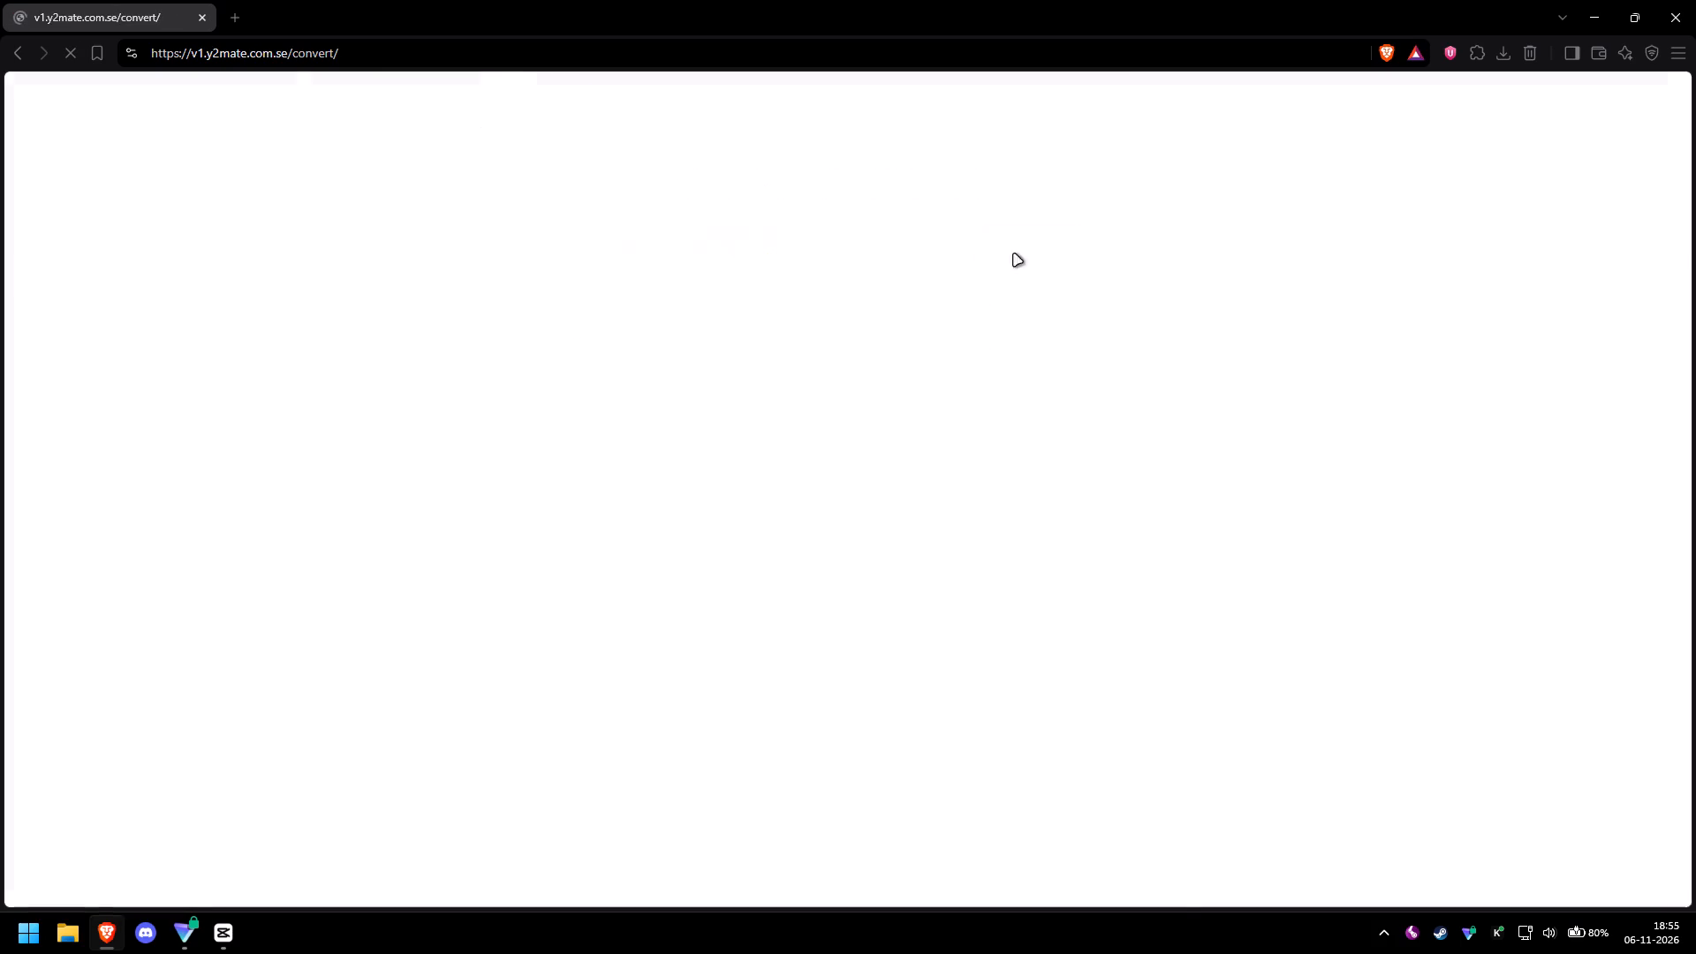
Fill the Y2mate downloader with the previously used YouTube link and start its conversion.
{"action": "left_click", "coordinate": [795, 251]}
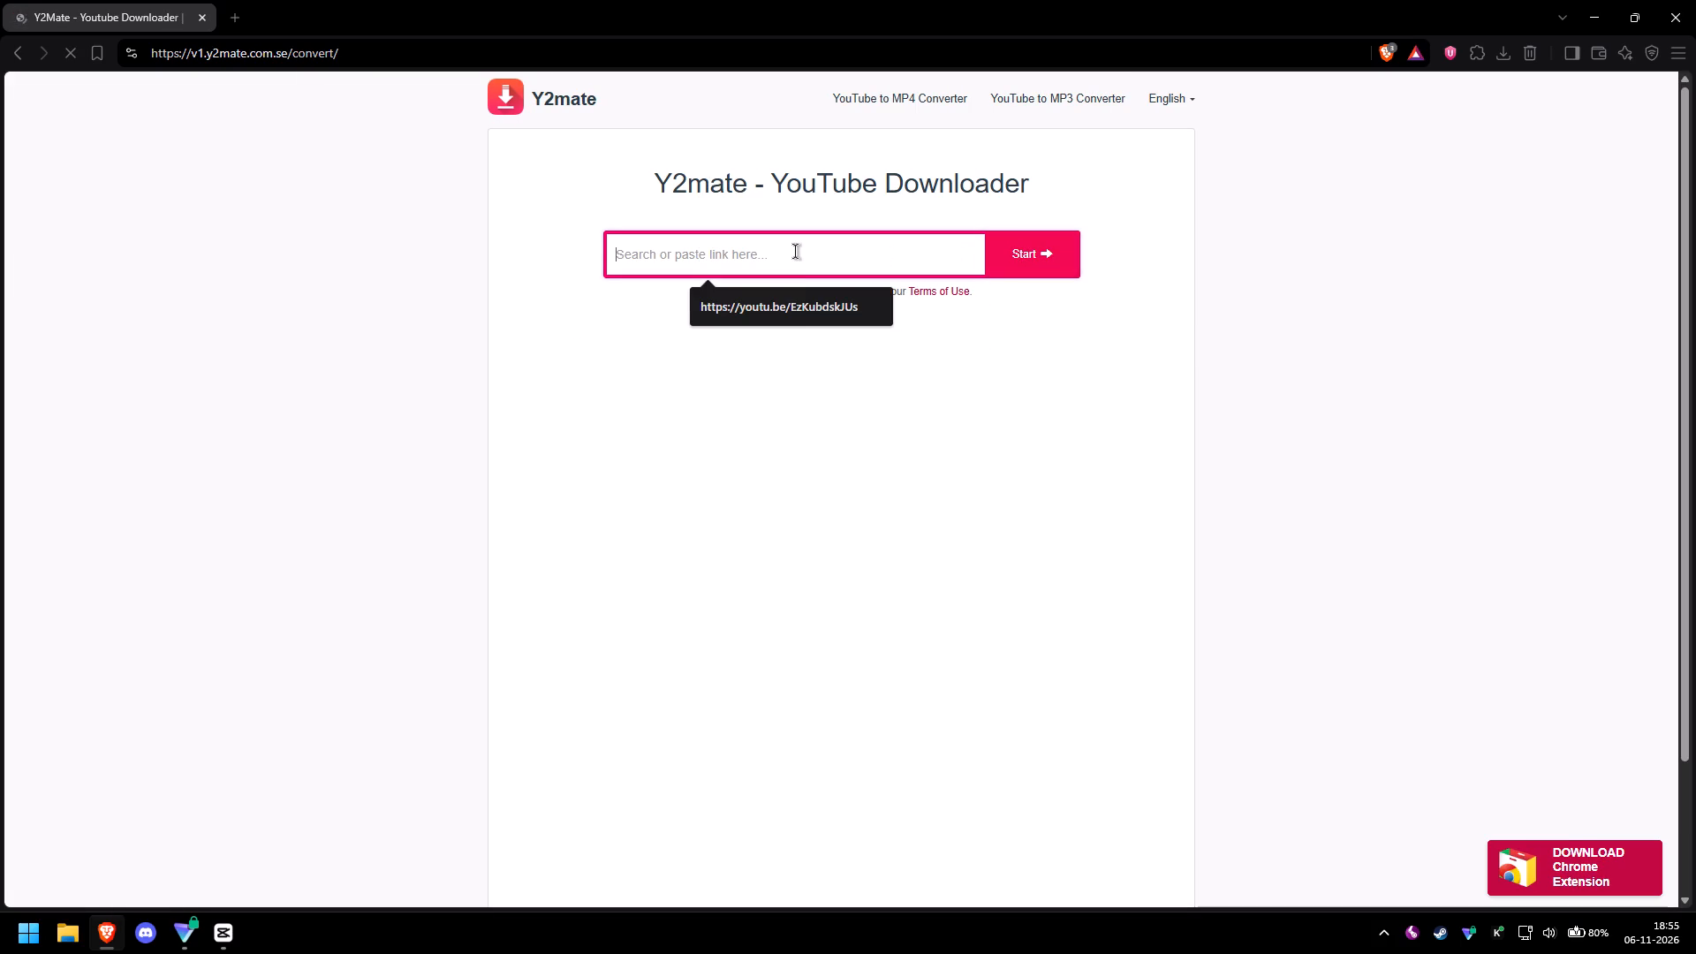
{"action": "left_click", "coordinate": [805, 314]}
{"action": "left_click", "coordinate": [1071, 225]}
{"action": "left_click", "coordinate": [1041, 253]}
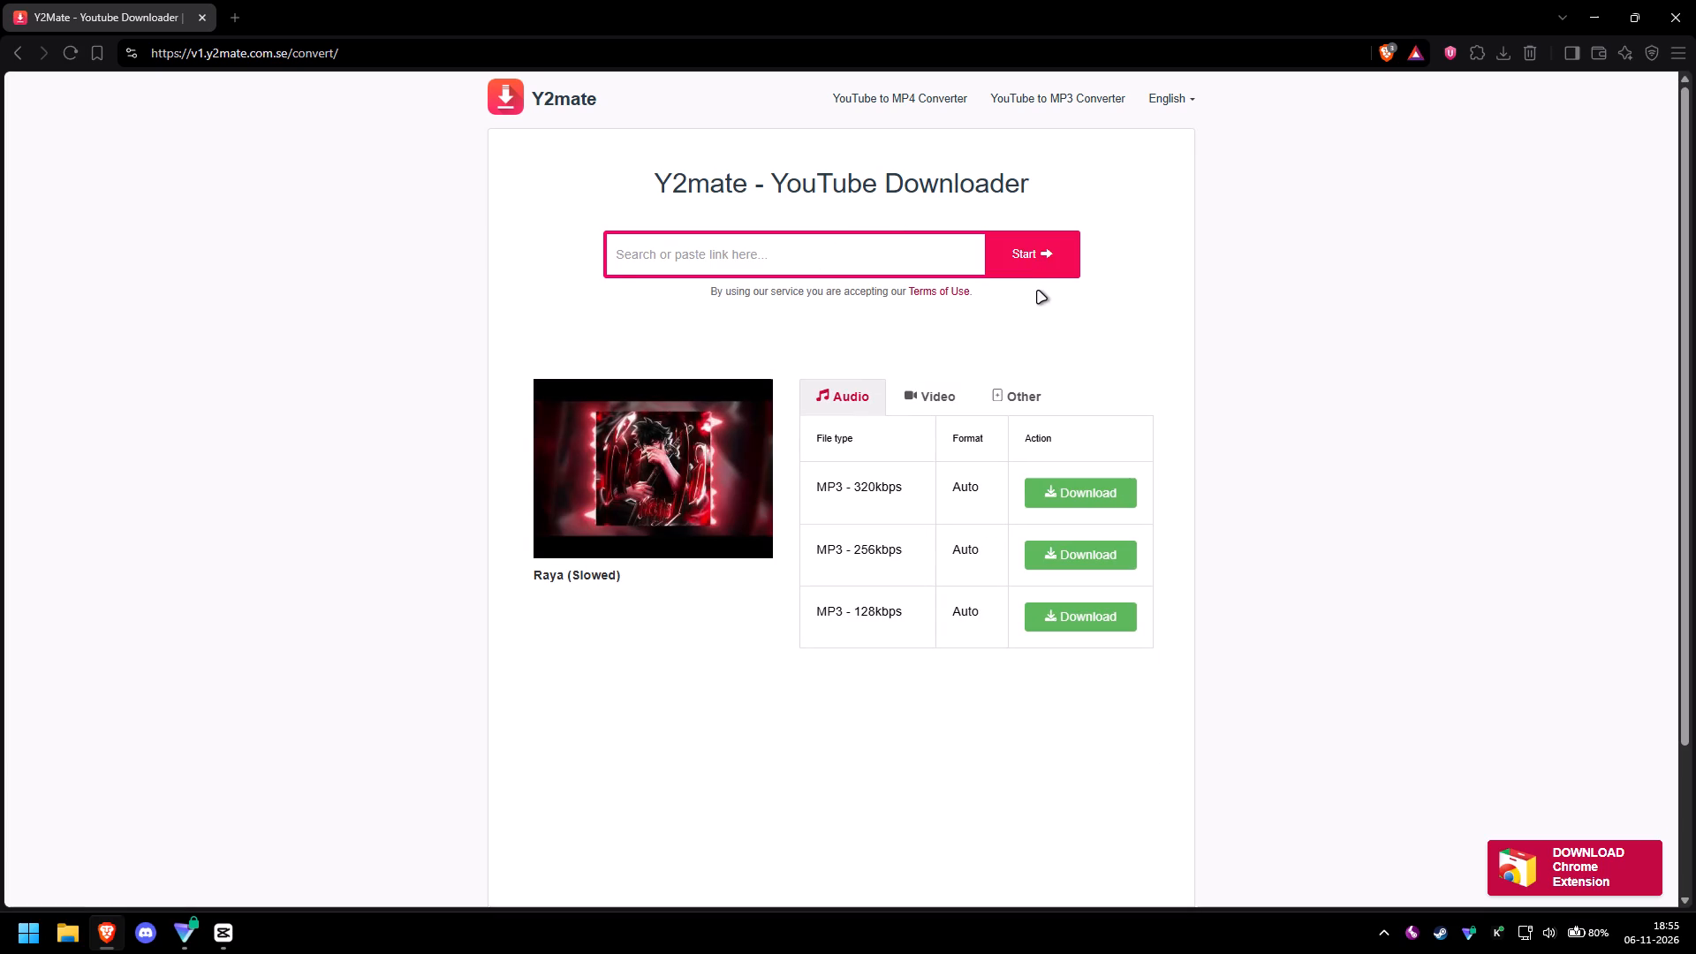
Download "Raya (Slowed)" as a 320kbps MP3 and save it as "Raya (Slowed) - MAFIA.mp3" in the Downloads folder.
{"action": "left_click", "coordinate": [1064, 490]}
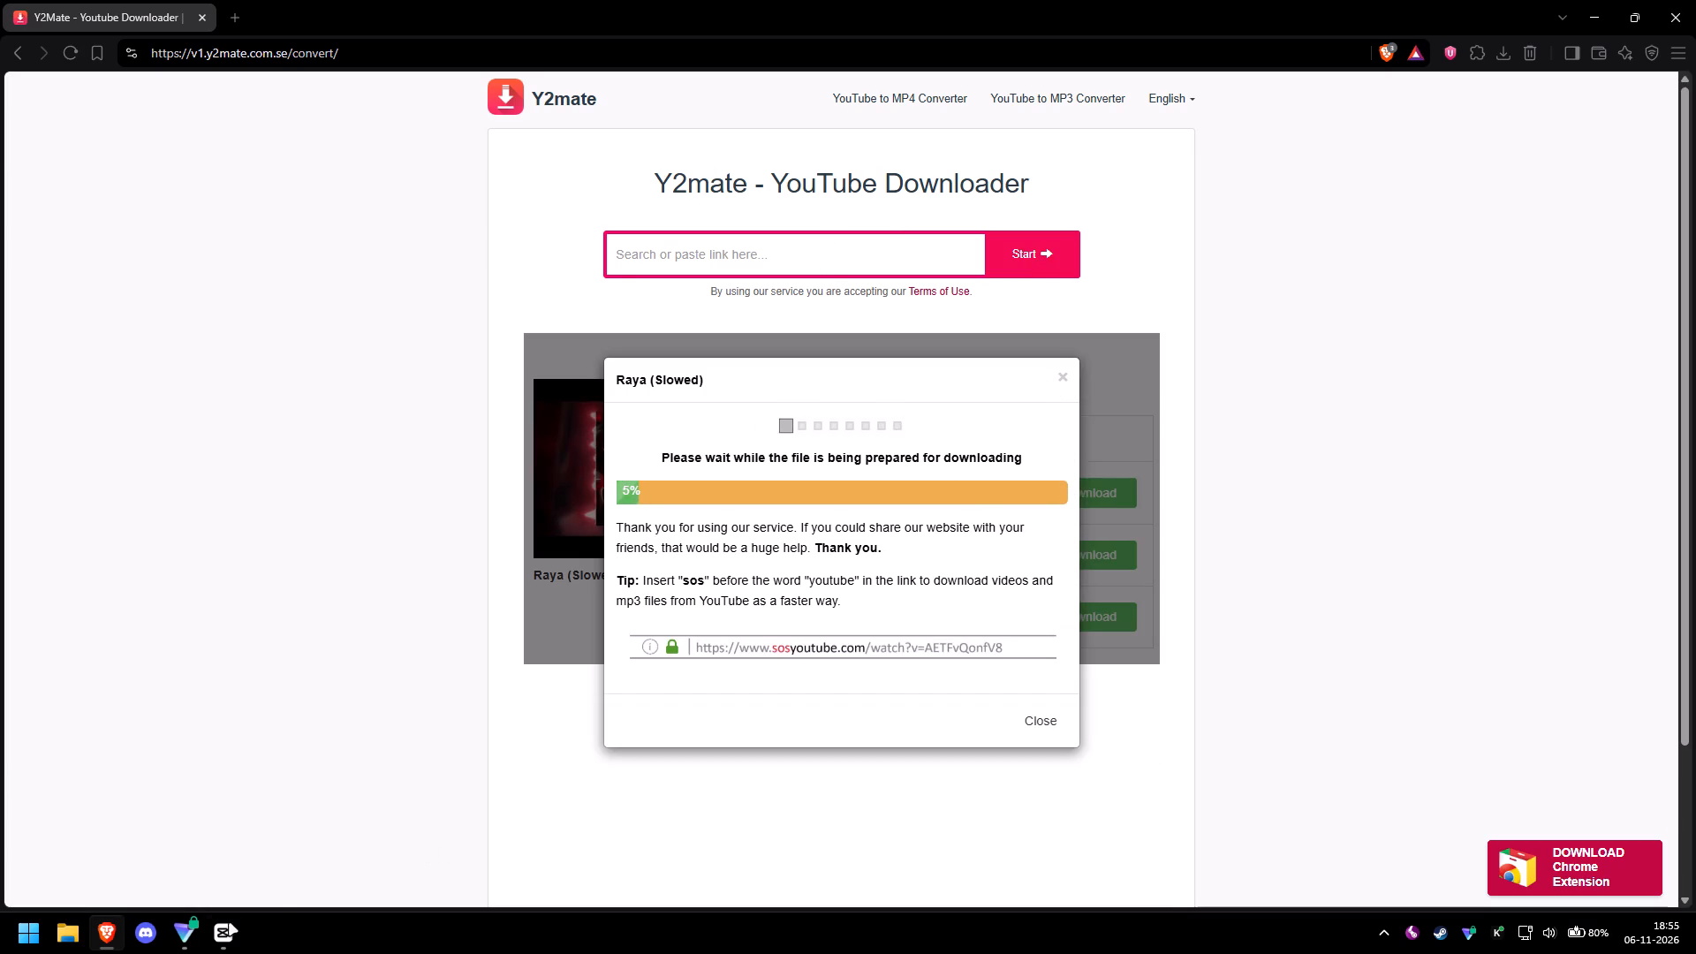
{"action": "left_click_drag", "start_coordinate": [221, 934], "coordinate": [172, 935]}
{"action": "left_click", "coordinate": [839, 428]}
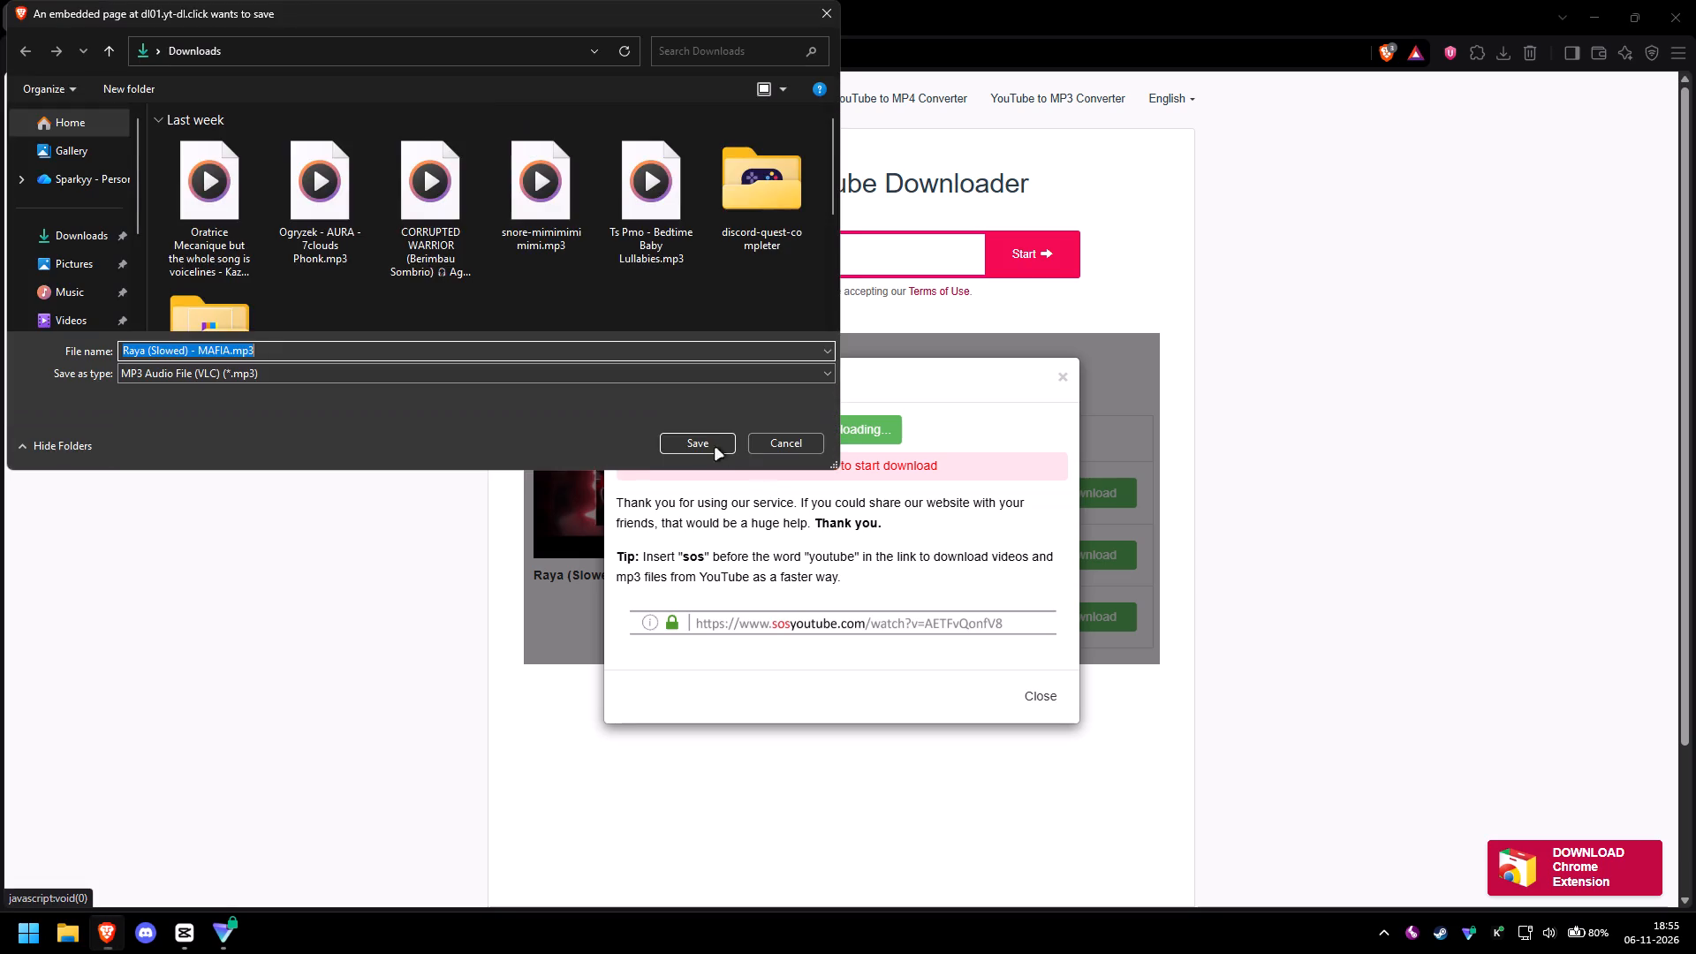
{"action": "left_click", "coordinate": [706, 443]}
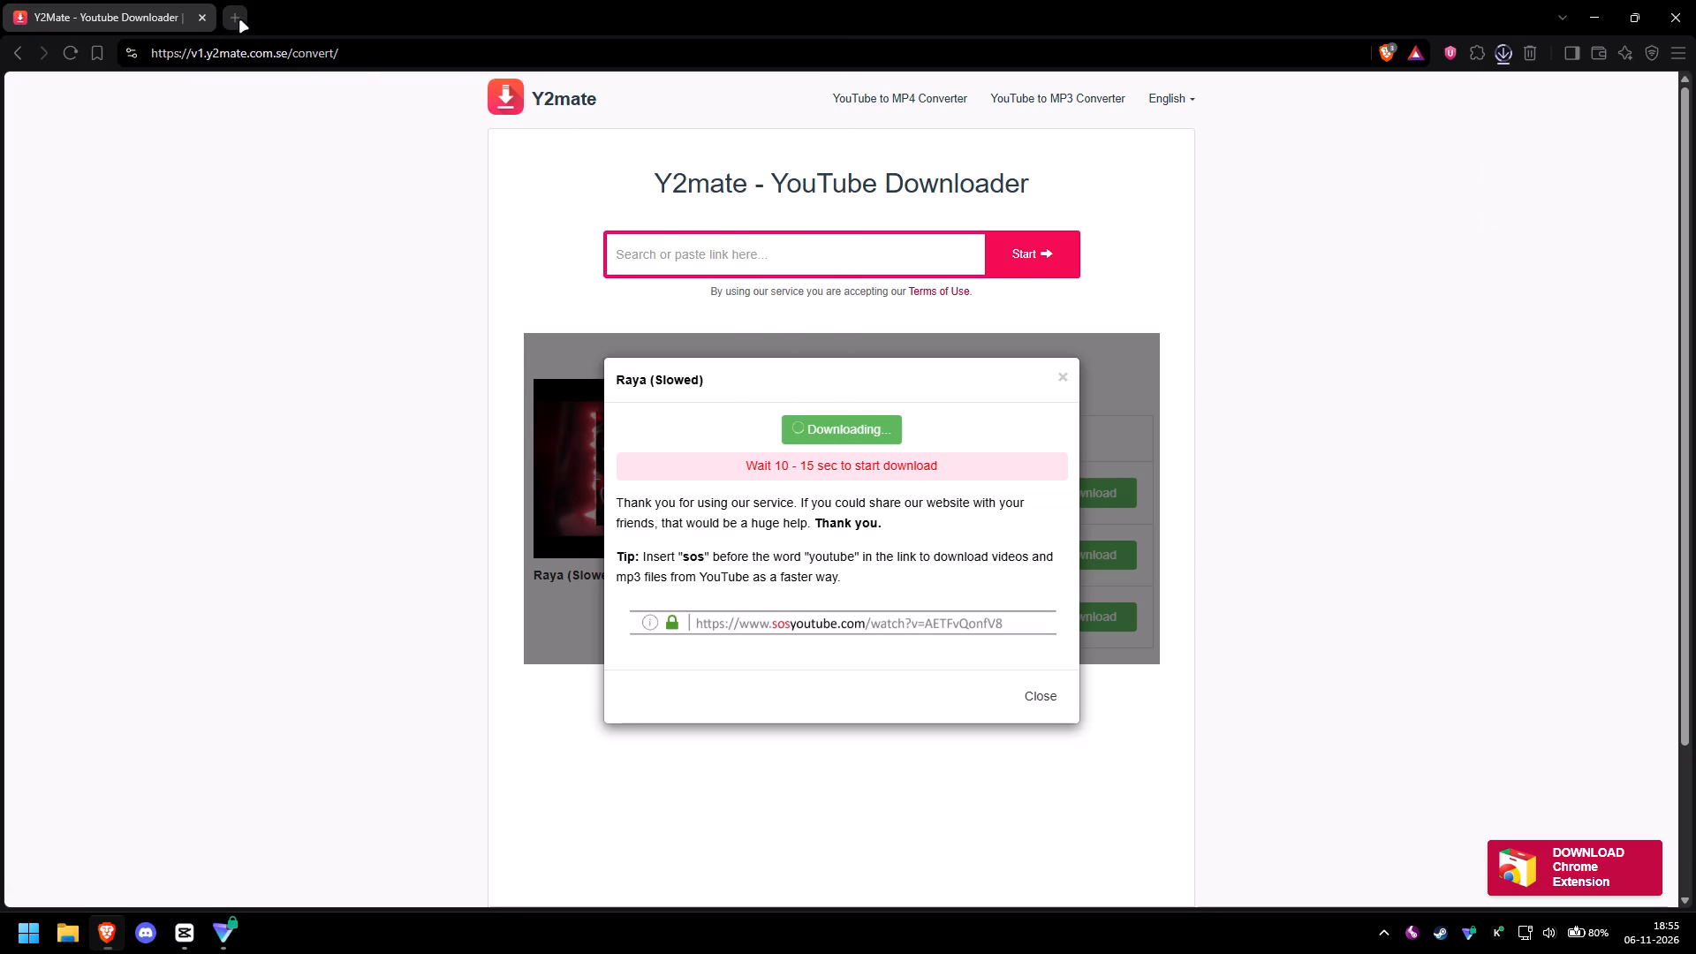
Replace the Y2mate tab with a new tab, check the recent downloads, and leave the browser for CapCut.
{"action": "left_click", "coordinate": [240, 21]}
{"action": "left_click", "coordinate": [206, 14]}
{"action": "left_click", "coordinate": [1504, 49]}
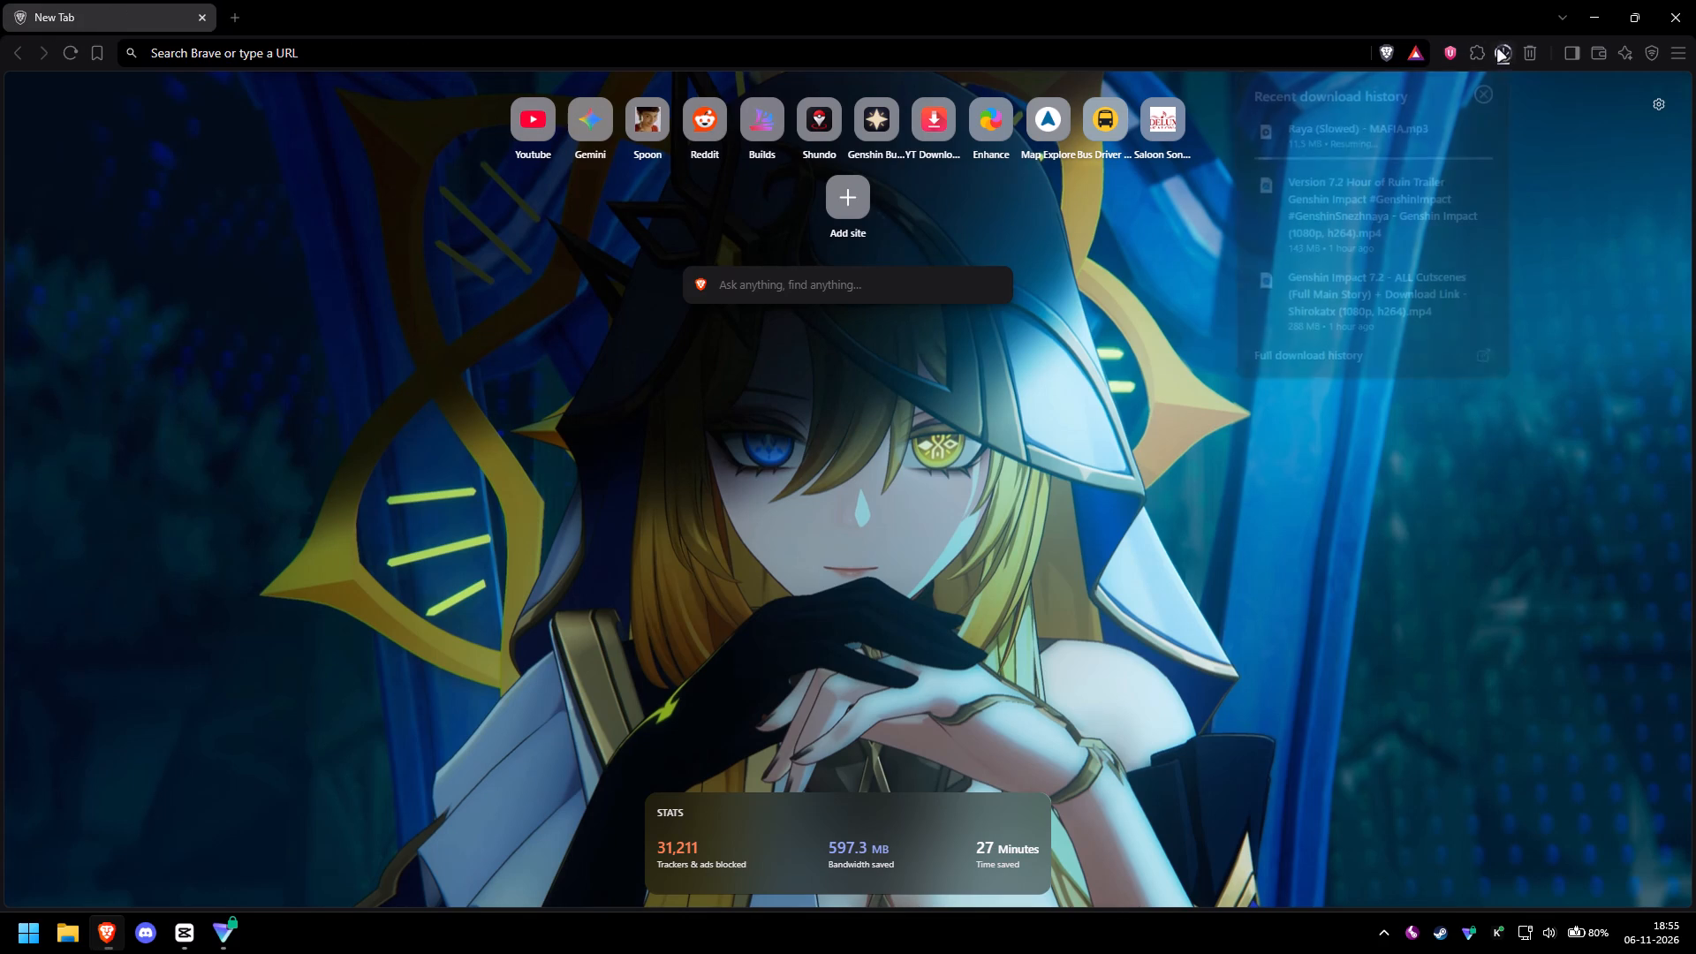
{"action": "left_click", "coordinate": [1695, 0]}
Import "Raya (Slowed) - MAFIA.mp3" from the Downloads folder into the project's media.
{"action": "left_click", "coordinate": [324, 274]}
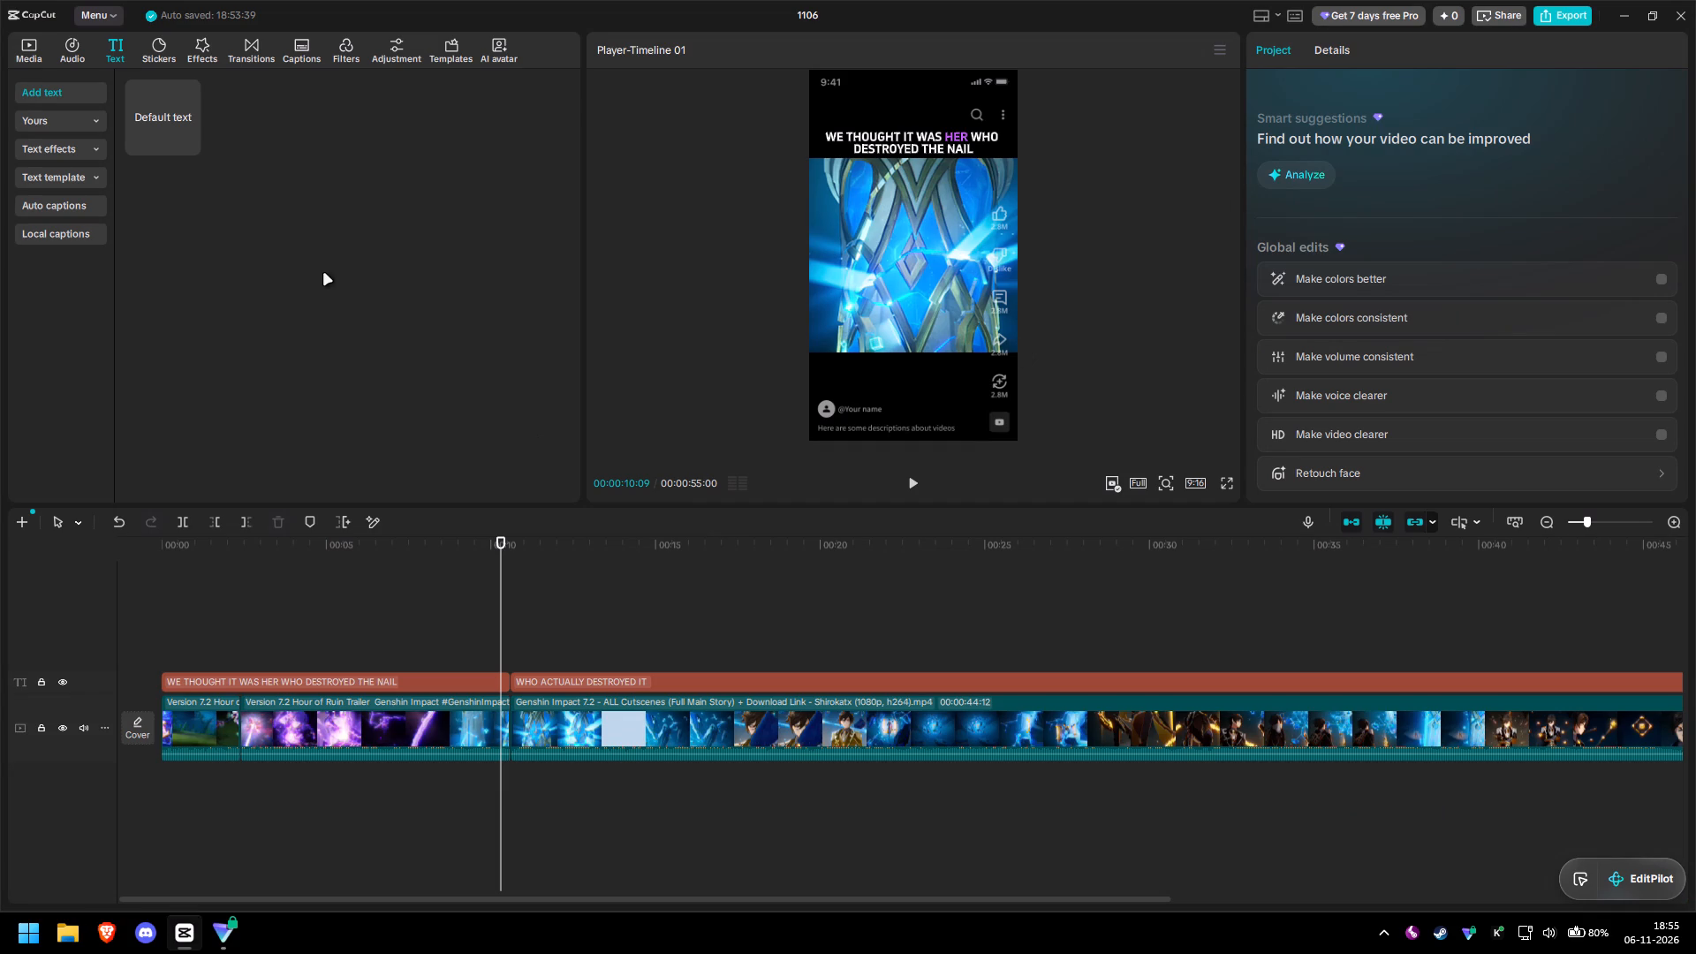
{"action": "left_click", "coordinate": [36, 30]}
{"action": "left_click", "coordinate": [64, 50]}
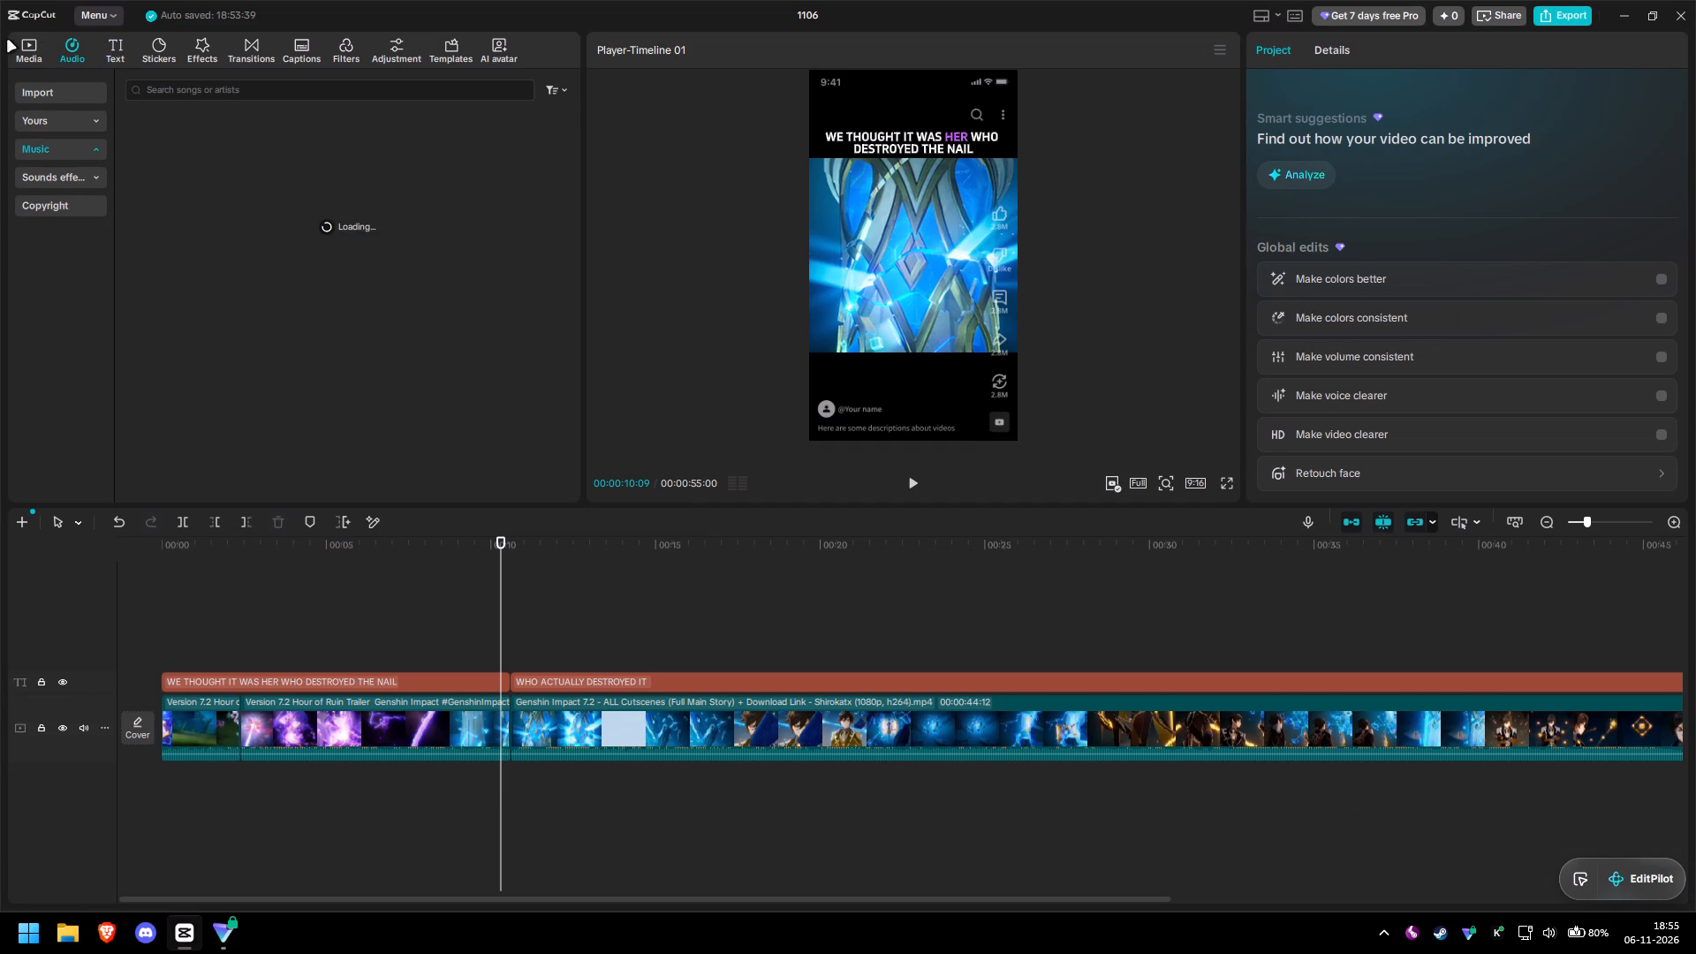
{"action": "left_click", "coordinate": [24, 45]}
{"action": "left_click", "coordinate": [421, 276]}
{"action": "key", "text": "ctrl+i"}
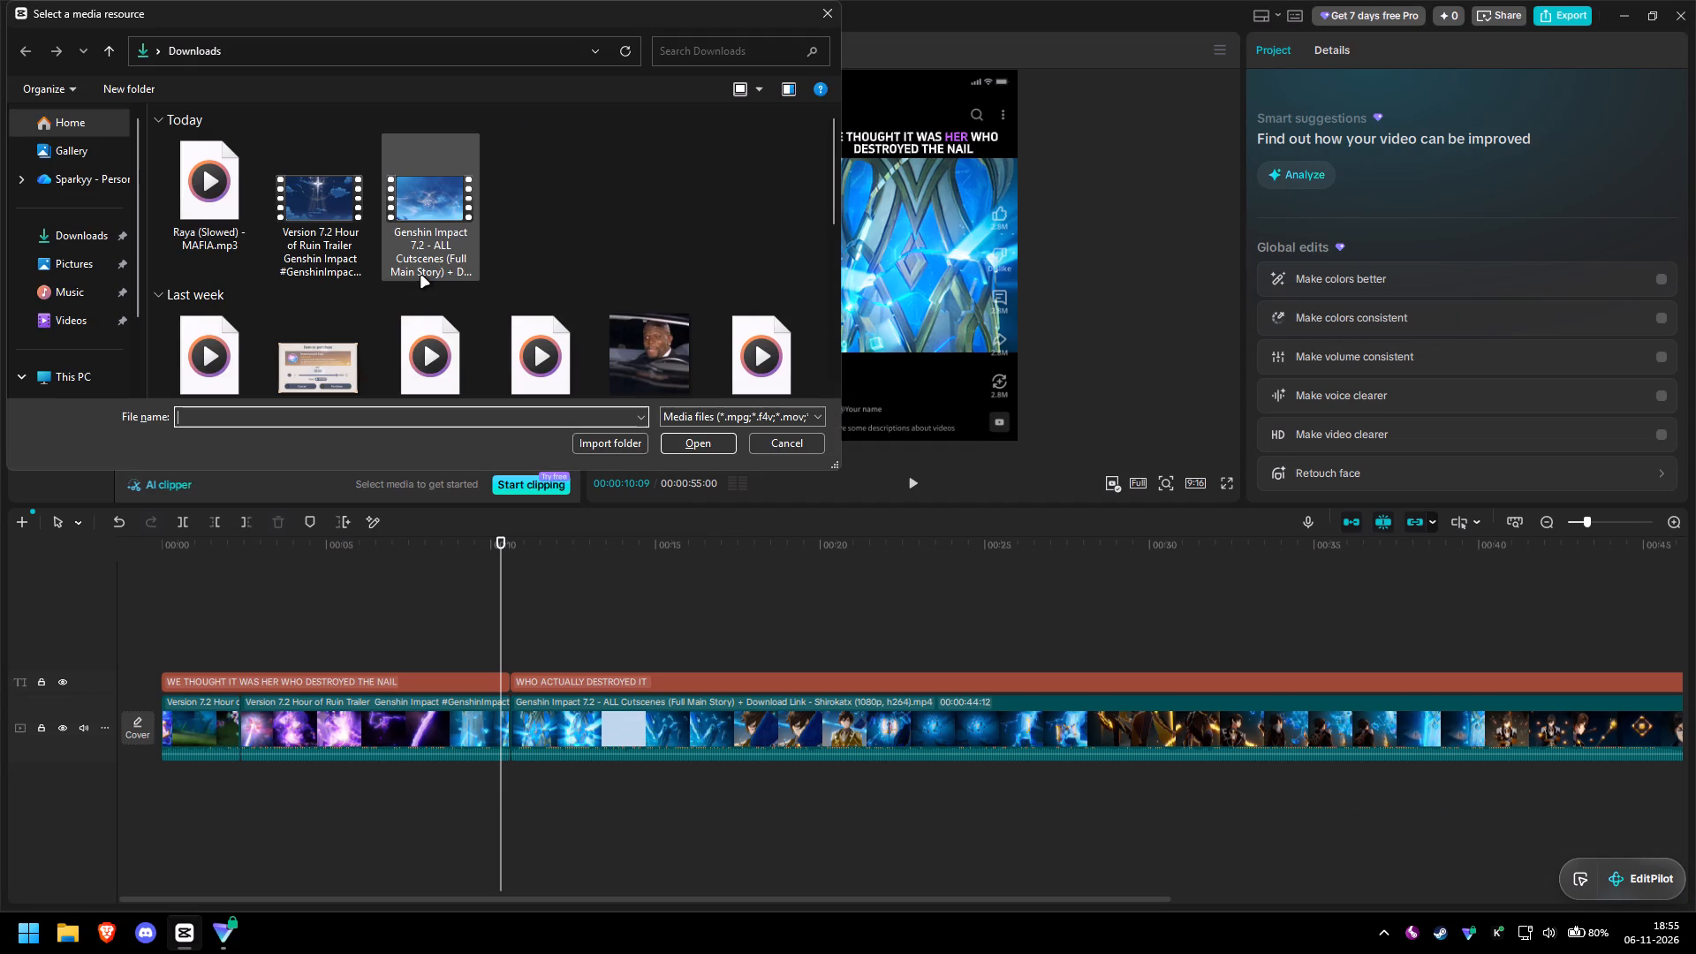
{"action": "left_click", "coordinate": [188, 238]}
{"action": "left_click", "coordinate": [678, 446]}
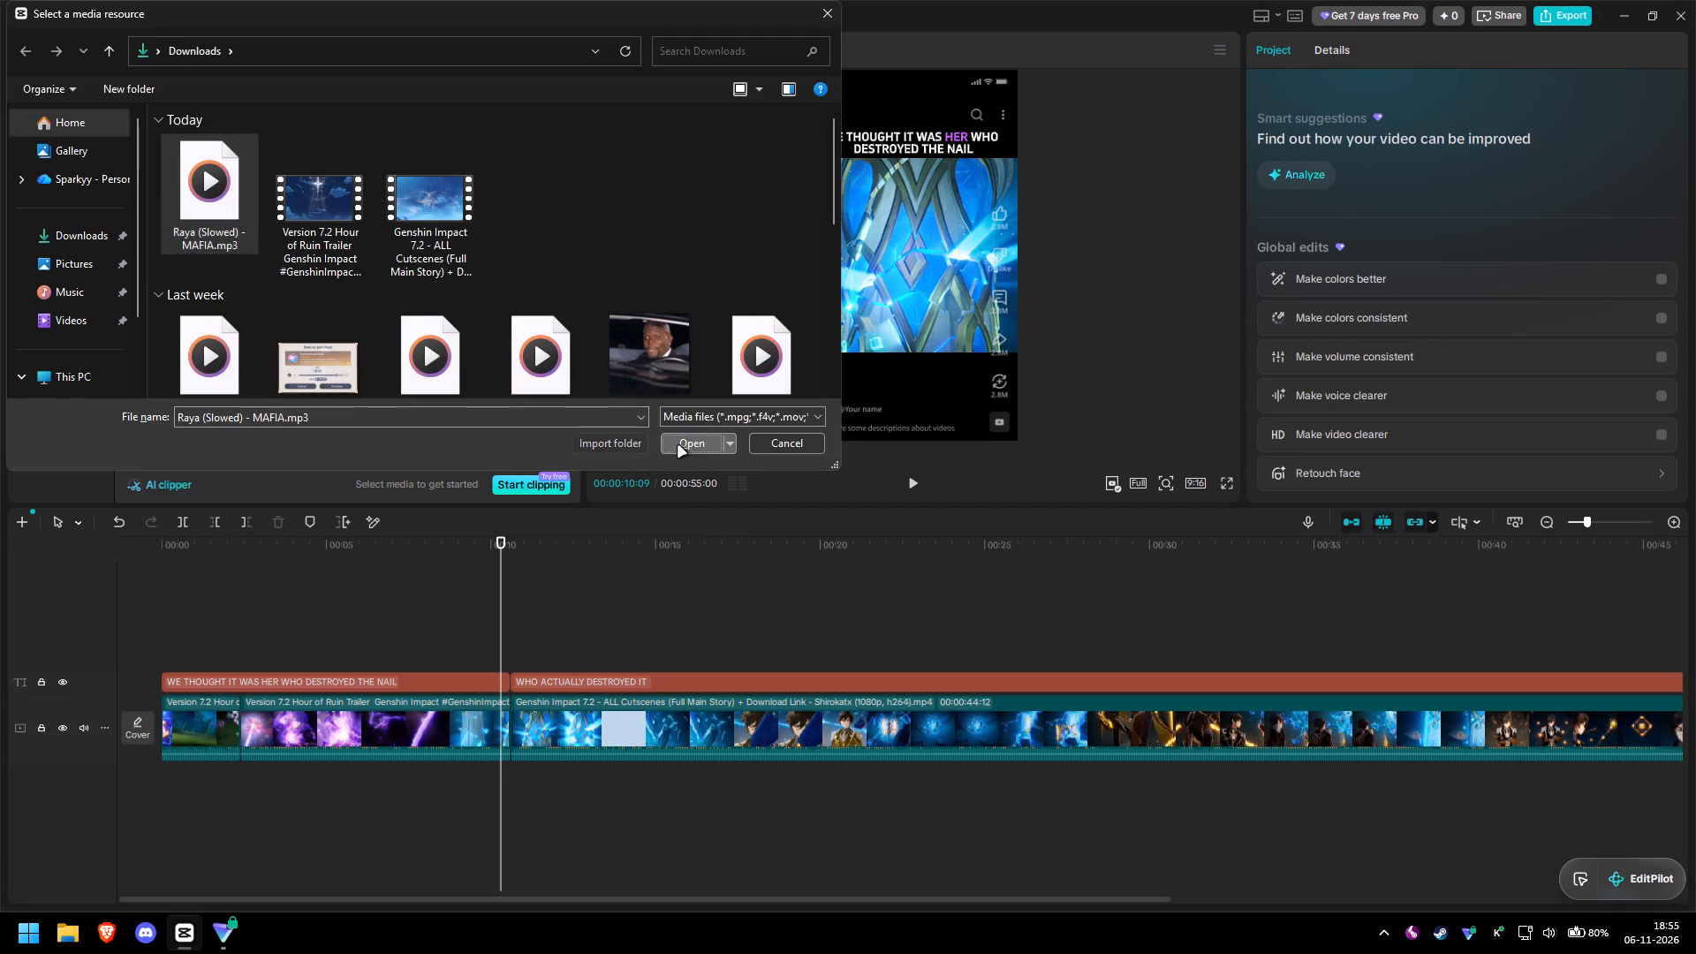
Place the Raya (Slowed) audio at the start of the timeline, on a track below the video clips.
{"action": "left_click_drag", "start_coordinate": [394, 201], "coordinate": [161, 785]}
{"action": "left_click", "coordinate": [192, 786]}
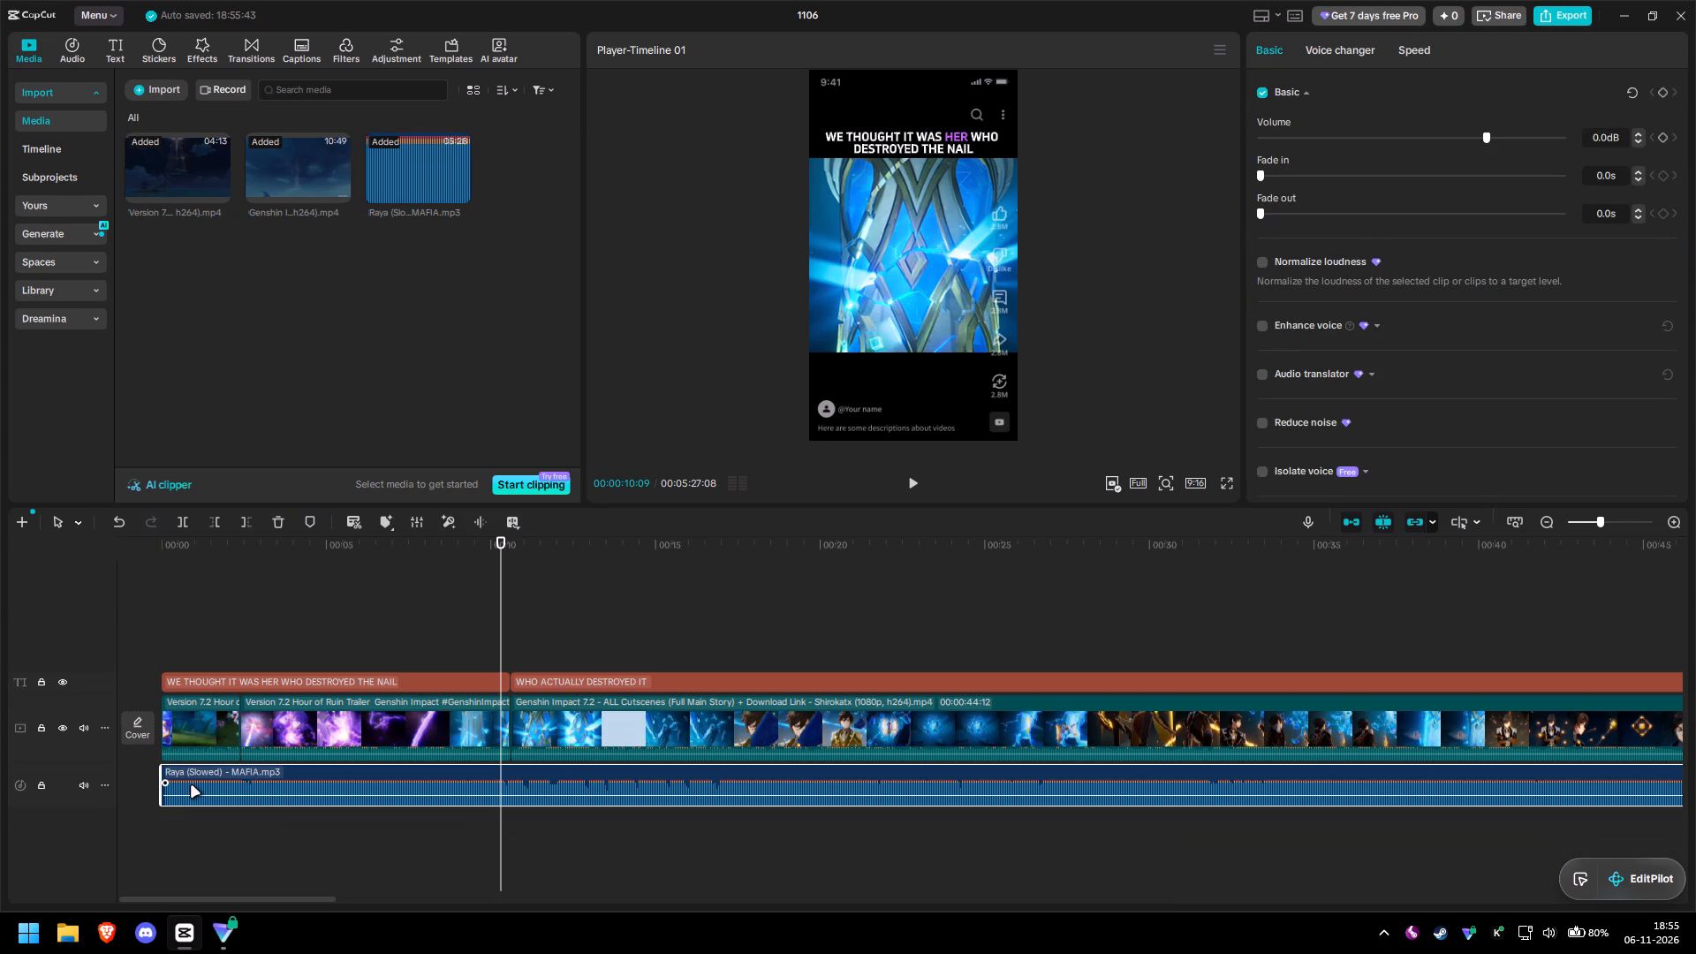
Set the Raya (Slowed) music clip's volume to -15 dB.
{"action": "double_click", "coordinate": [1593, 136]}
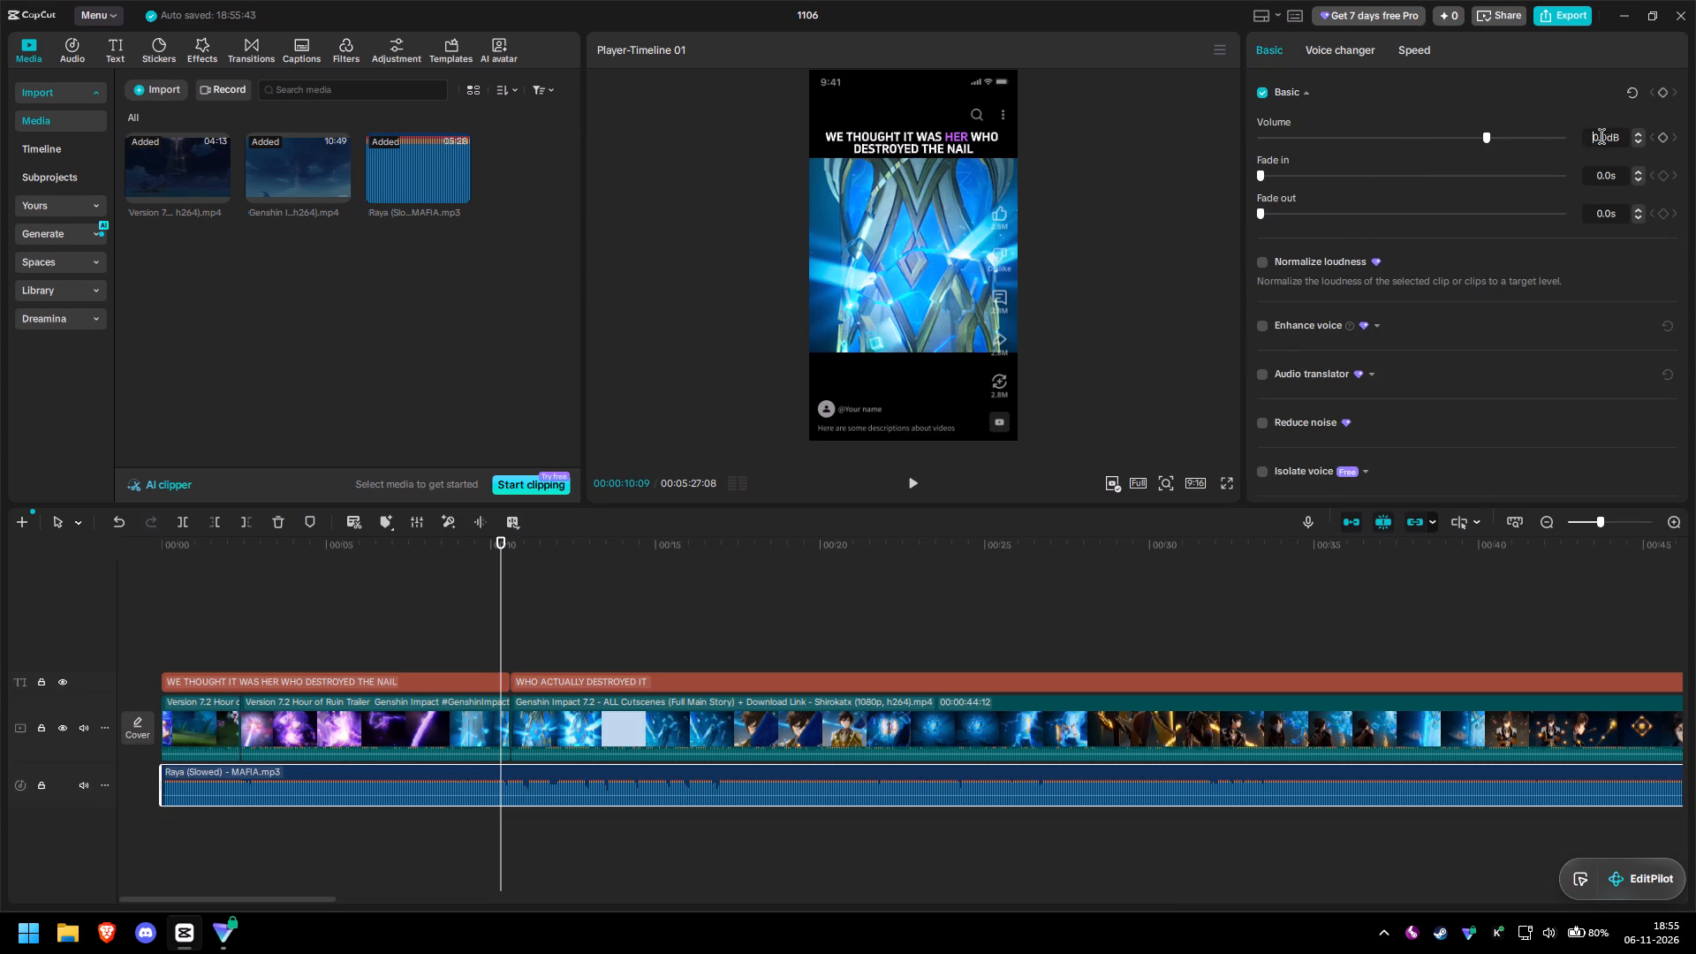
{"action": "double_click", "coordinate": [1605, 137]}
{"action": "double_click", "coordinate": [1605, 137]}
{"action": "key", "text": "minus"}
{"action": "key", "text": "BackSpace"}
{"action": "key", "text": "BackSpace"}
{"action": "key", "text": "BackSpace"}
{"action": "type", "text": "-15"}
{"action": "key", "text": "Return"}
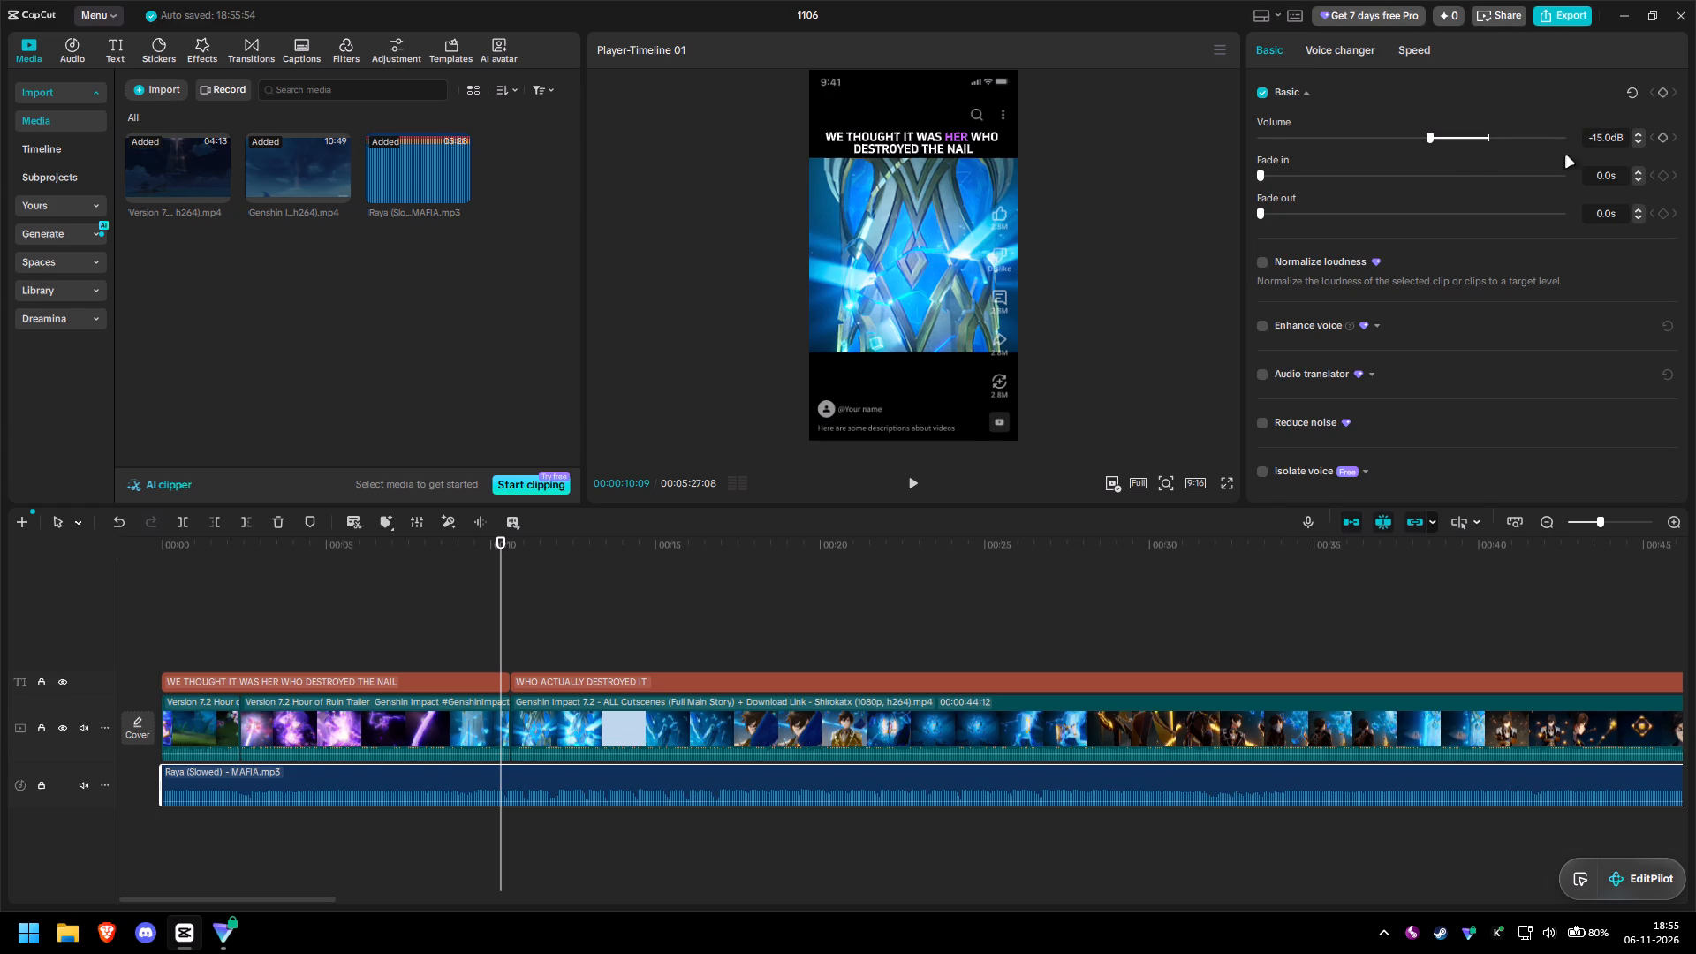
Play the video from the beginning to check the music level against the clips' sound.
{"action": "left_click_drag", "start_coordinate": [500, 542], "coordinate": [126, 614]}
{"action": "key", "text": "space"}
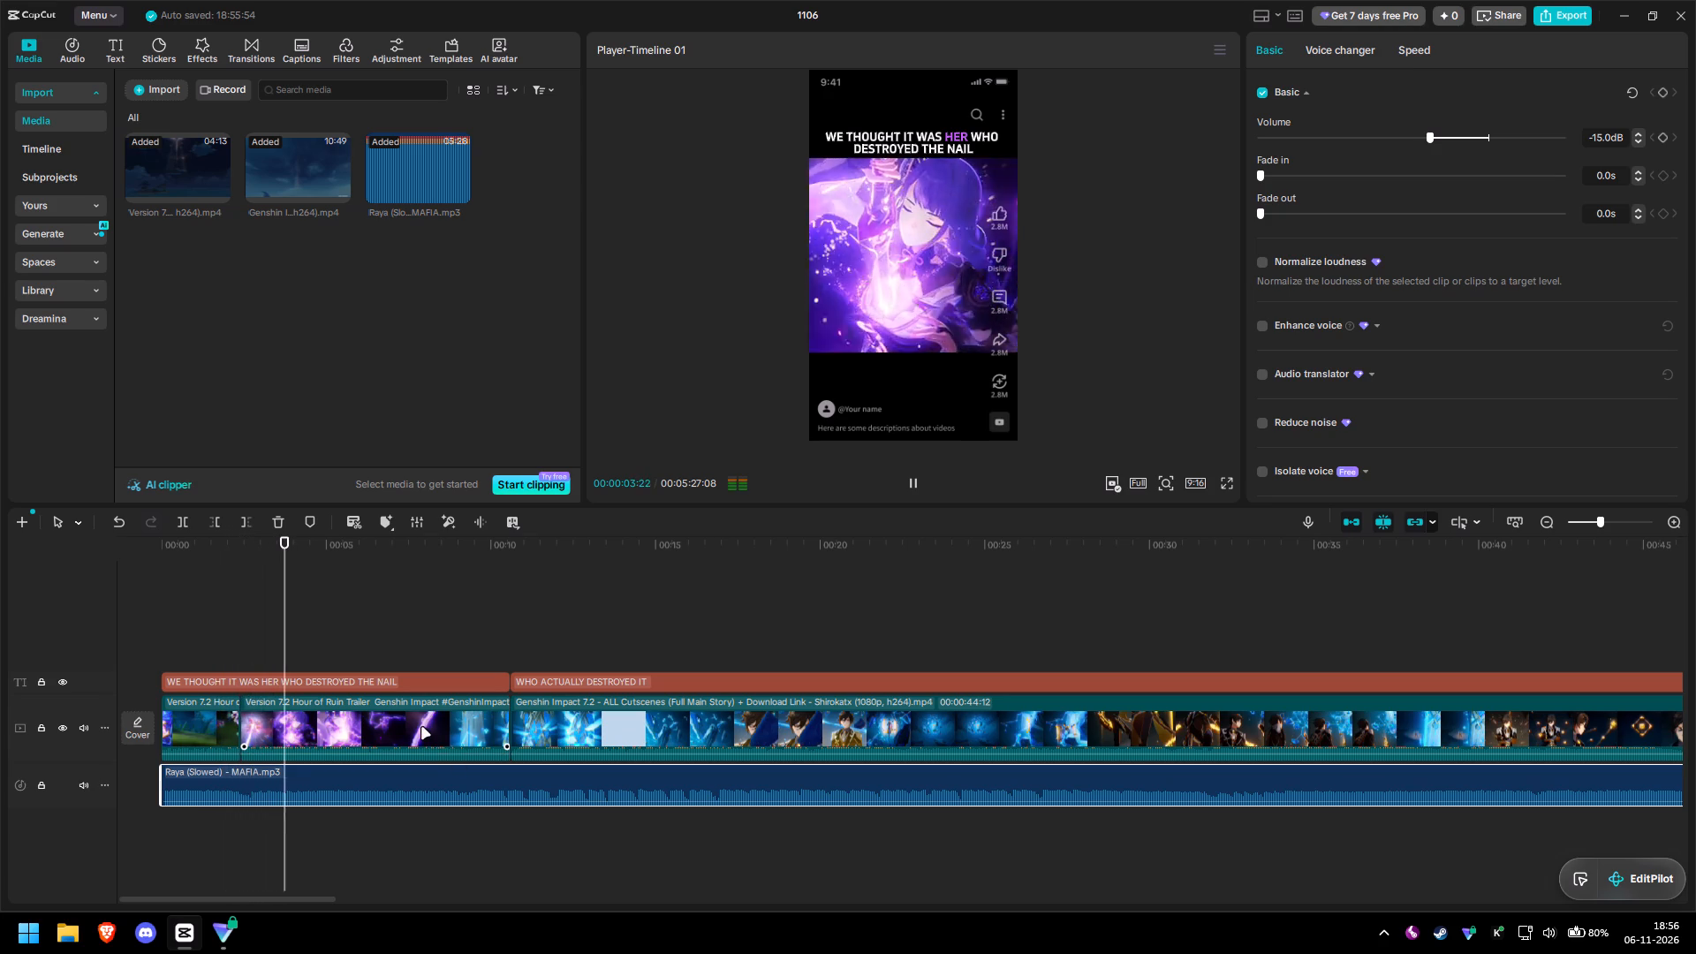
{"action": "key", "text": "space"}
Lower the Raya (Slowed) music clip's volume to -20.0 dB.
{"action": "left_click", "coordinate": [435, 777]}
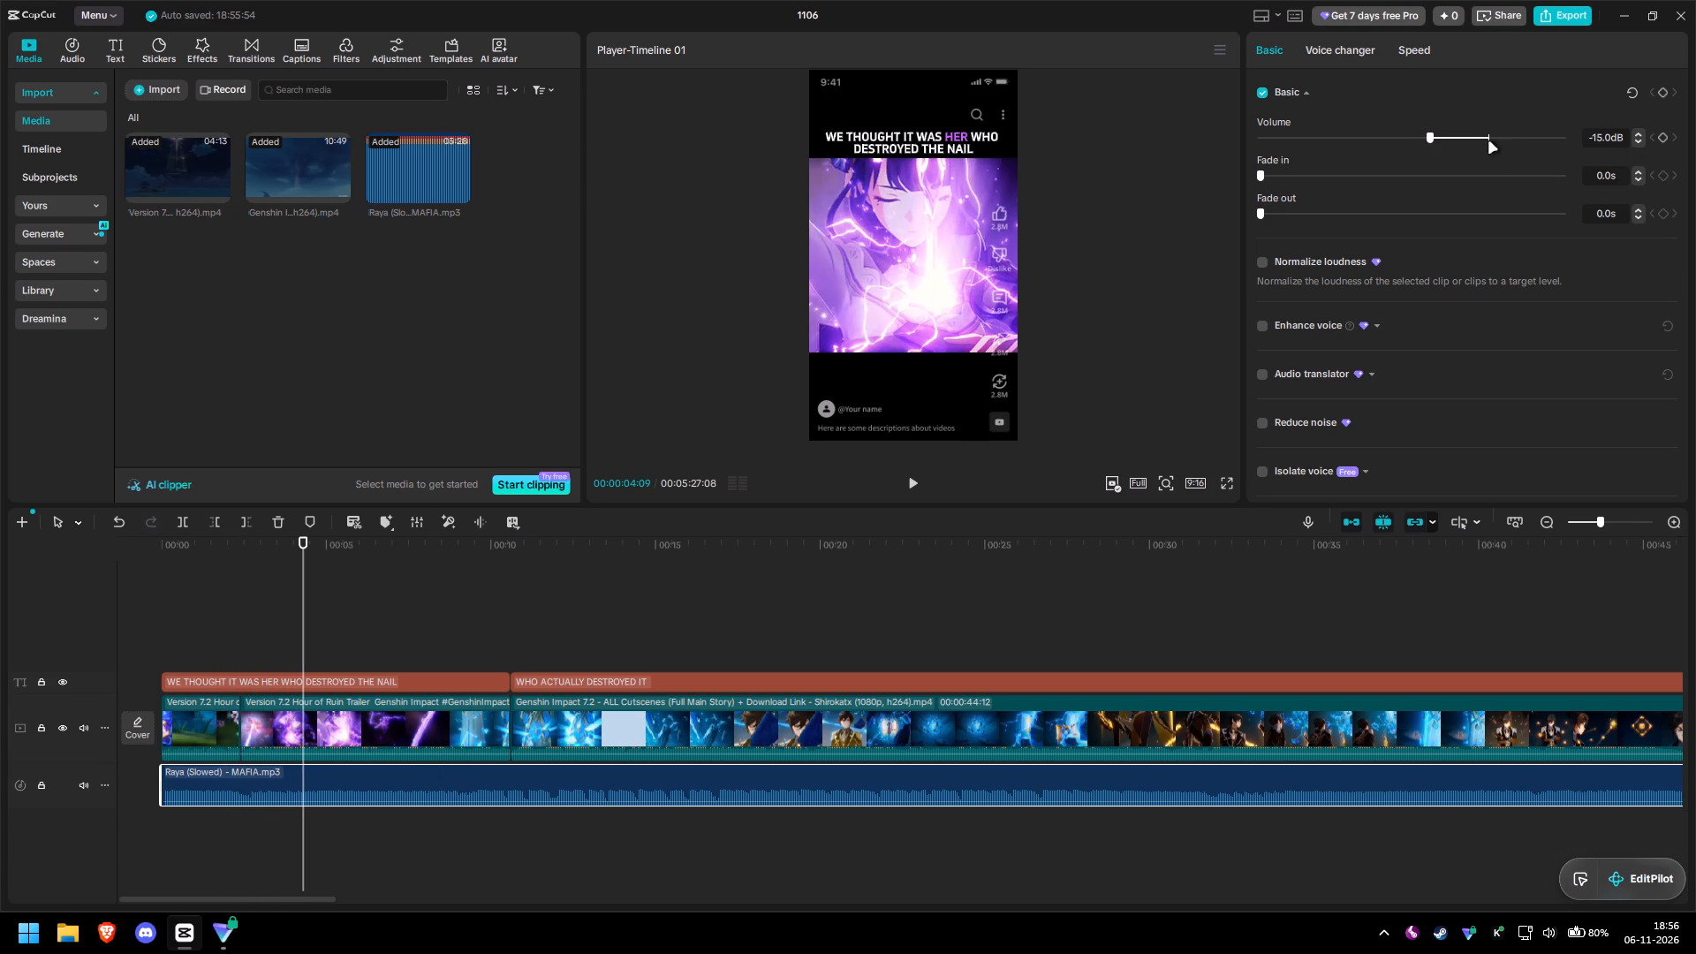
{"action": "double_click", "coordinate": [1609, 142]}
{"action": "left_click", "coordinate": [1636, 140]}
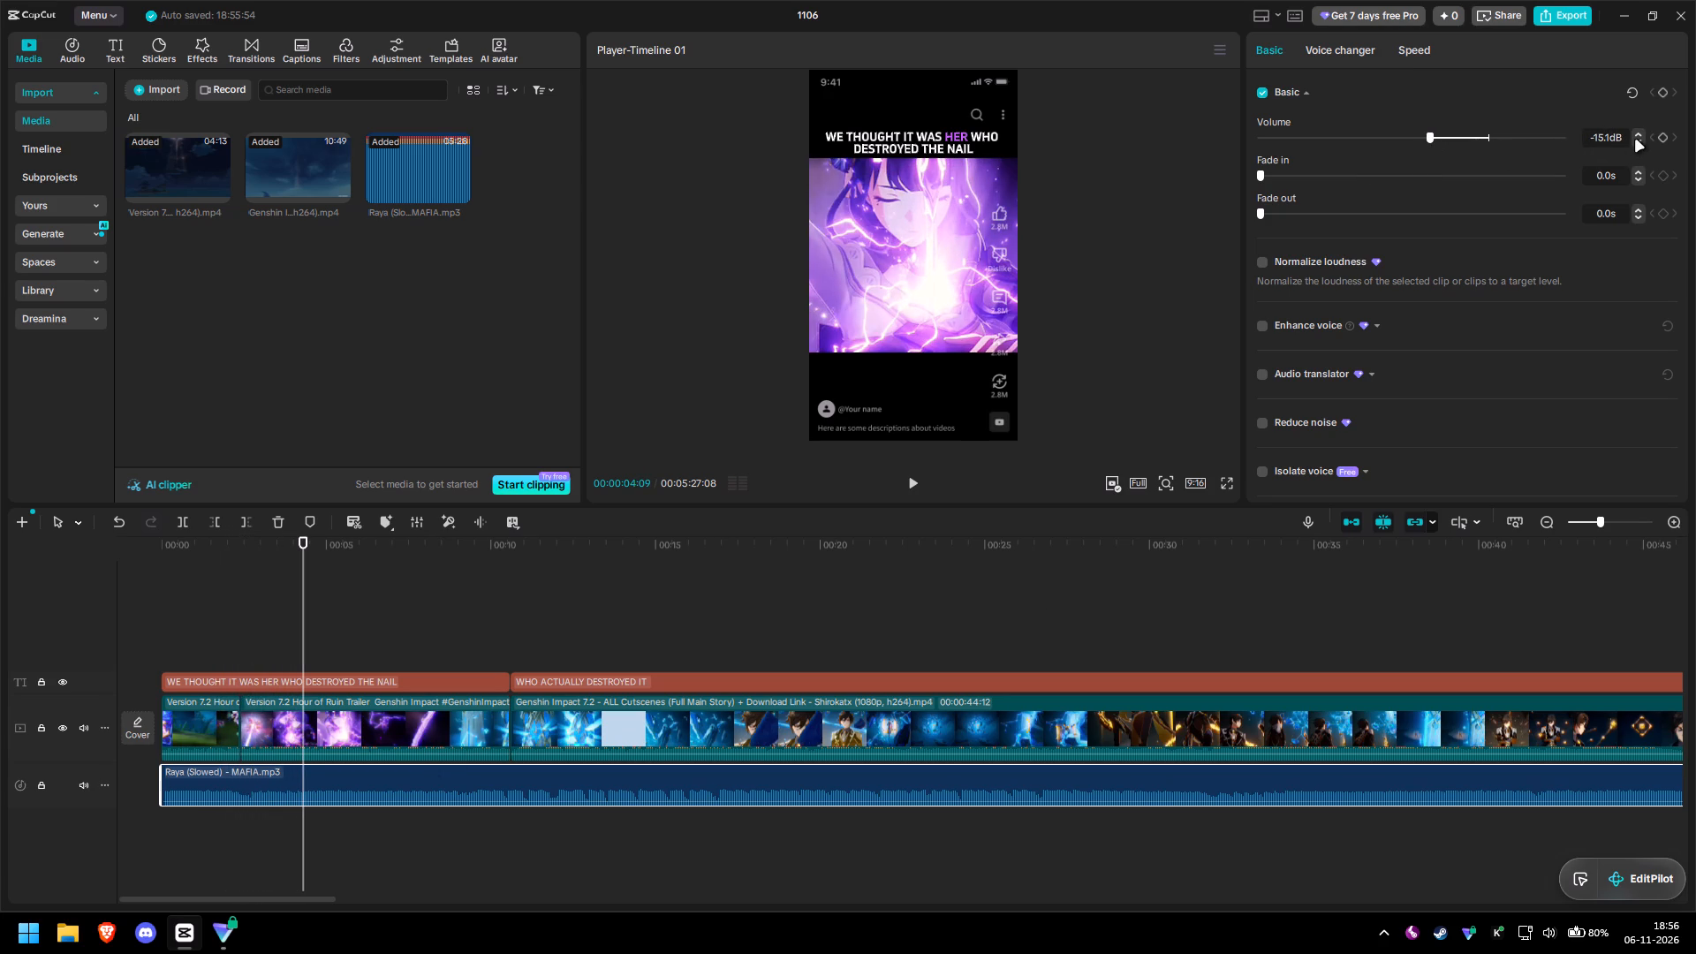
{"action": "left_click", "coordinate": [1639, 148]}
{"action": "left_click", "coordinate": [1638, 145]}
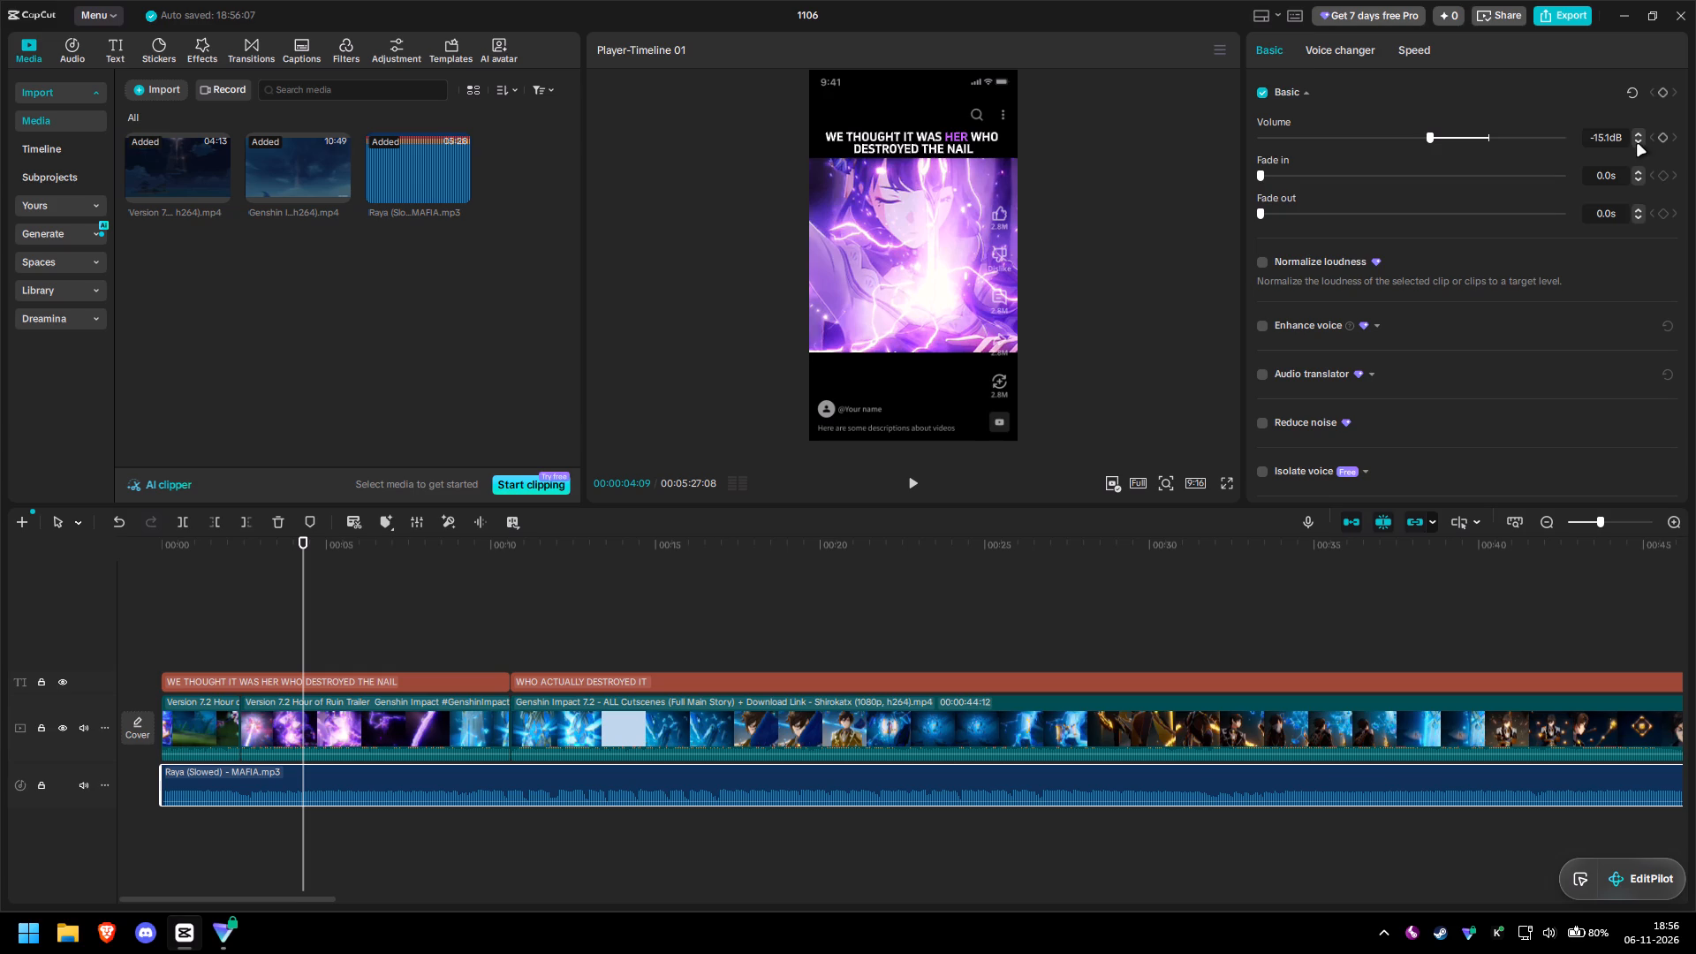
{"action": "left_click", "coordinate": [1638, 145]}
{"action": "triple_click", "coordinate": [1637, 140]}
{"action": "triple_click", "coordinate": [1637, 140]}
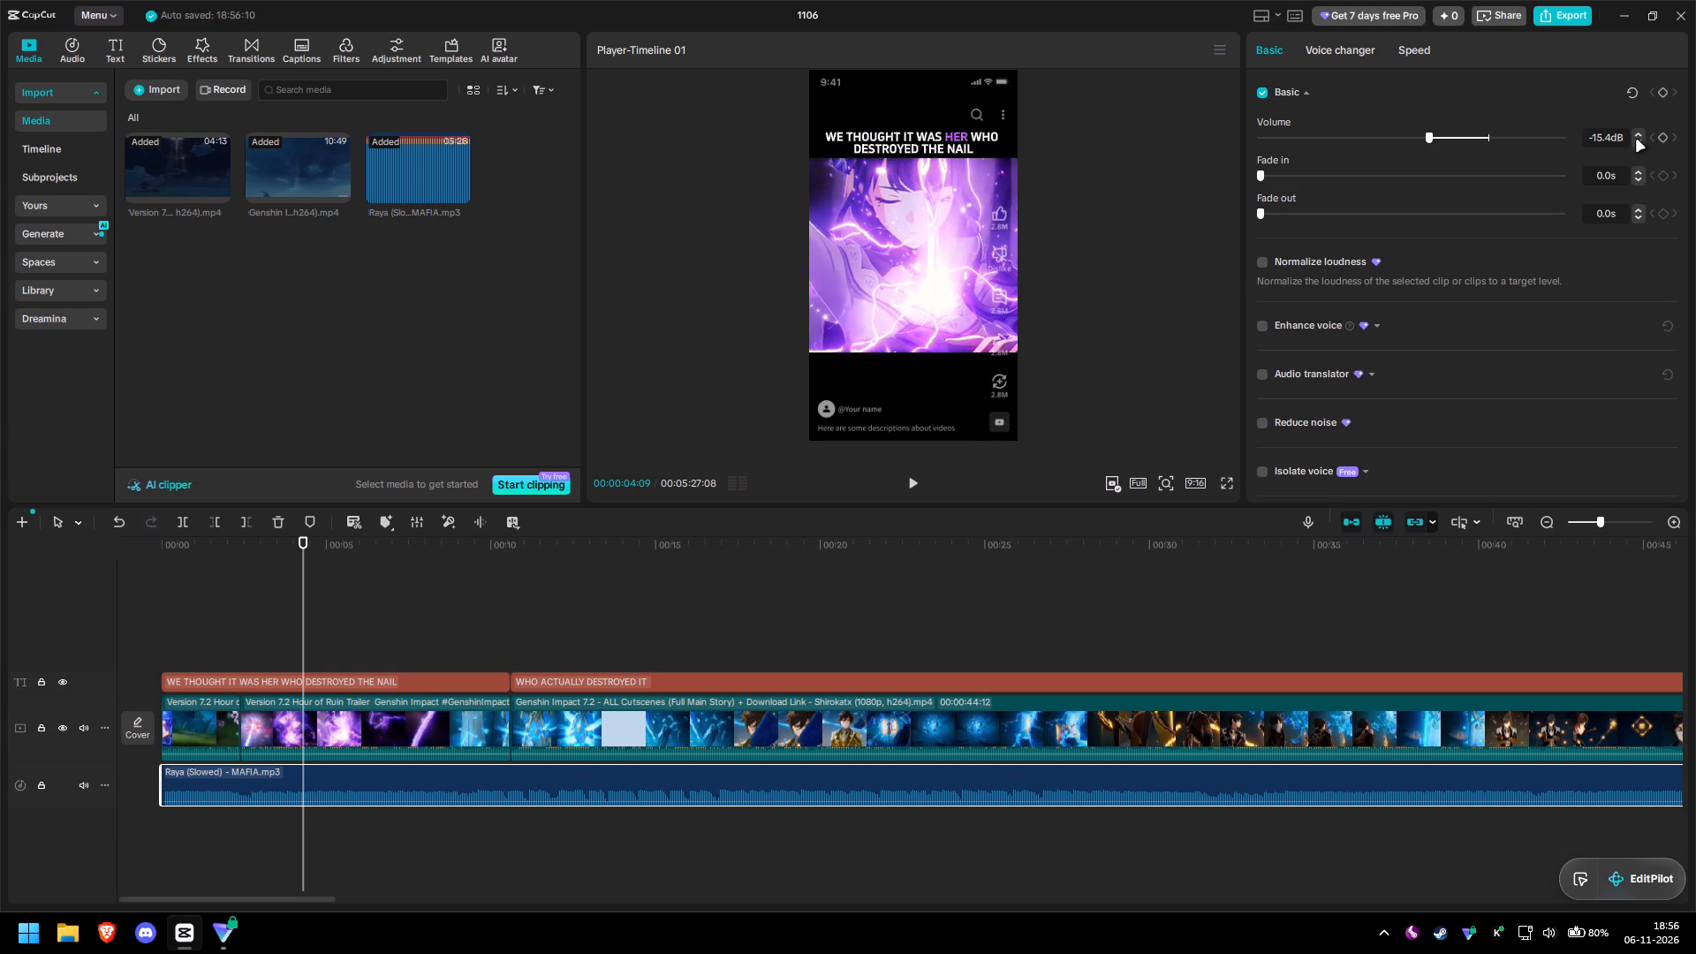
{"action": "triple_click", "coordinate": [1637, 140]}
{"action": "double_click", "coordinate": [1637, 140]}
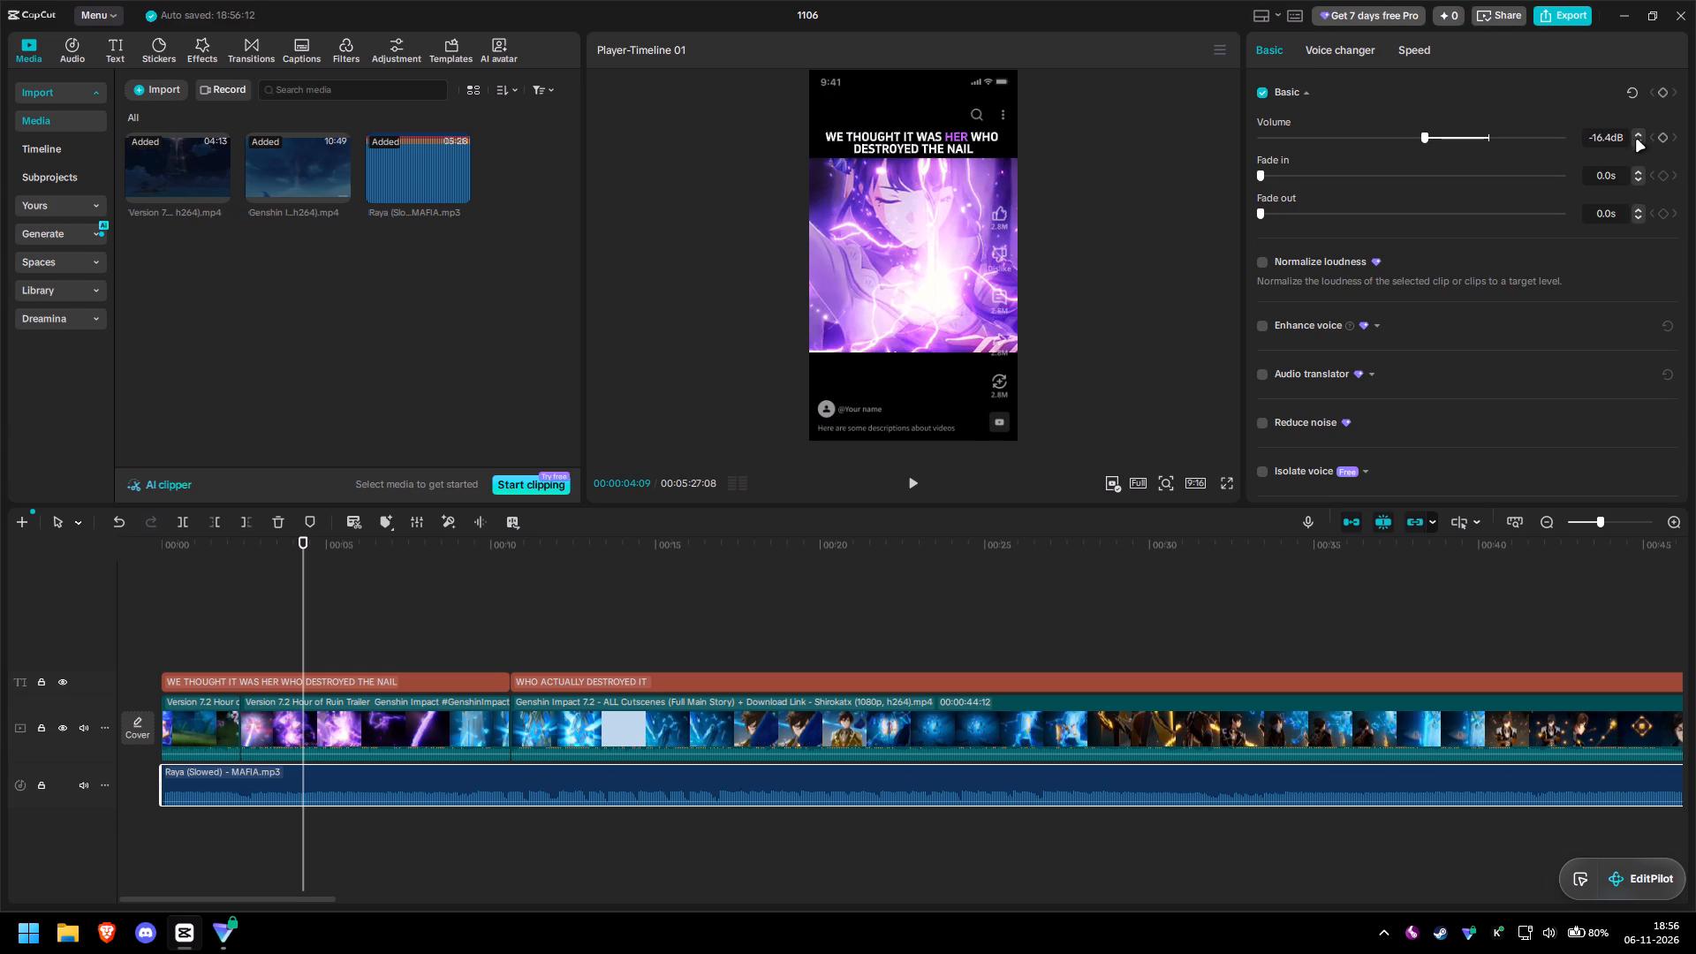
{"action": "triple_click", "coordinate": [1637, 140]}
{"action": "triple_click", "coordinate": [1637, 140]}
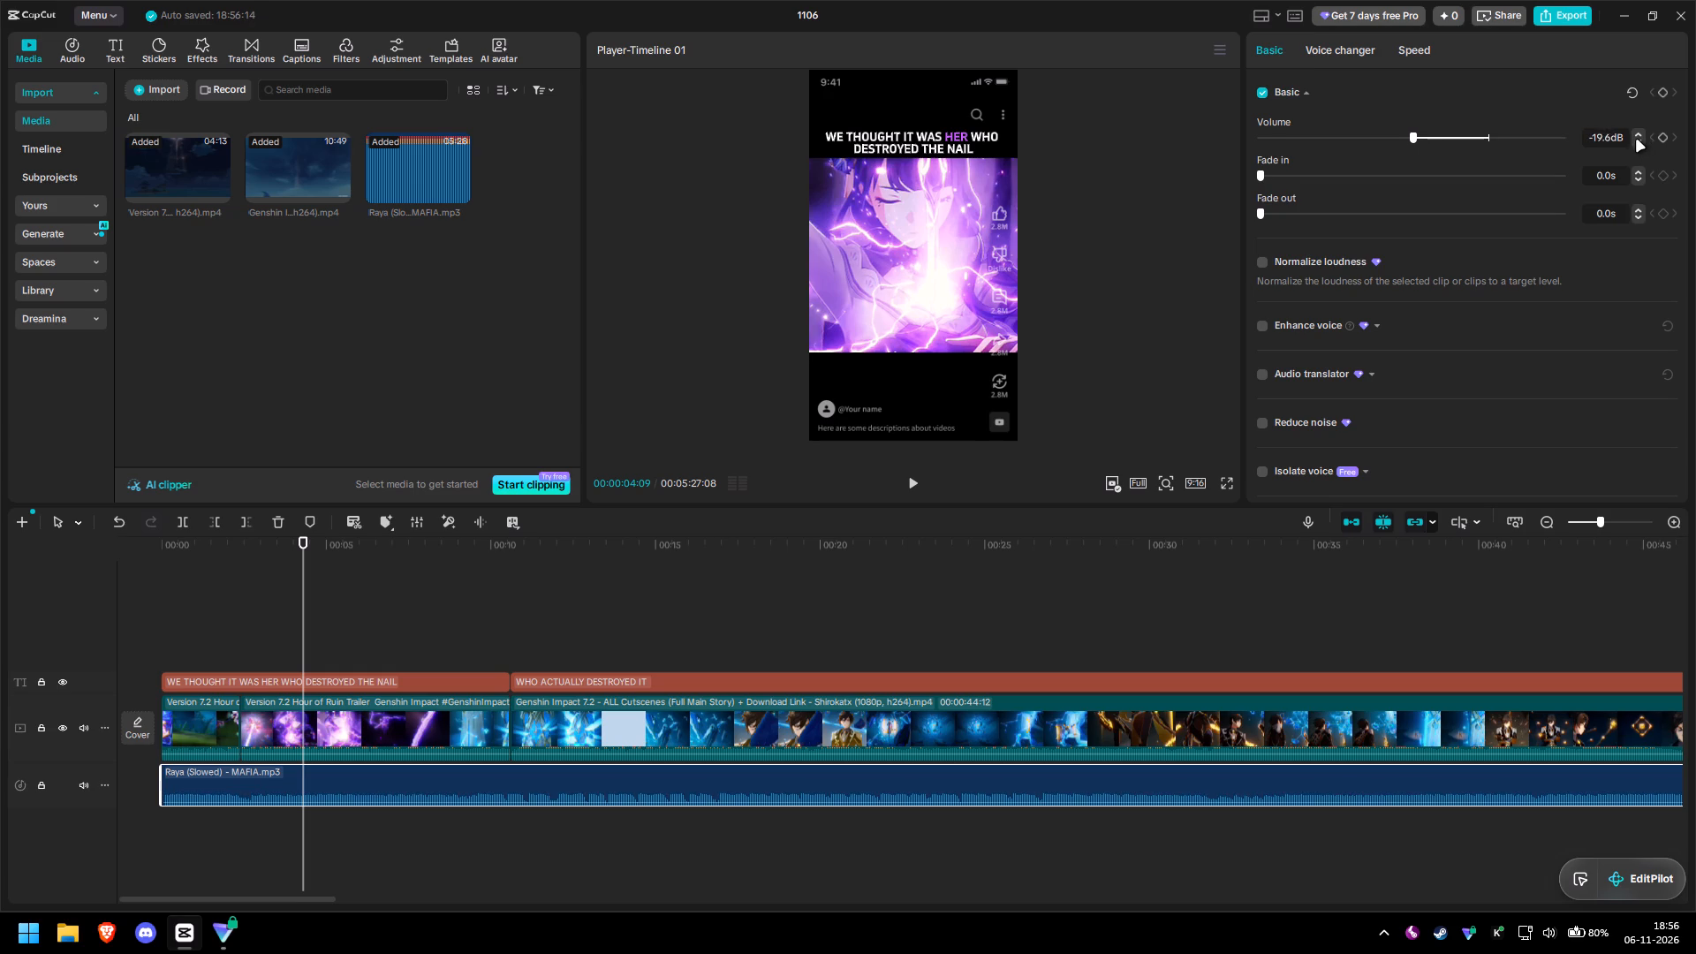
{"action": "double_click", "coordinate": [1637, 140]}
Add a 1.0 s fade-in at the start of the Raya (Slowed) music clip.
{"action": "left_click_drag", "start_coordinate": [307, 544], "coordinate": [119, 564]}
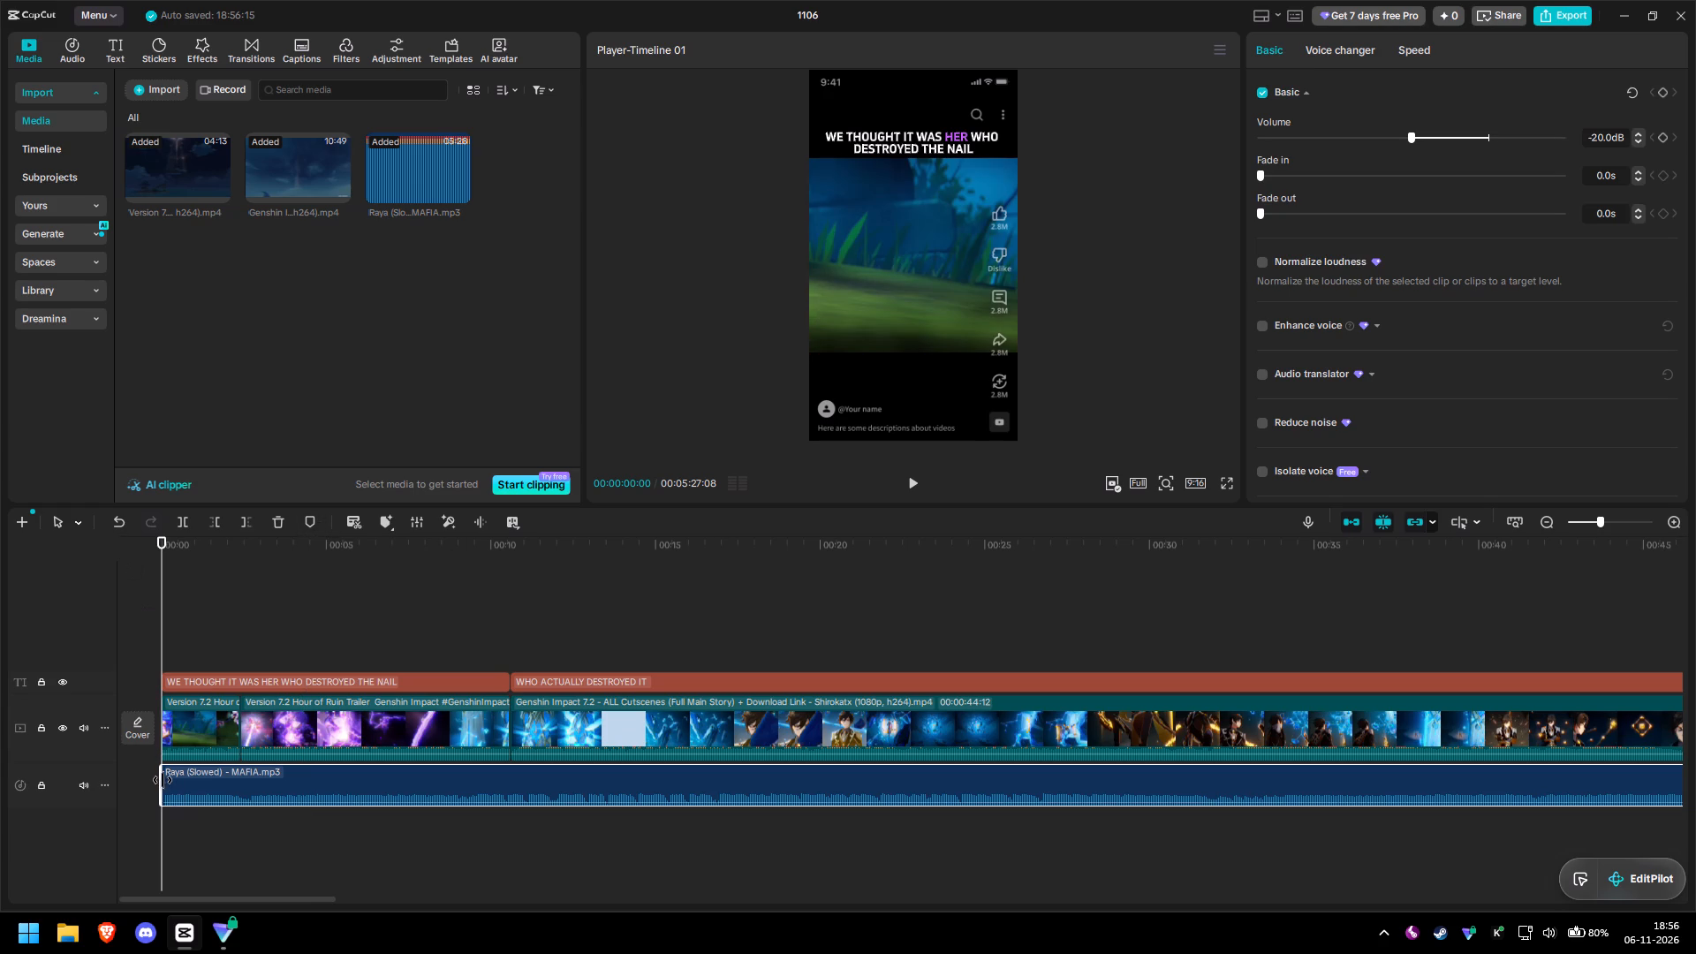
{"action": "left_click", "coordinate": [177, 780]}
{"action": "scroll", "coordinate": [225, 820], "scroll_direction": "up", "scroll_amount": 20, "text": "ctrl"}
{"action": "scroll", "coordinate": [225, 820], "scroll_direction": "up", "scroll_amount": 5, "text": "ctrl"}
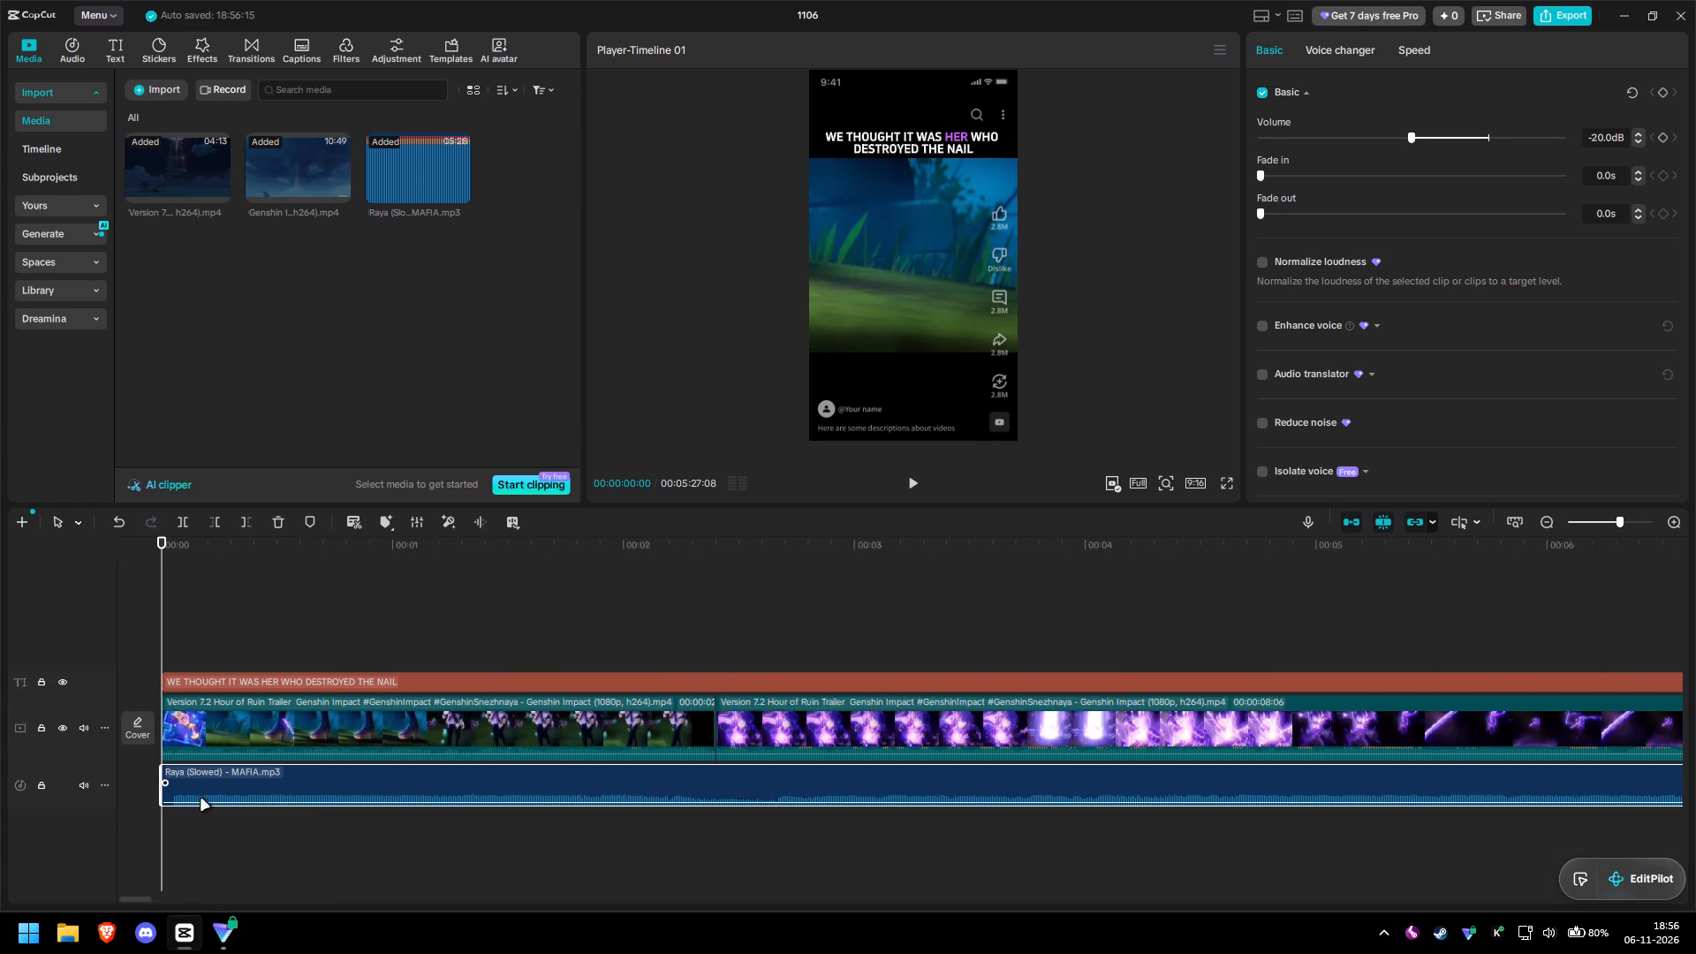
{"action": "scroll", "coordinate": [201, 799], "scroll_direction": "up", "scroll_amount": 5, "text": "ctrl"}
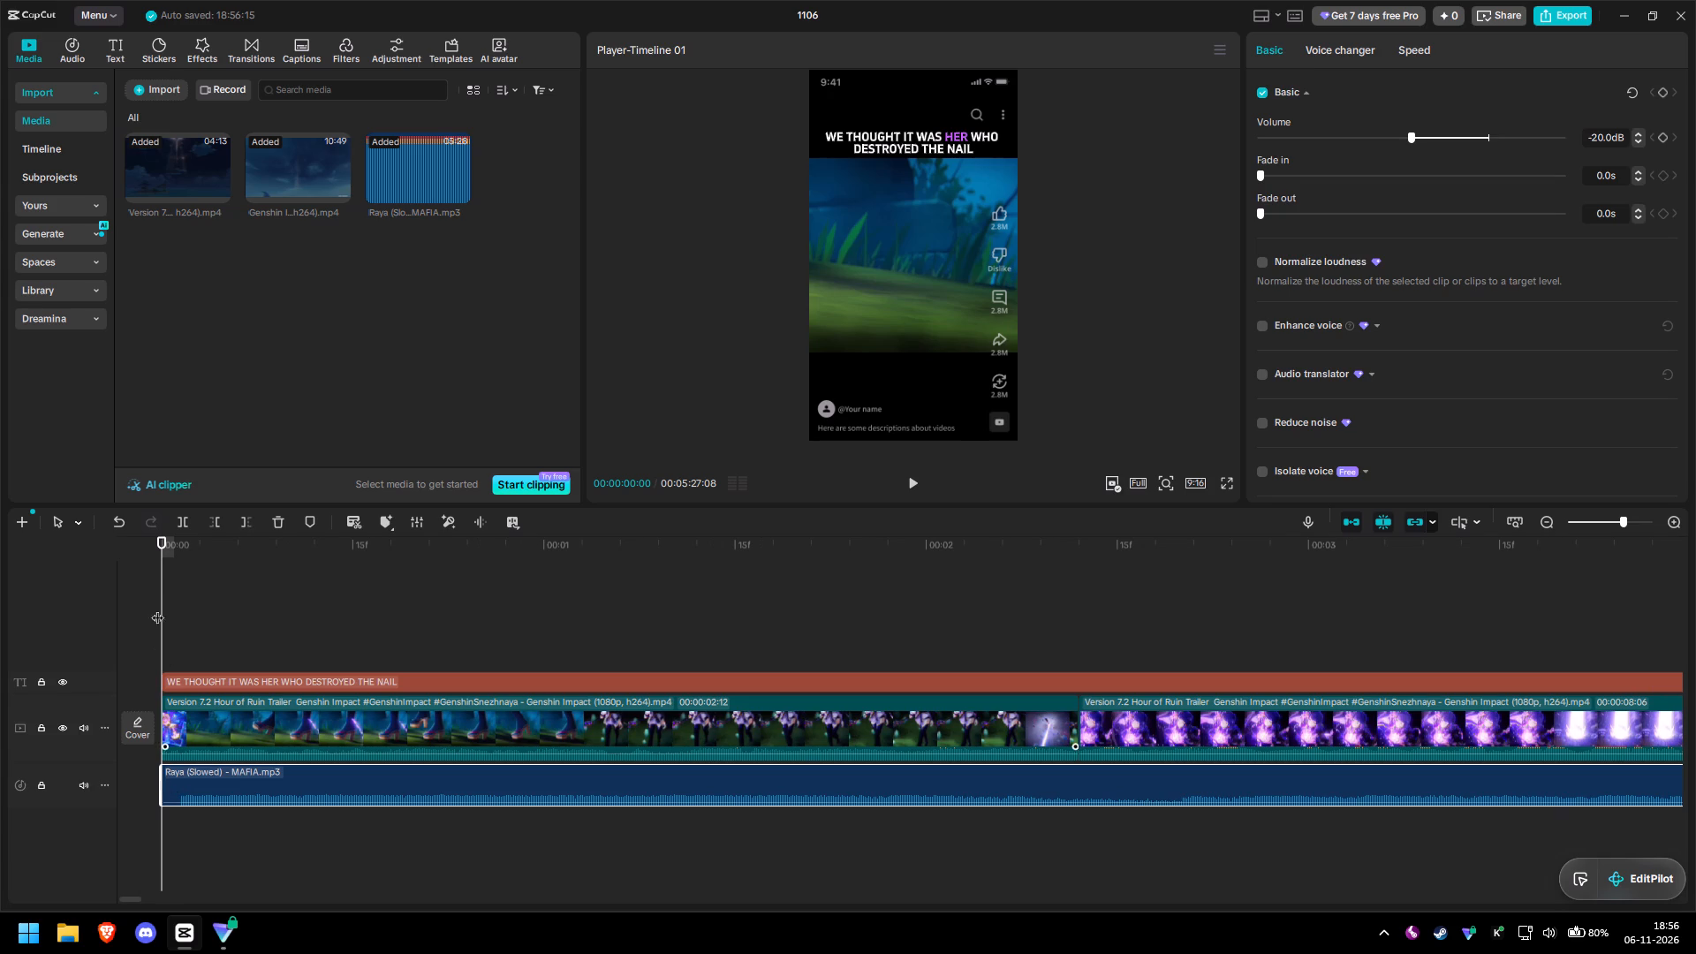
{"action": "left_click_drag", "start_coordinate": [161, 541], "coordinate": [388, 582]}
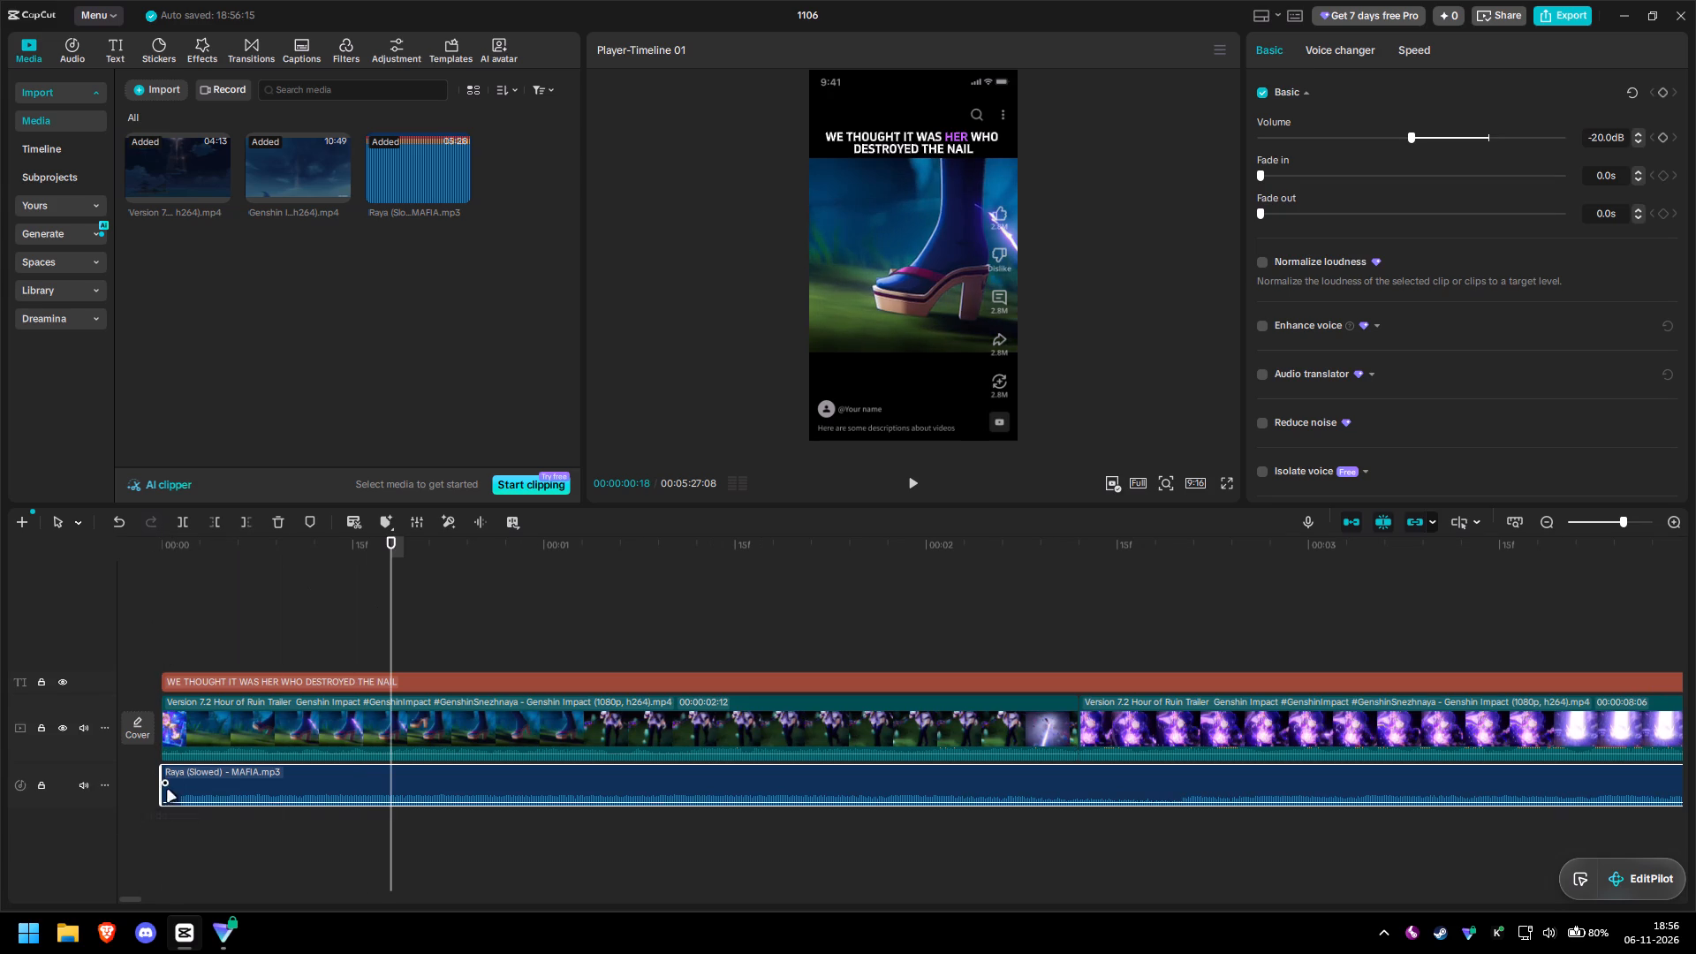
{"action": "left_click_drag", "start_coordinate": [167, 784], "coordinate": [231, 778]}
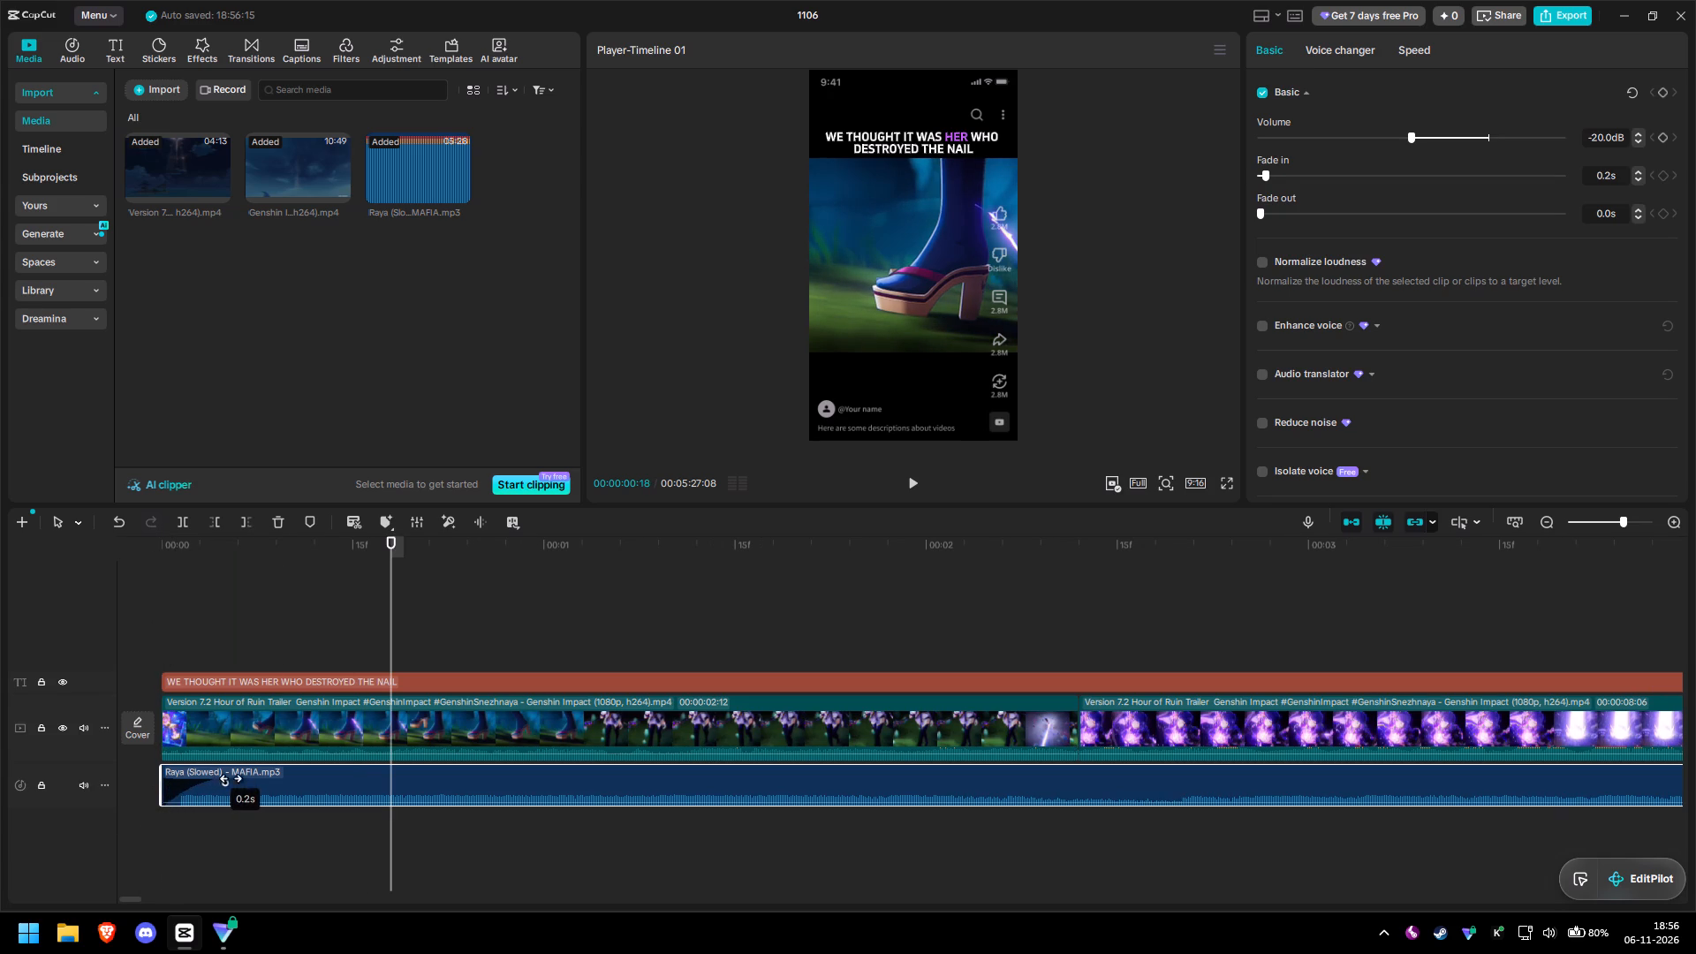
{"action": "left_click_drag", "start_coordinate": [231, 778], "coordinate": [390, 773]}
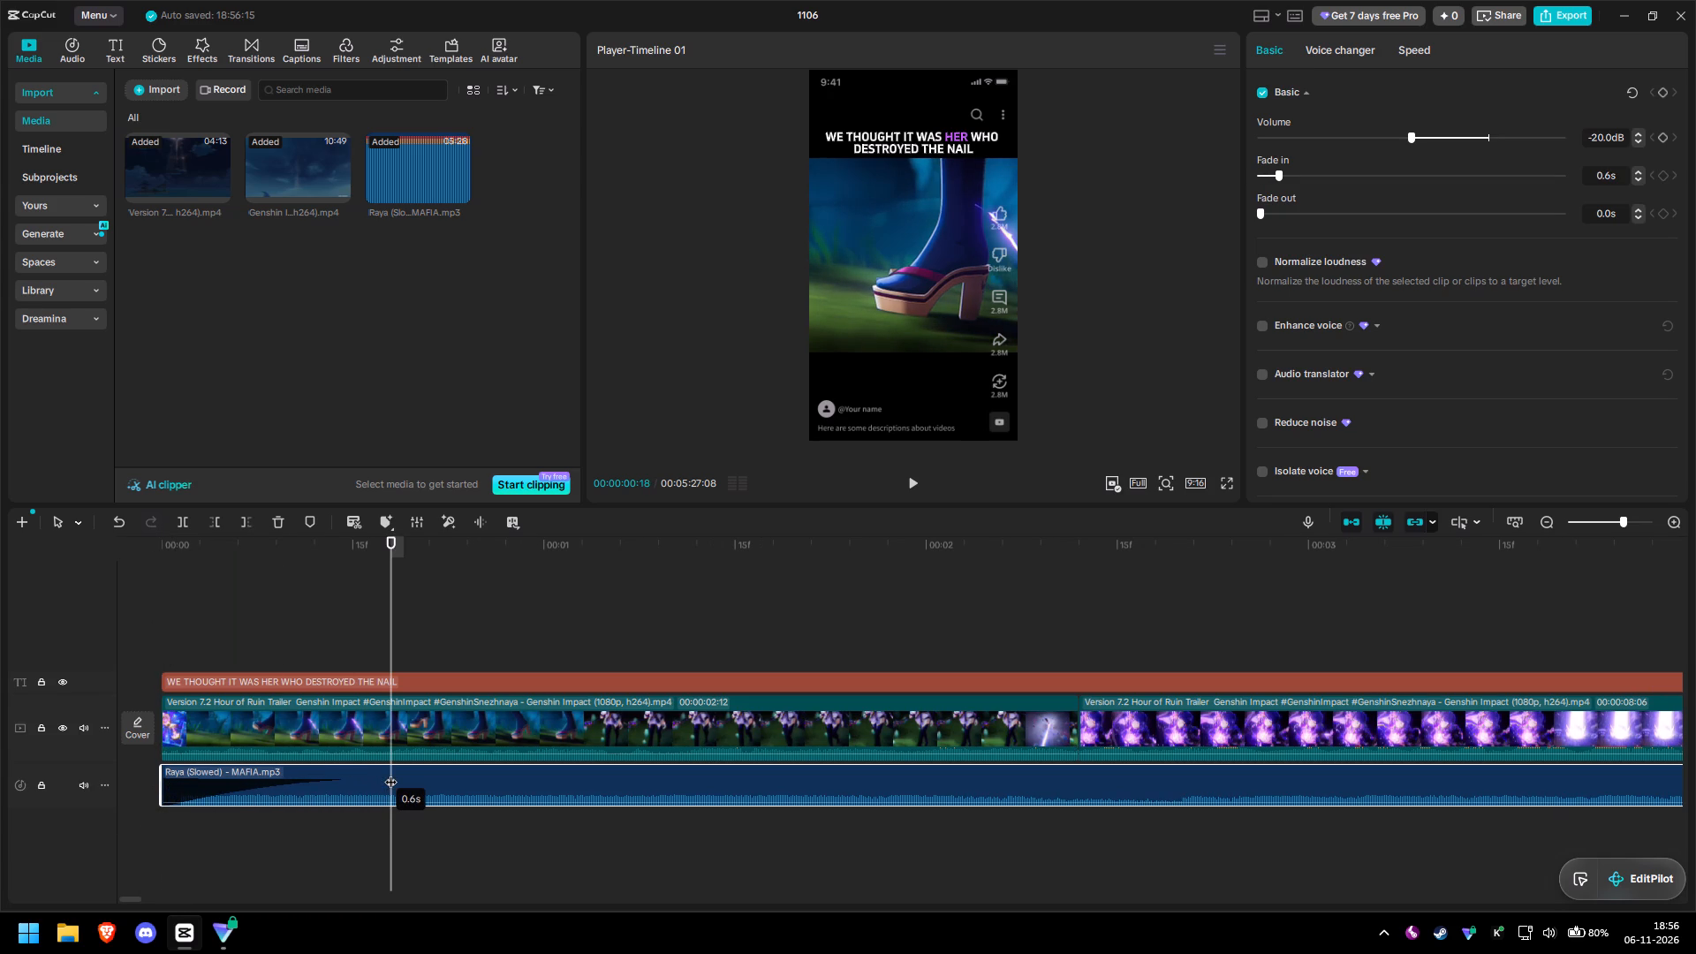
{"action": "left_click_drag", "start_coordinate": [390, 773], "coordinate": [496, 765]}
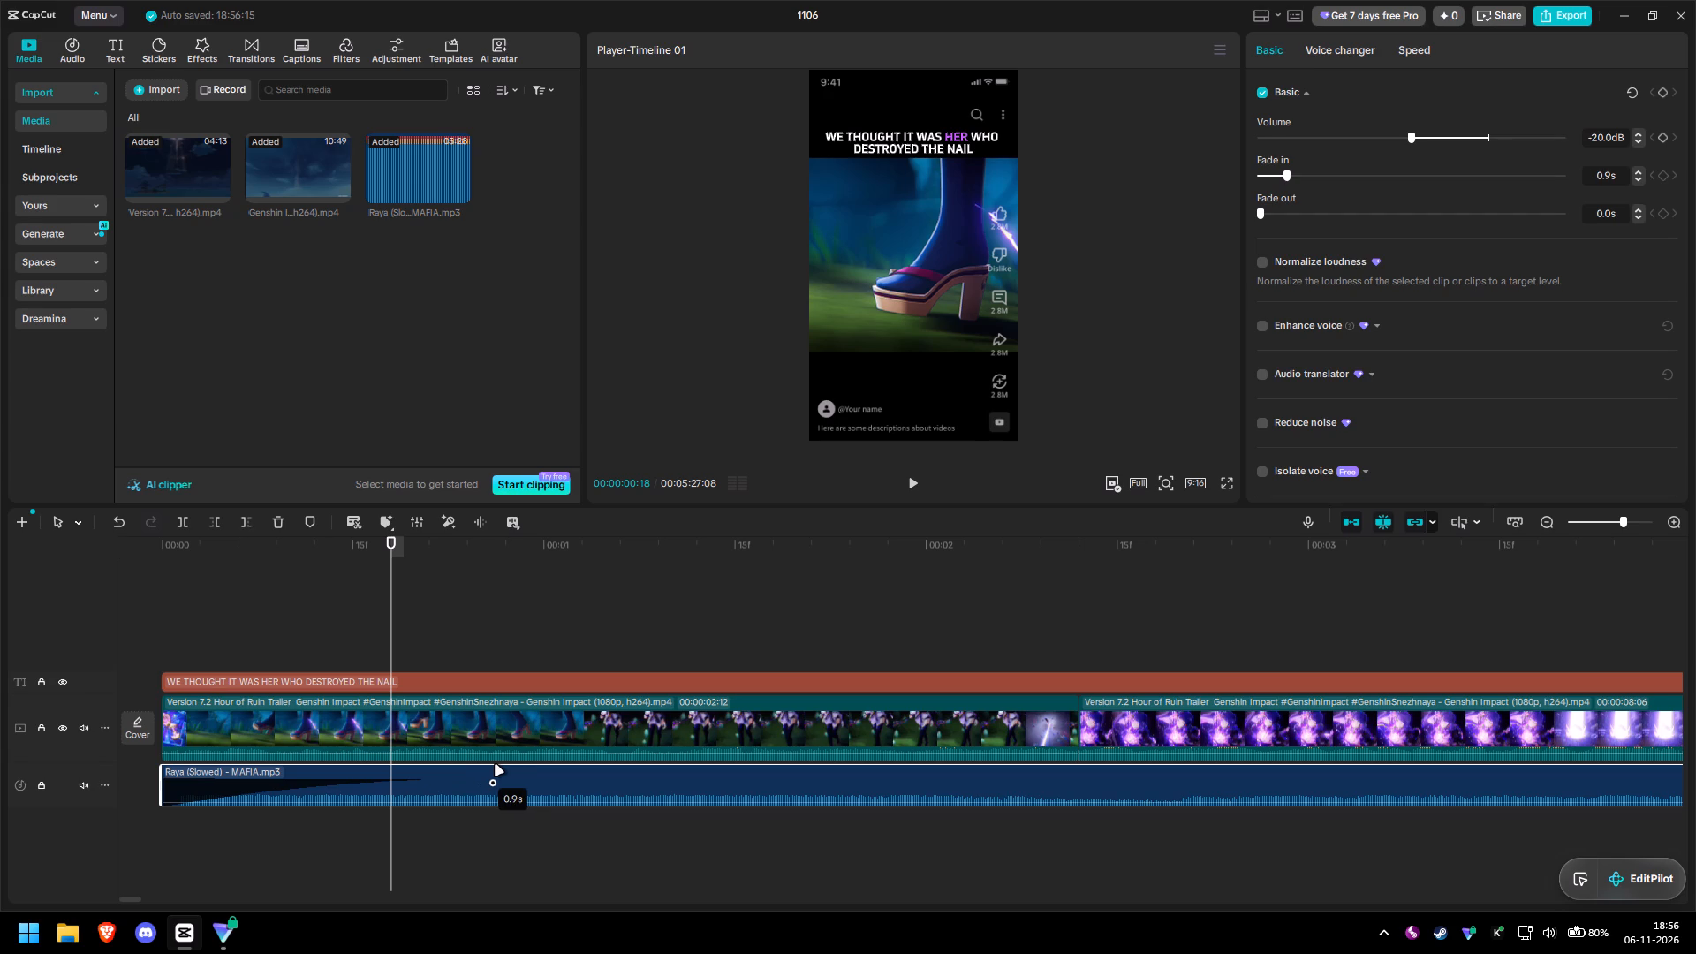
{"action": "left_click_drag", "start_coordinate": [496, 765], "coordinate": [545, 761]}
Split the Raya (Slowed) music clip at 00:00:55:00, where the video ends, and delete the excess music.
{"action": "scroll", "coordinate": [520, 761], "scroll_direction": "down", "scroll_amount": 17, "text": "ctrl"}
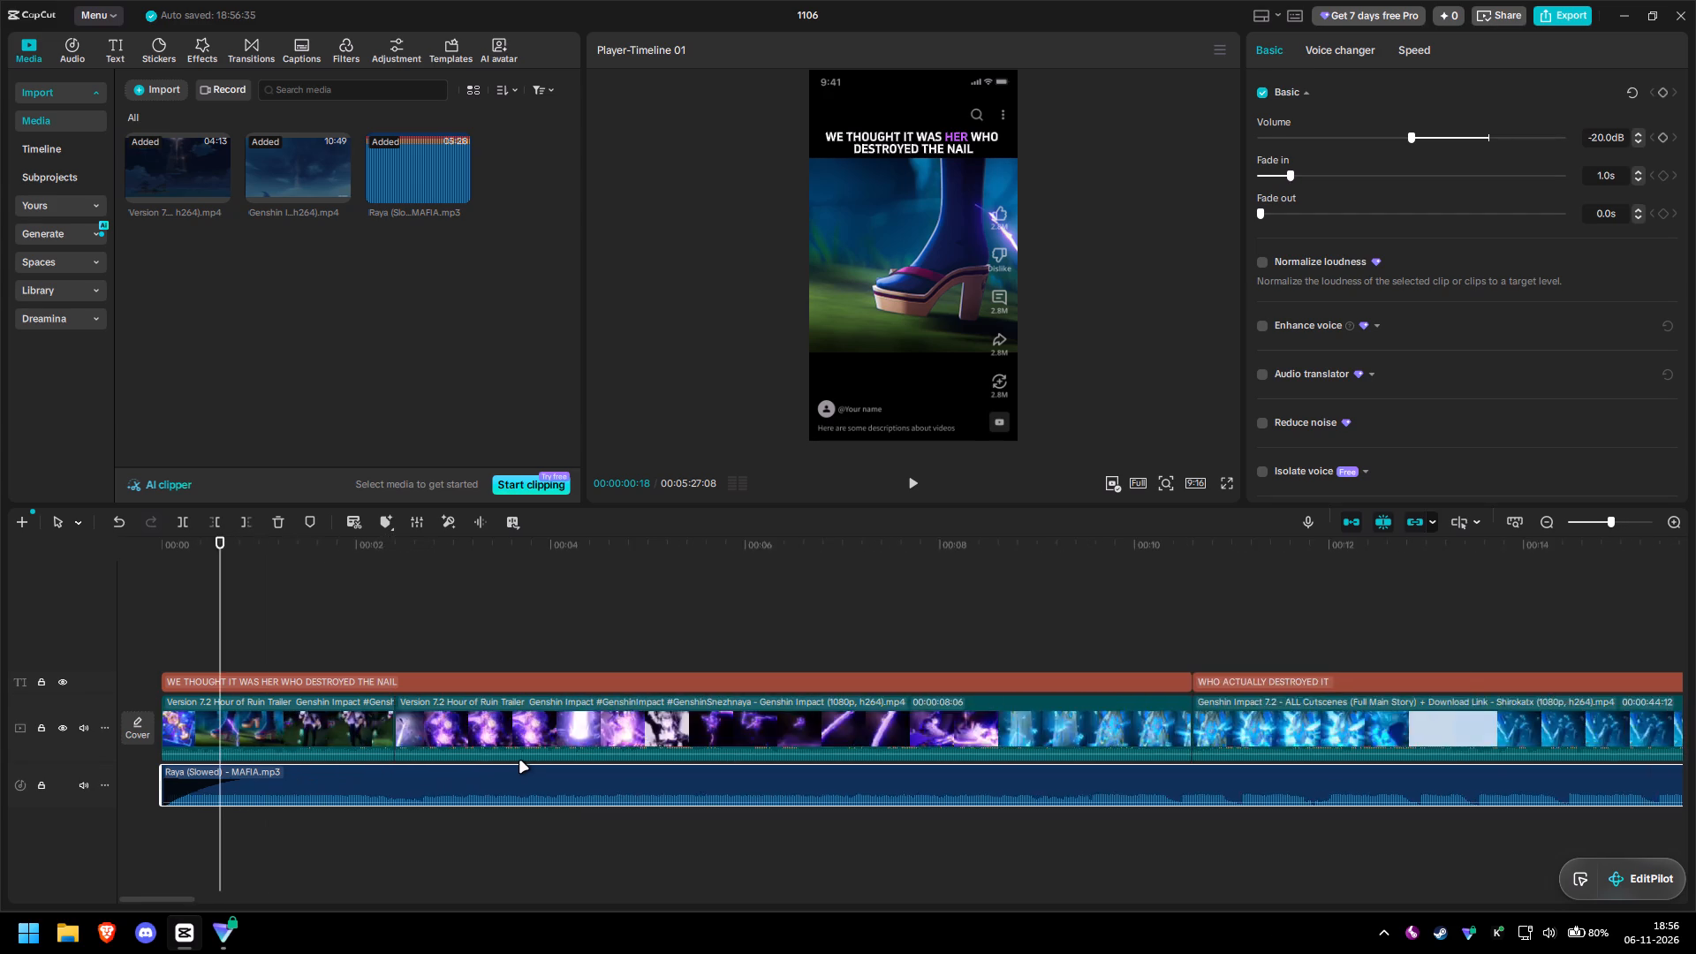
{"action": "scroll", "coordinate": [520, 761], "scroll_direction": "down", "scroll_amount": 6, "text": "ctrl"}
{"action": "scroll", "coordinate": [520, 761], "scroll_direction": "down", "scroll_amount": 15, "text": "ctrl"}
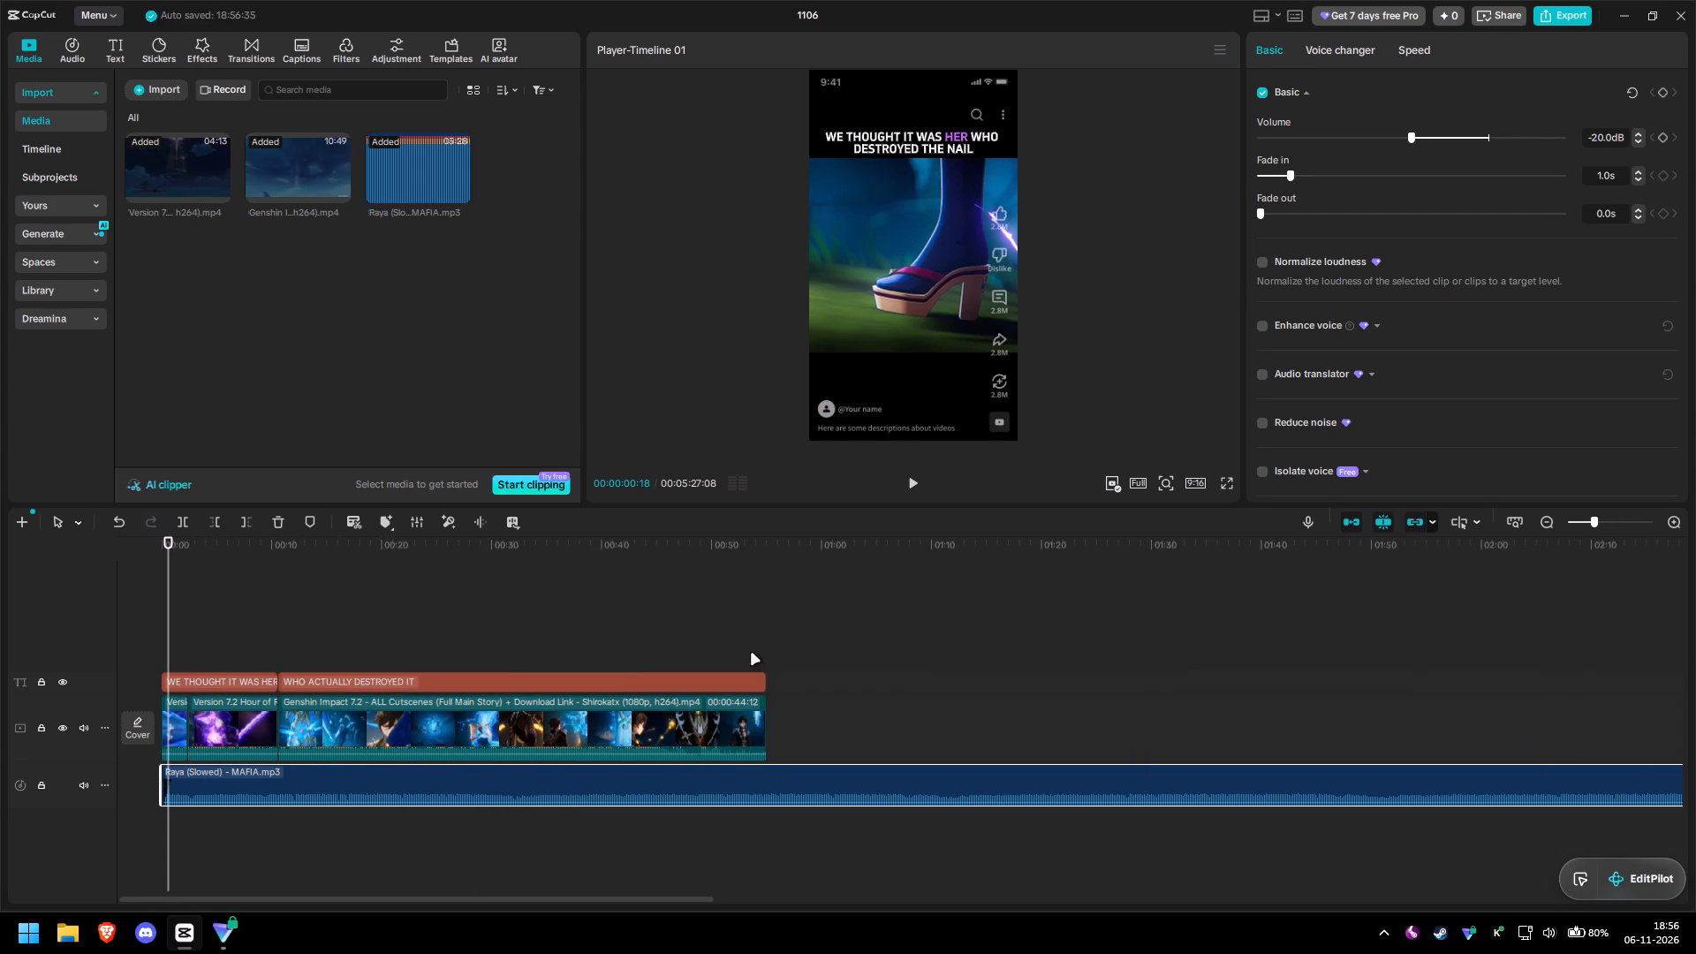
{"action": "left_click", "coordinate": [759, 556]}
{"action": "left_click", "coordinate": [762, 552]}
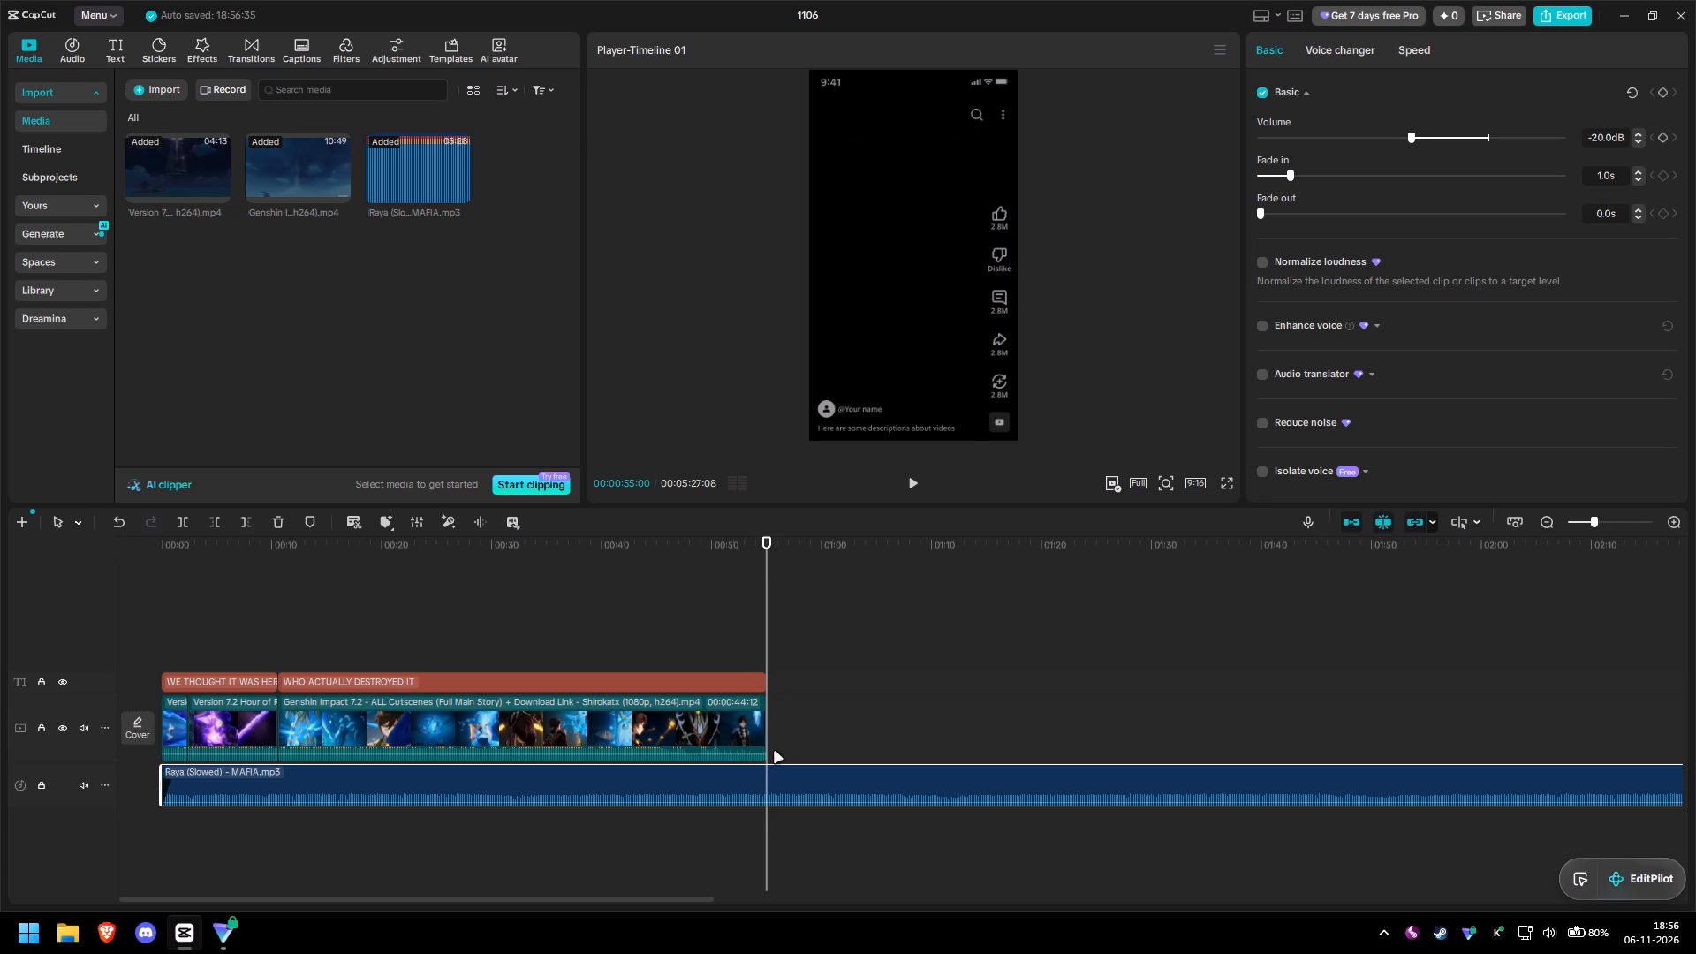
{"action": "key", "text": "ctrl+b"}
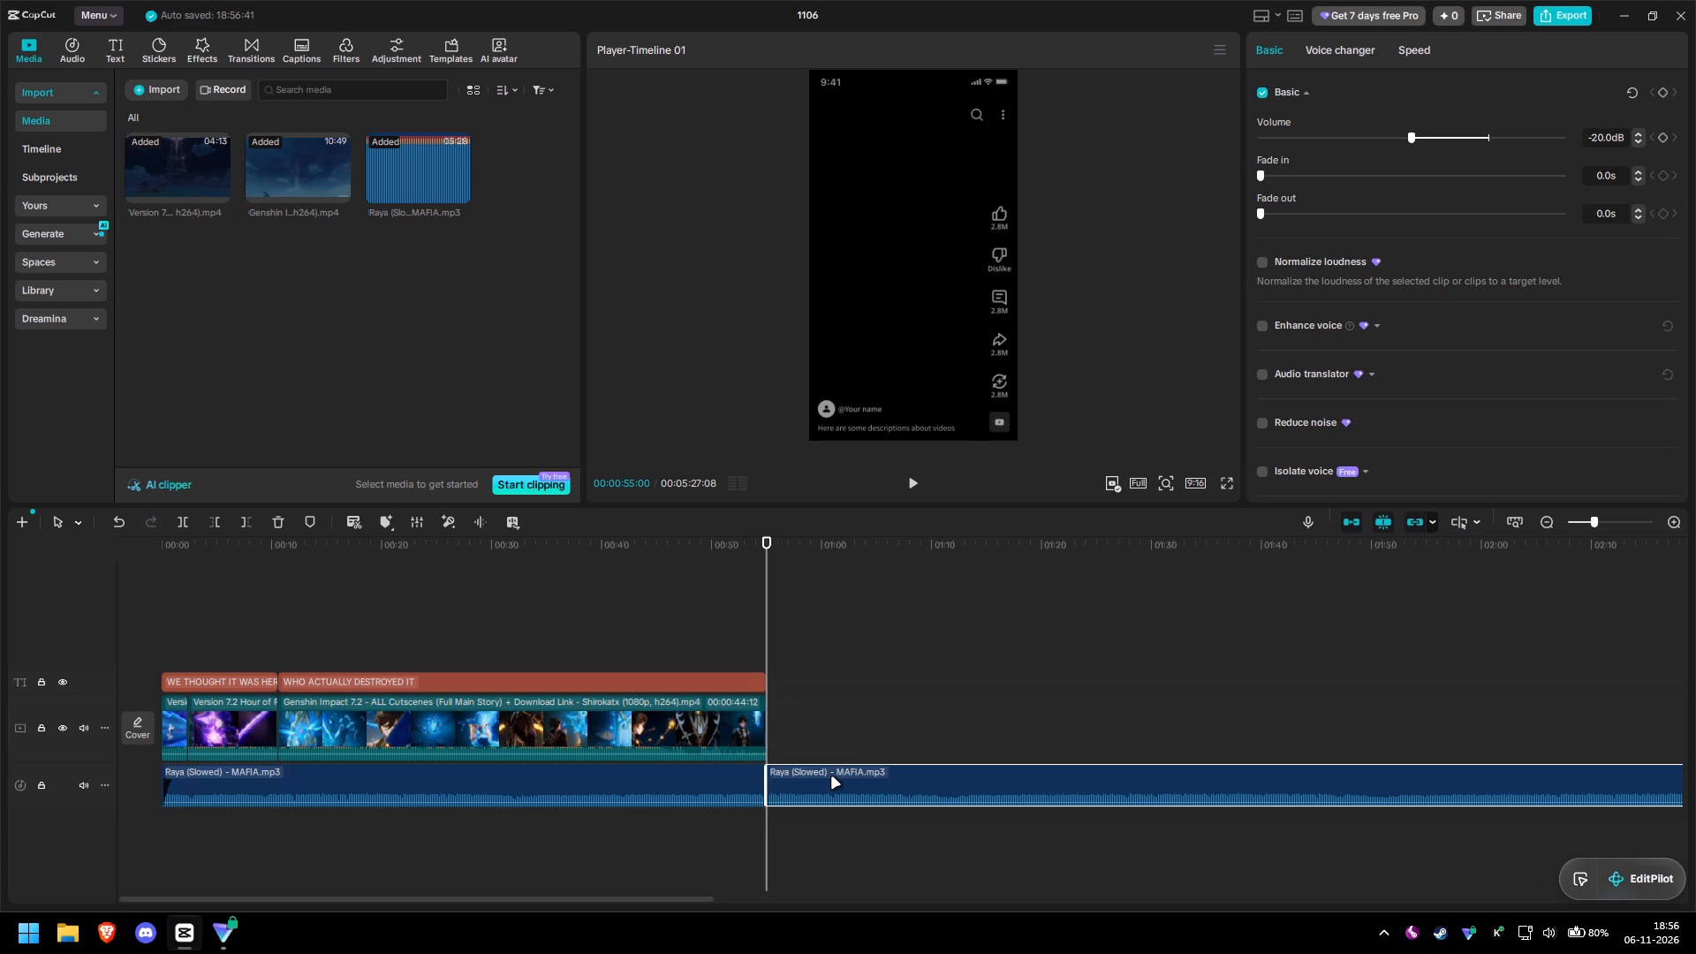
{"action": "key", "text": "Delete"}
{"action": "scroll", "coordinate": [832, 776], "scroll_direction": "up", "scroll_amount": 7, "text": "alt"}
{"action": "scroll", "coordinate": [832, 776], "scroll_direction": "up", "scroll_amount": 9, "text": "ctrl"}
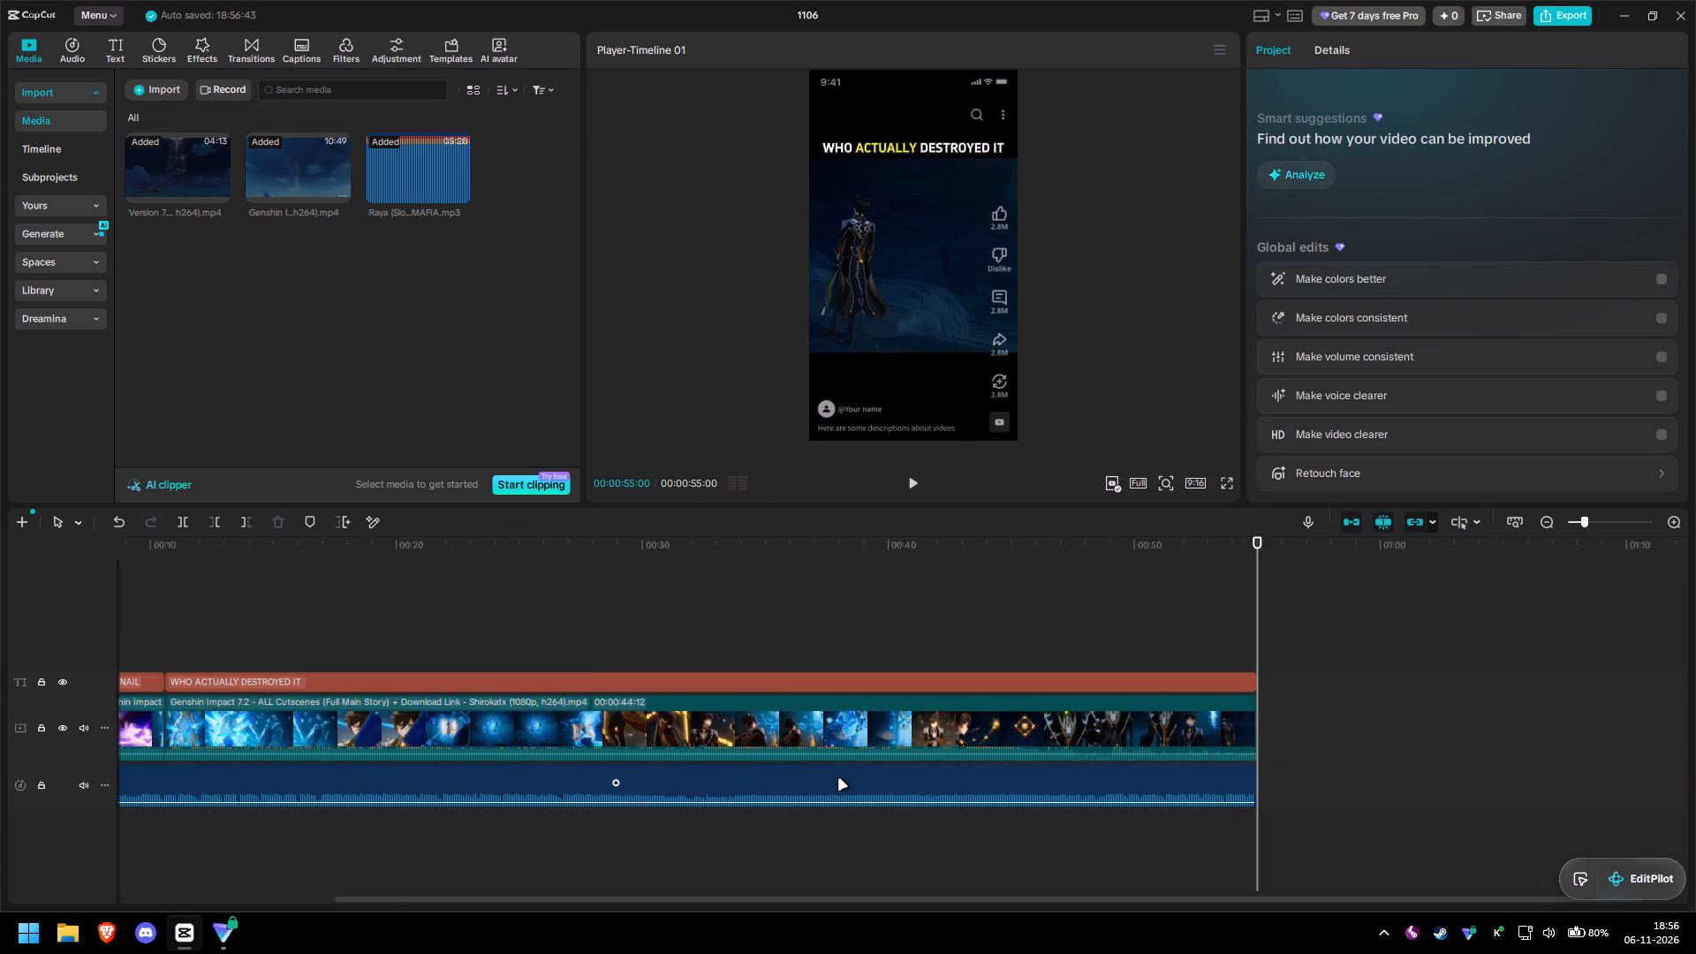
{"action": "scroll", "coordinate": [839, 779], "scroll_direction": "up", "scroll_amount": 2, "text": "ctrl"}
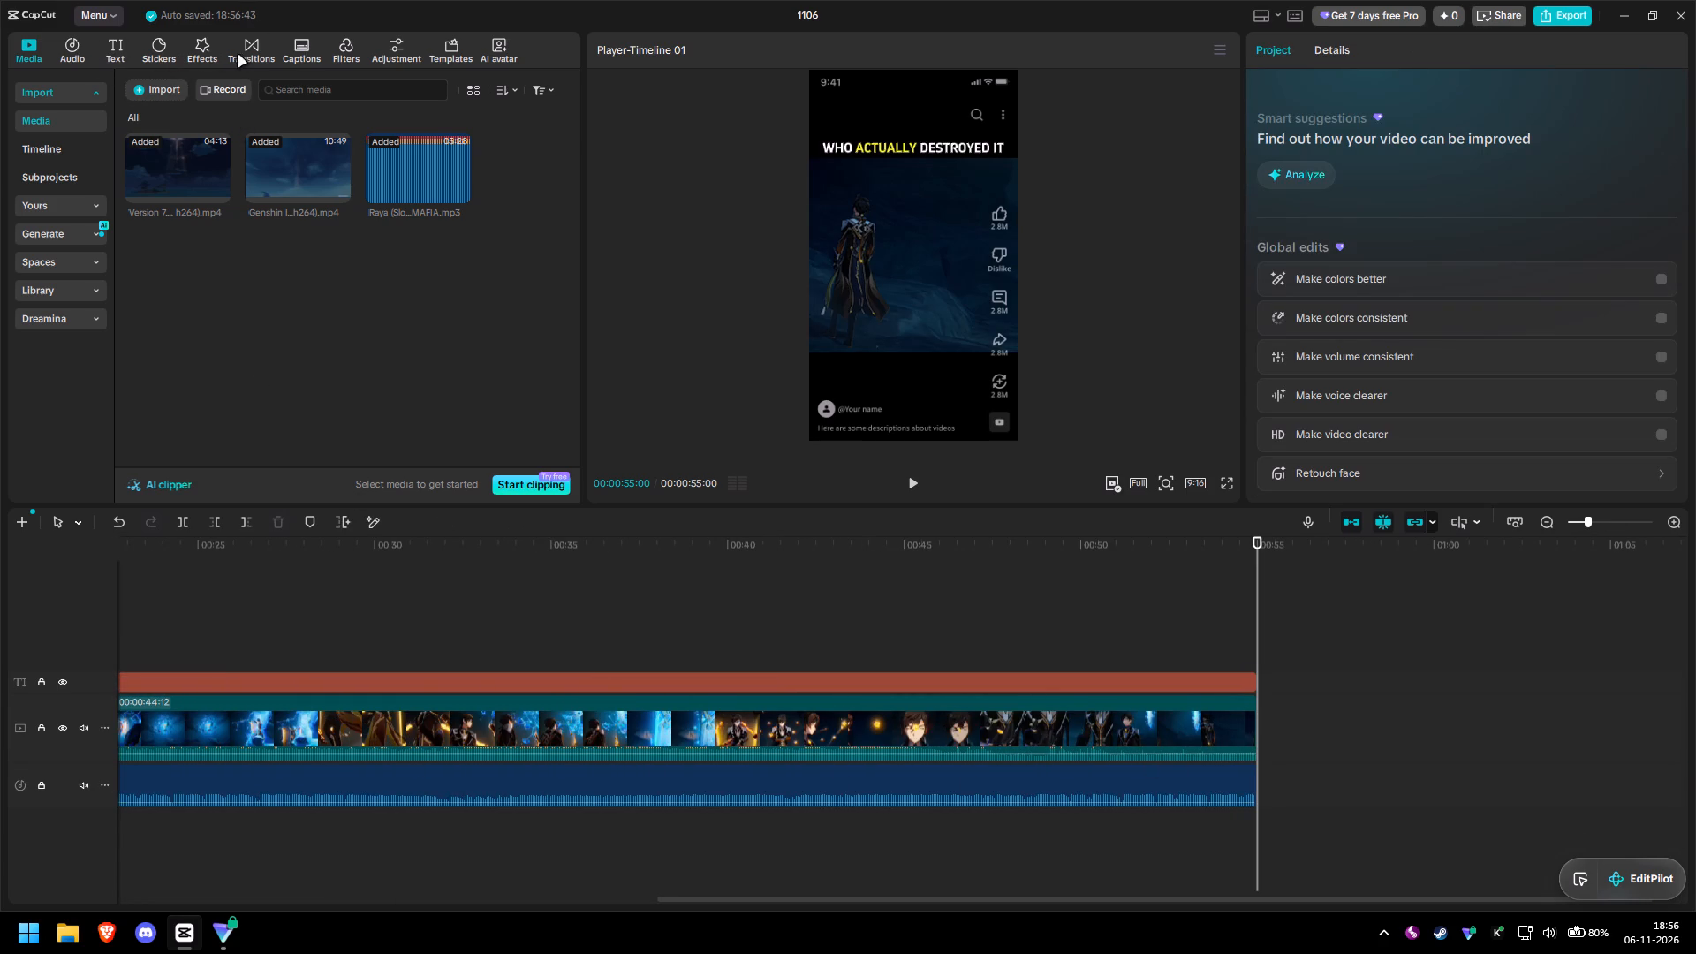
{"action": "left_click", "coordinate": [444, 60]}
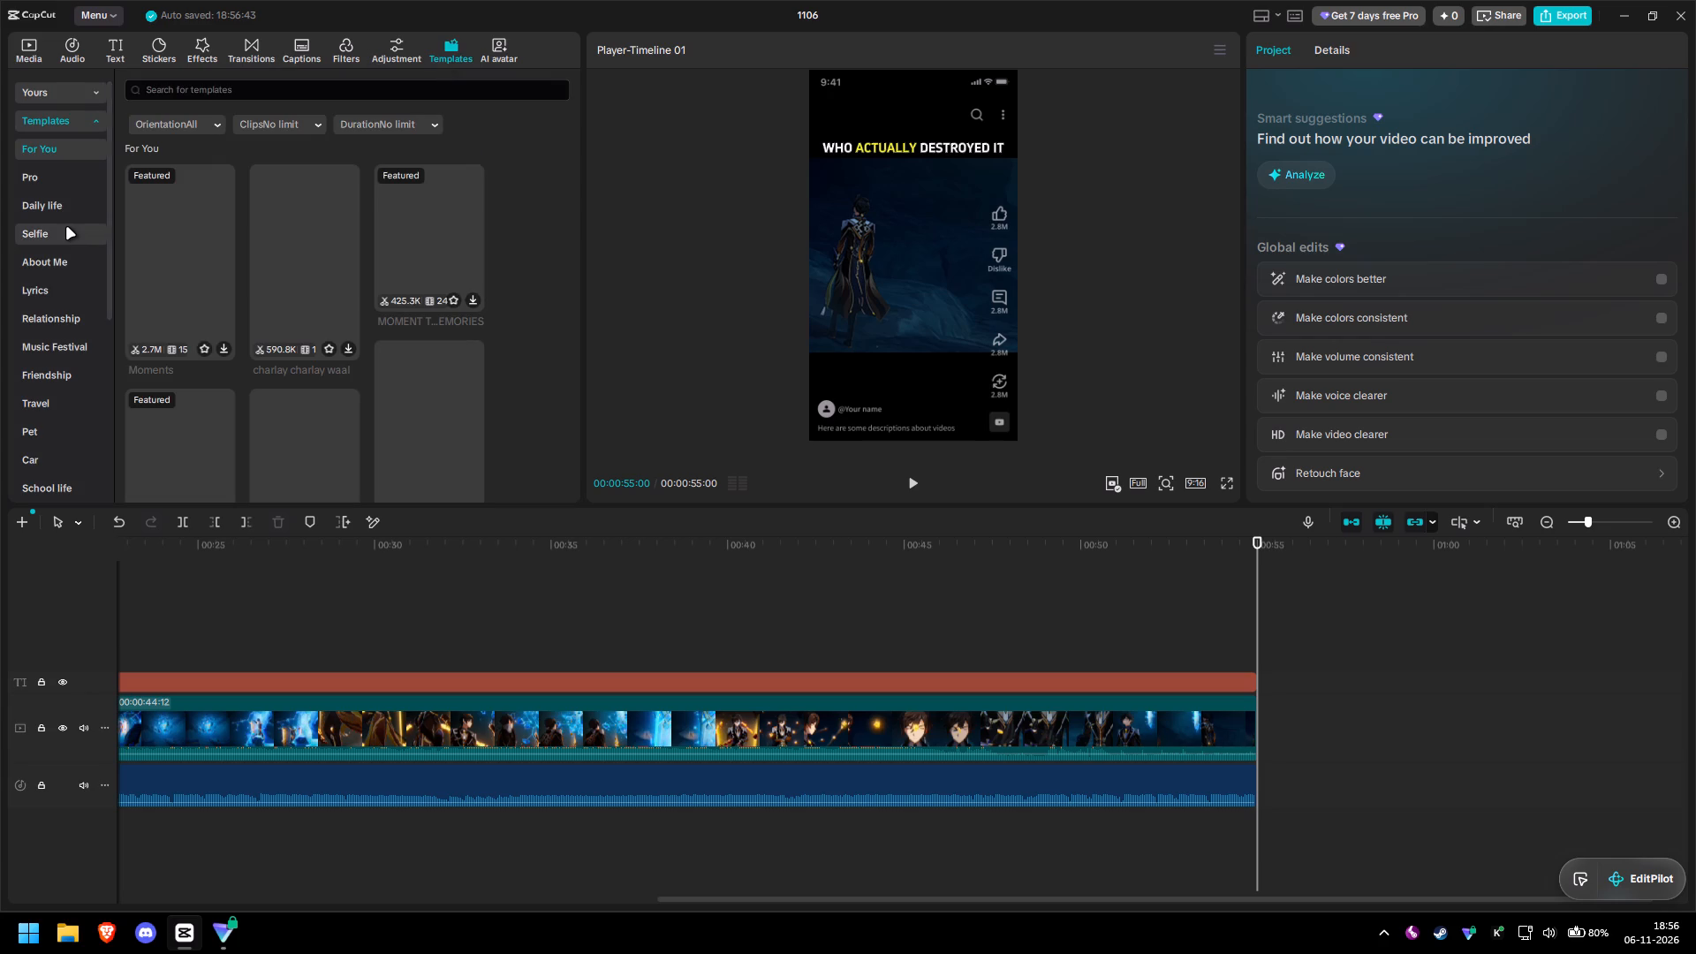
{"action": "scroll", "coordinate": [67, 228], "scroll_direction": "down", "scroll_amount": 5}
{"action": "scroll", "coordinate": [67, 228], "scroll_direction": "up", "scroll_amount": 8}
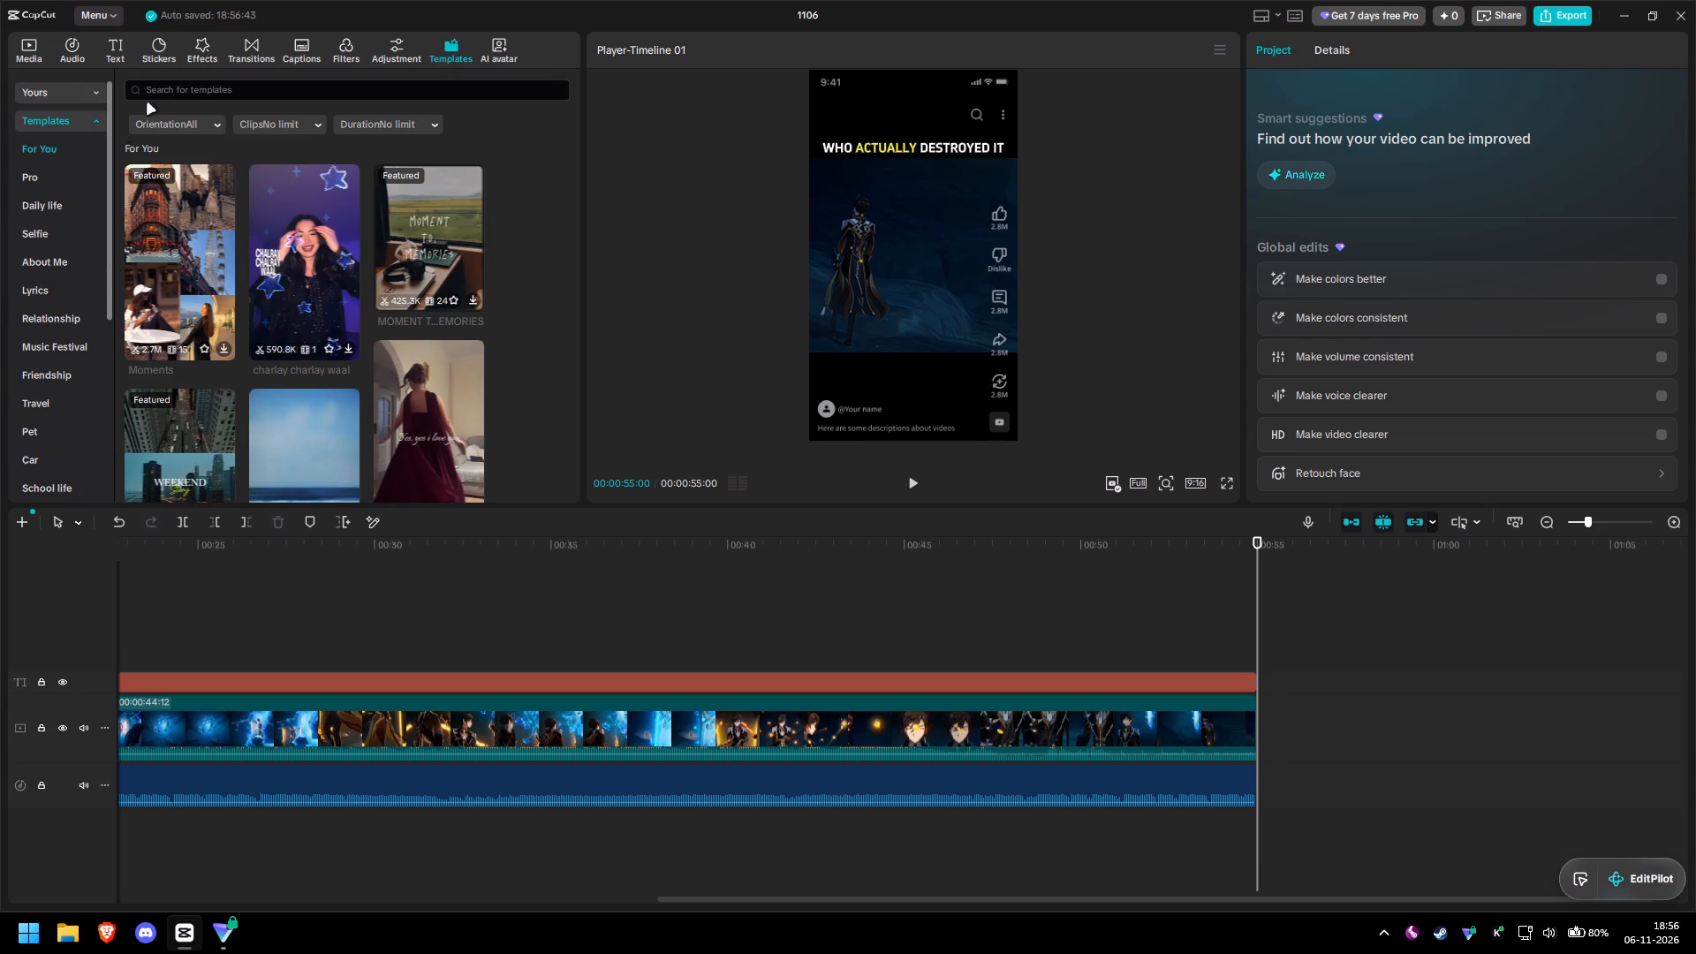
Add the 00:22 black stock clip from the Library's Trending collection directly after the last video clip.
{"action": "left_click", "coordinate": [20, 40]}
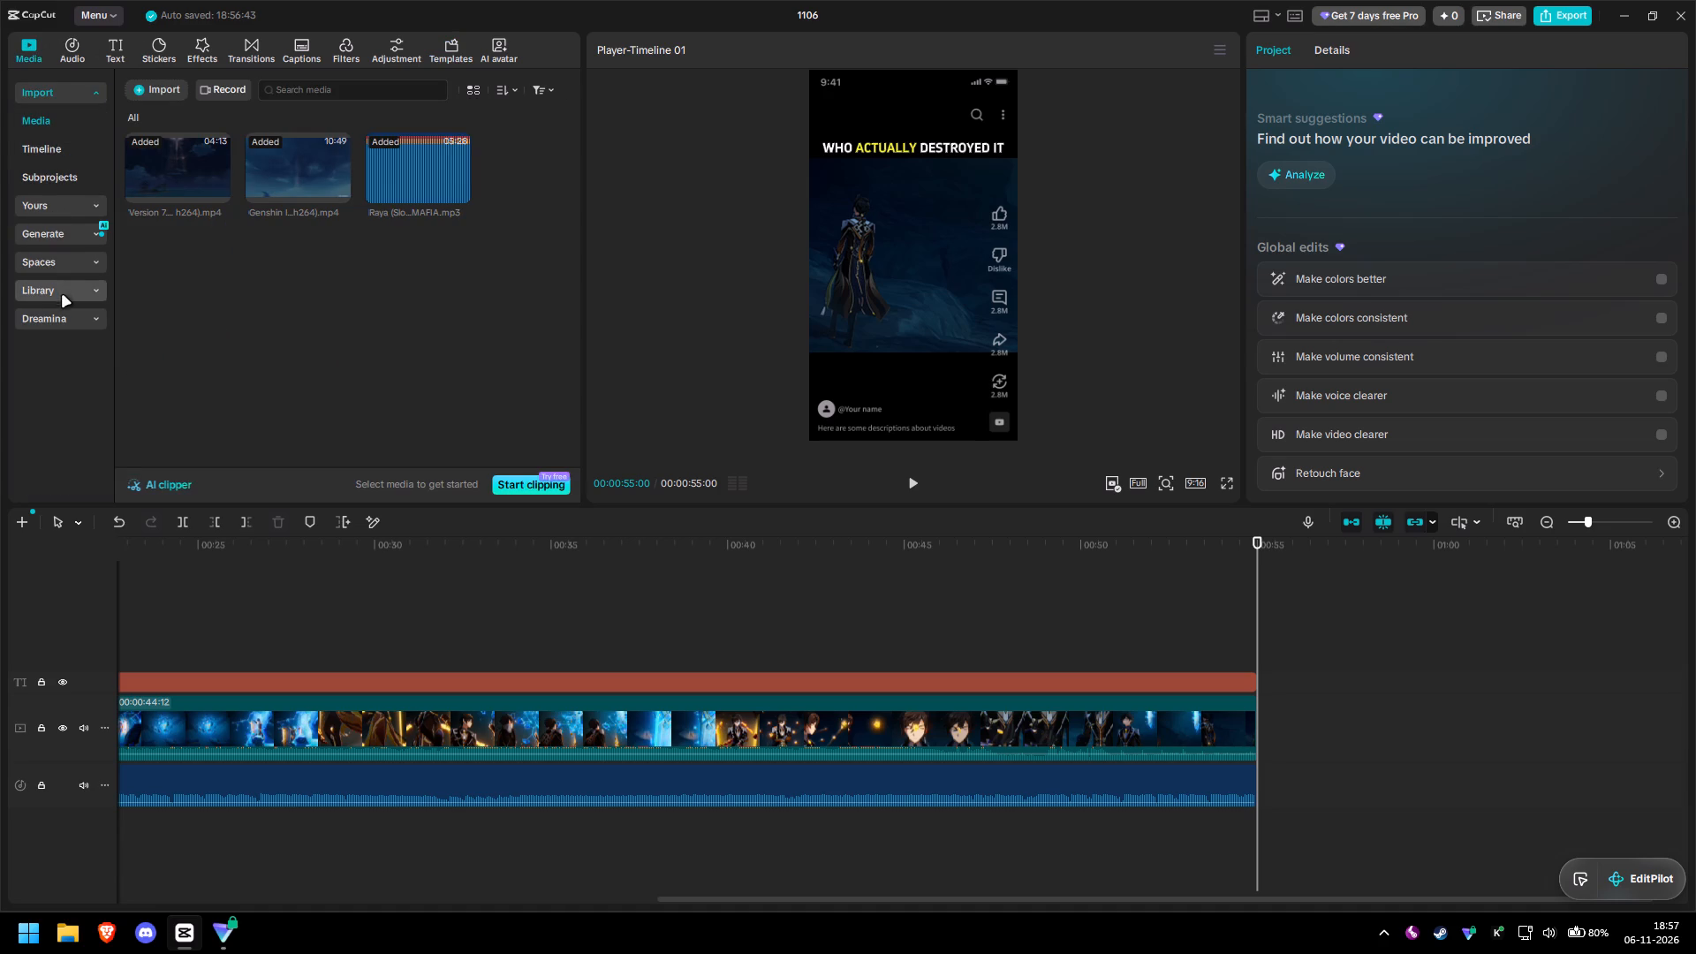
{"action": "left_click", "coordinate": [57, 290]}
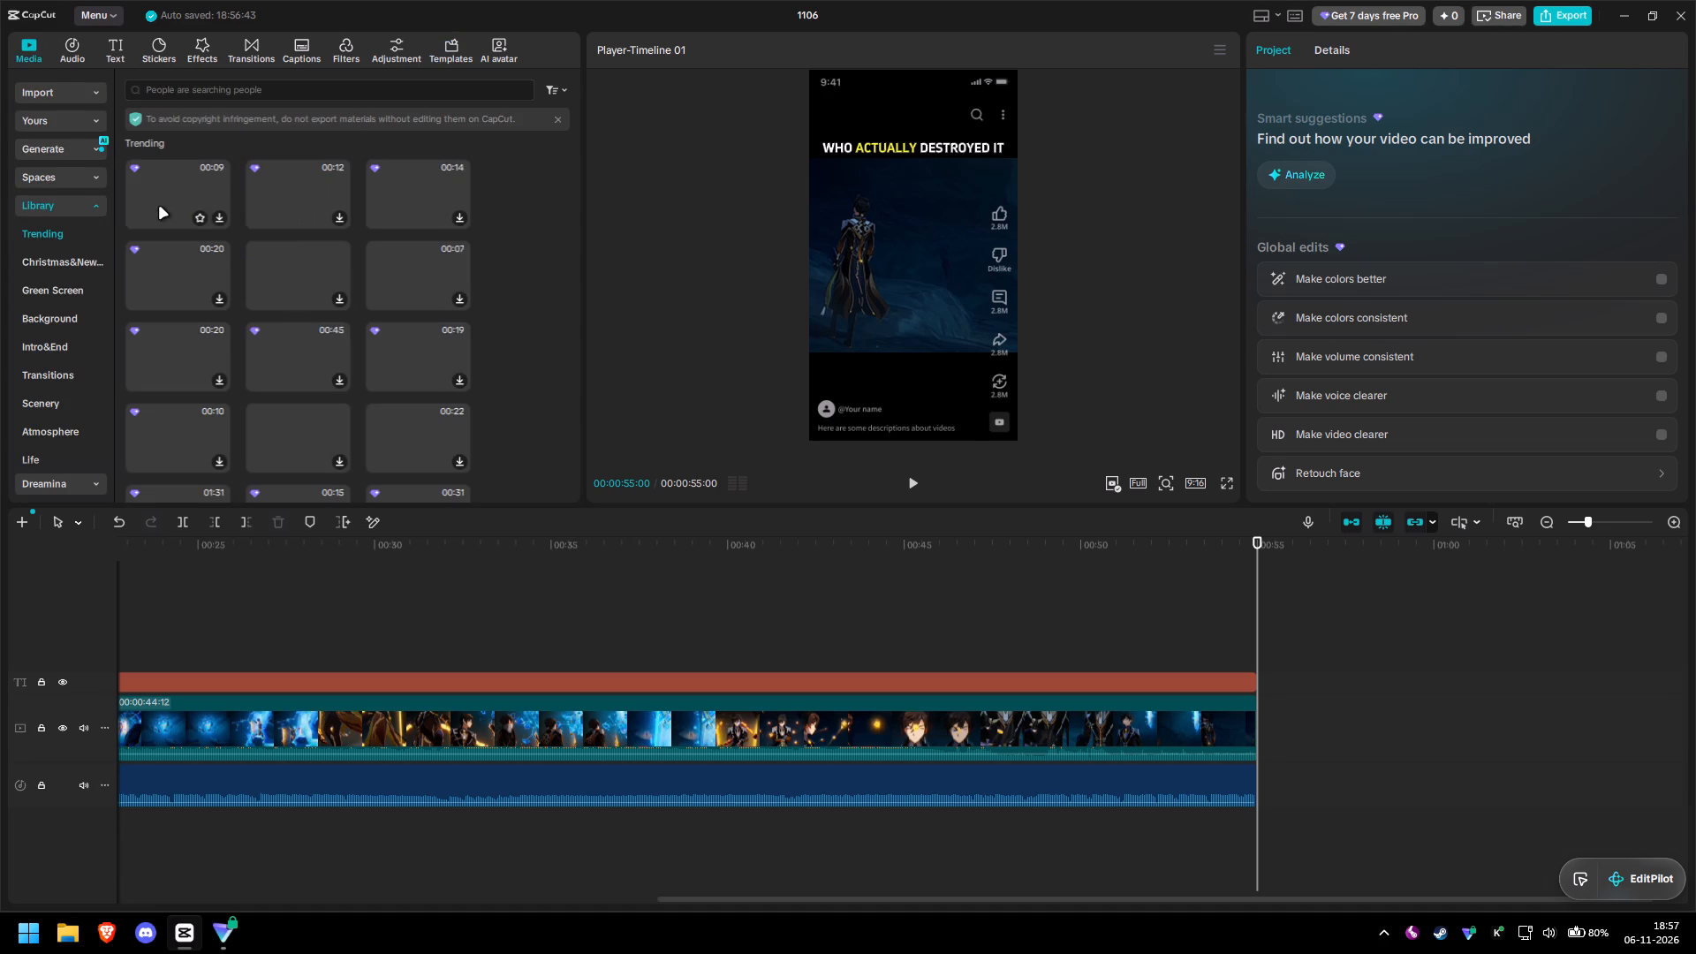
{"action": "scroll", "coordinate": [305, 291], "scroll_direction": "down", "scroll_amount": 6}
{"action": "scroll", "coordinate": [301, 293], "scroll_direction": "up", "scroll_amount": 2}
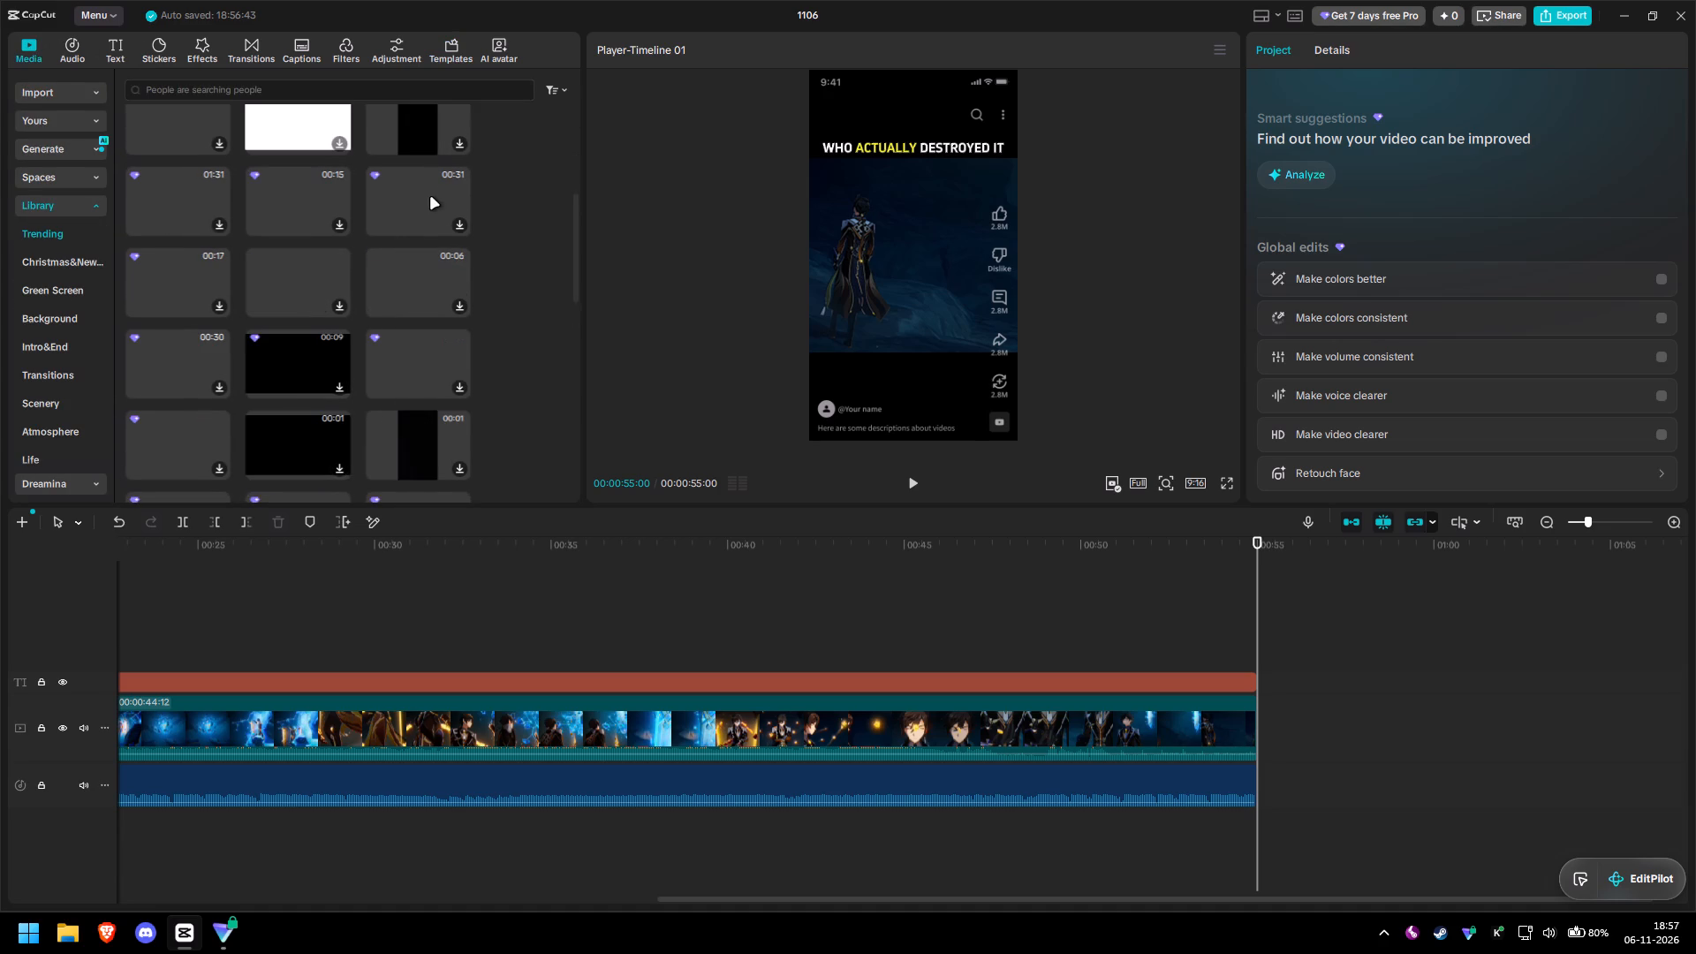
{"action": "scroll", "coordinate": [430, 181], "scroll_direction": "up", "scroll_amount": 1}
{"action": "left_click_drag", "start_coordinate": [400, 222], "coordinate": [1114, 693]}
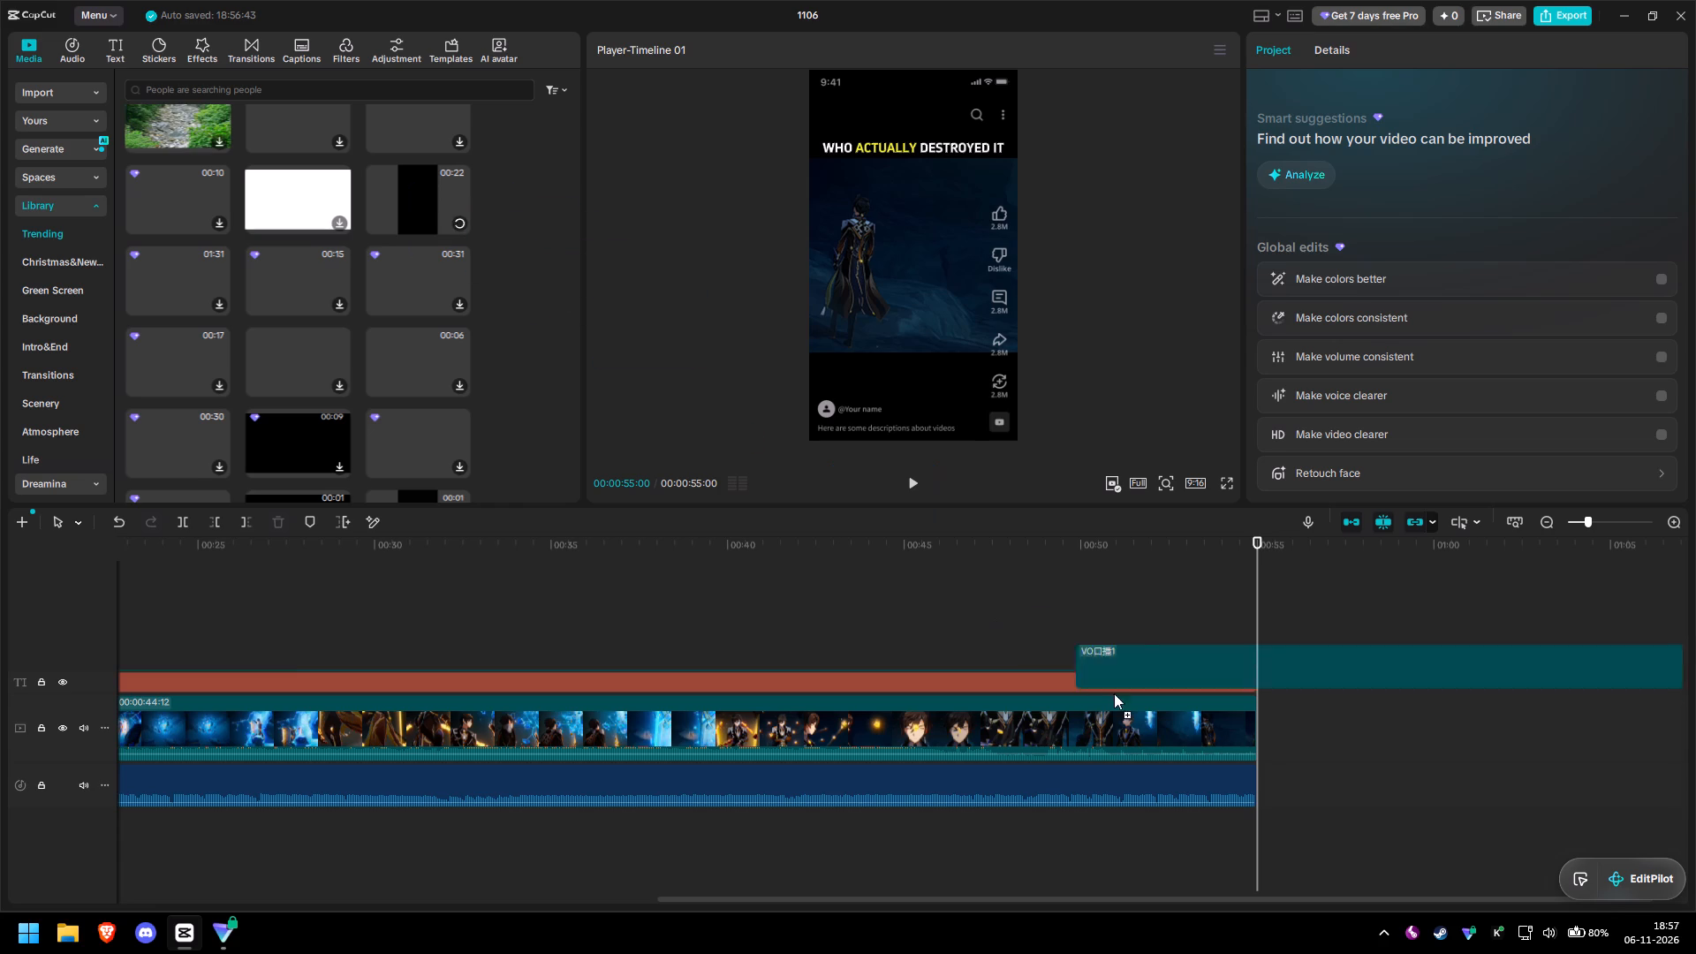
{"action": "left_click_drag", "start_coordinate": [1114, 693], "coordinate": [1263, 717]}
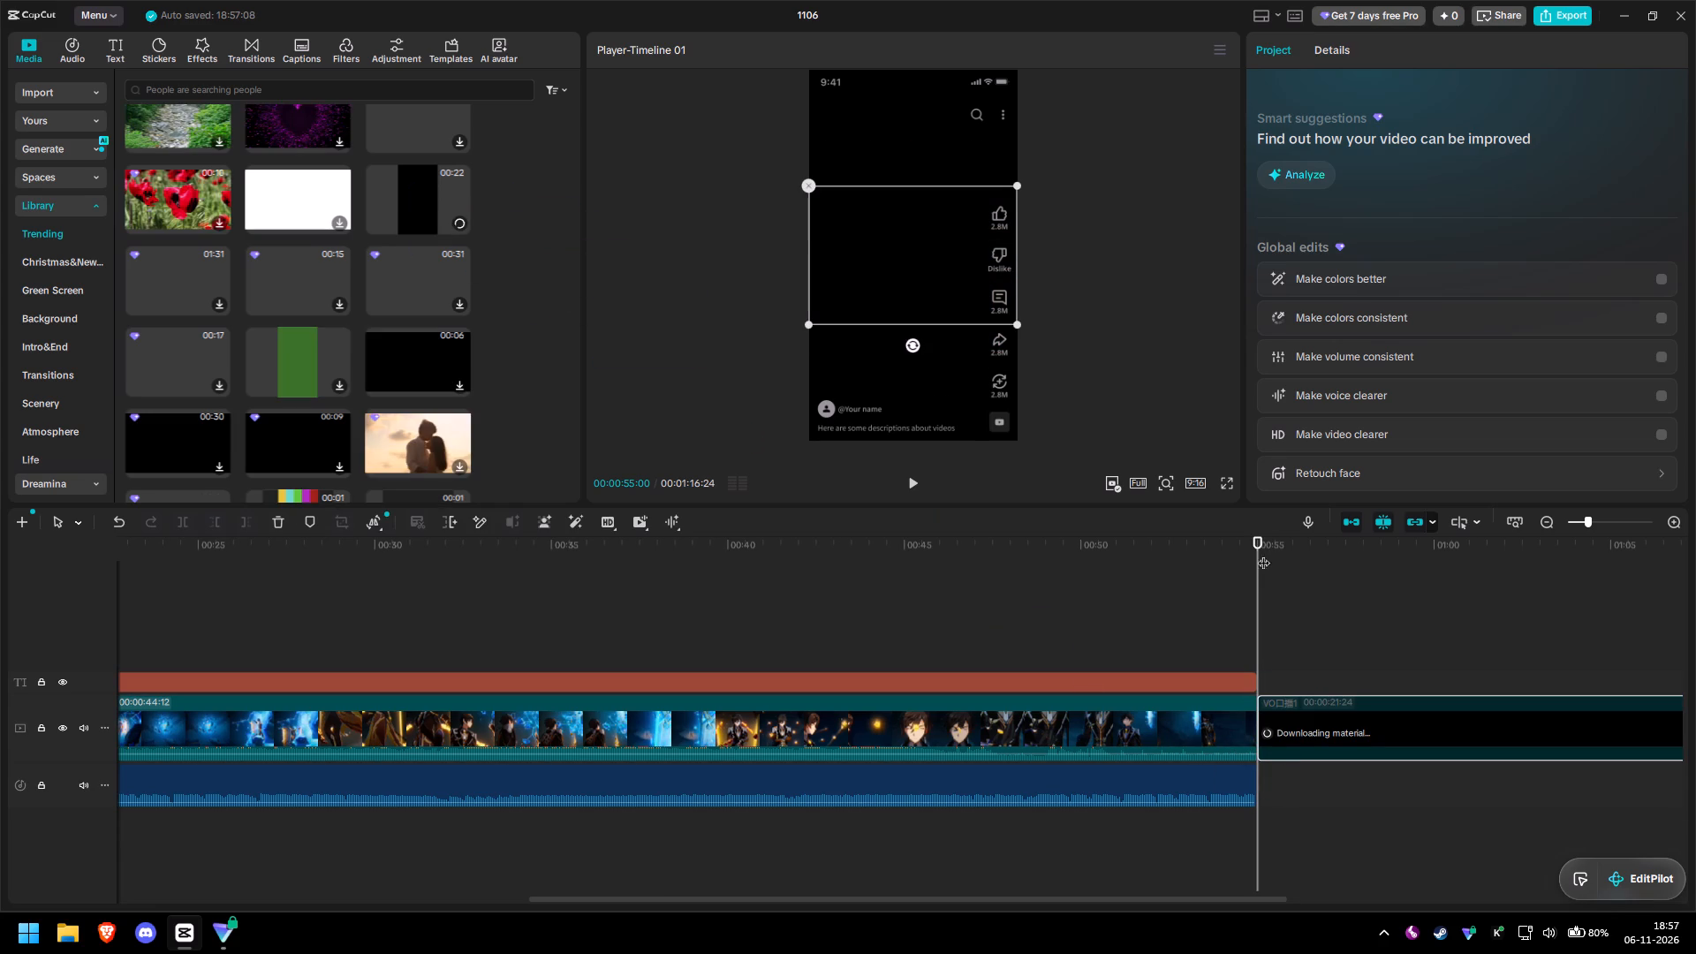
Split the black stock clip at 00:00:56:07 and delete the part after the cut.
{"action": "left_click_drag", "start_coordinate": [1257, 542], "coordinate": [1296, 549]}
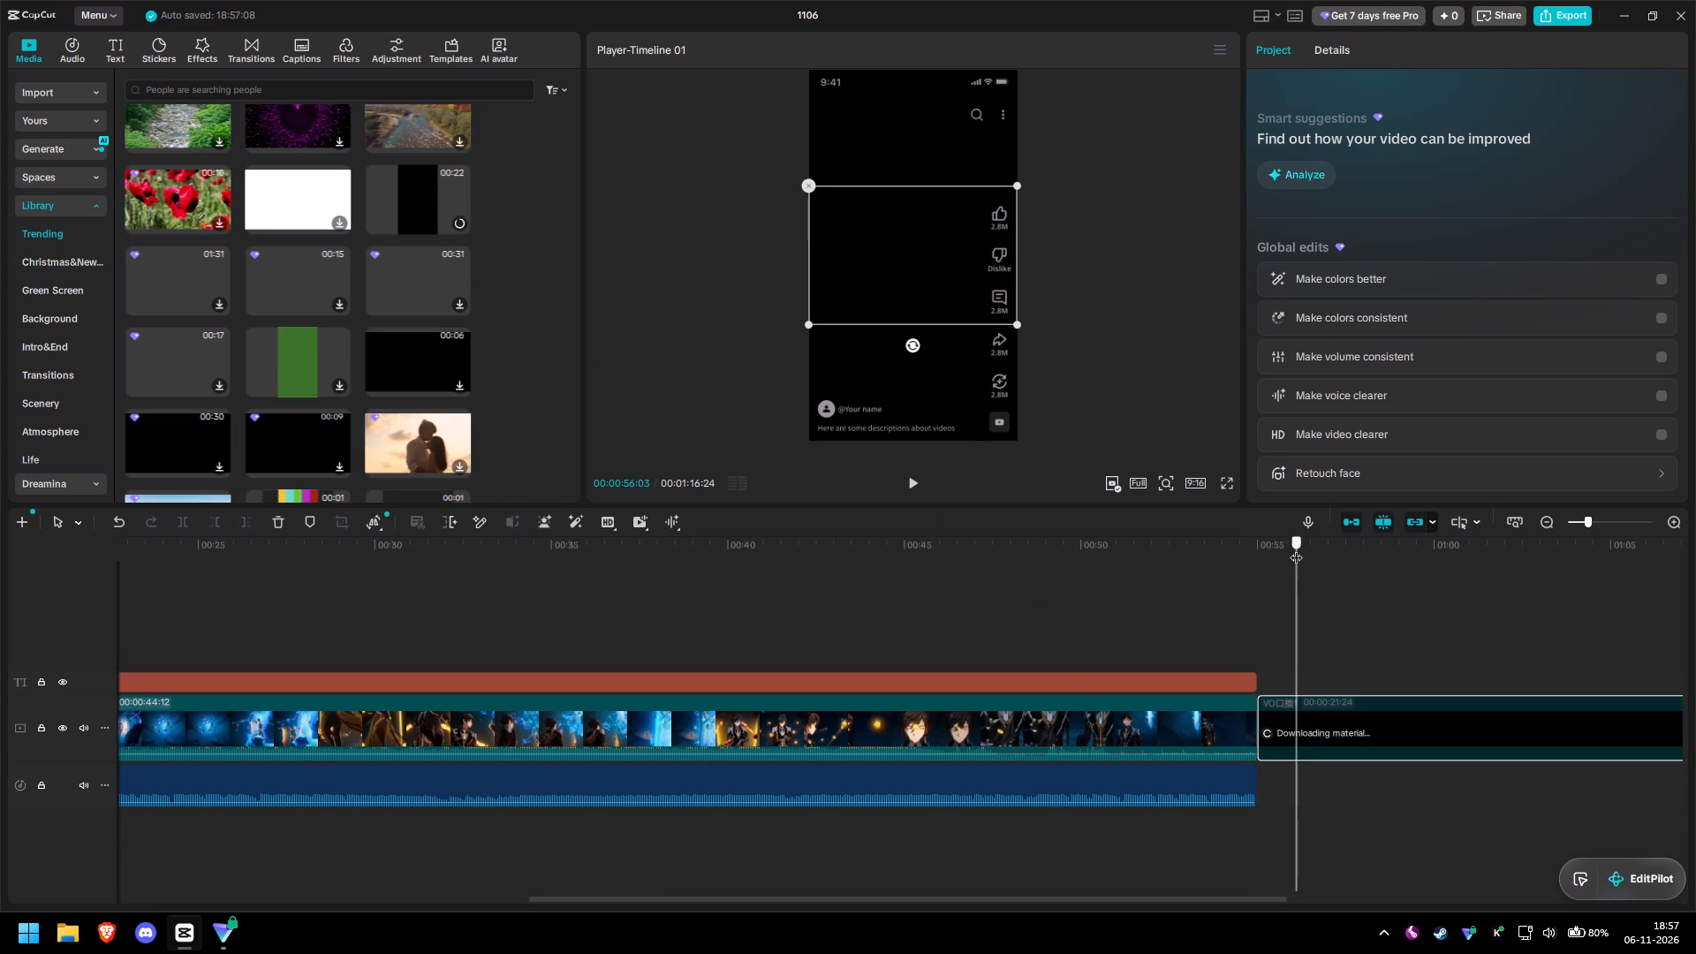
{"action": "left_click_drag", "start_coordinate": [1296, 549], "coordinate": [1301, 550]}
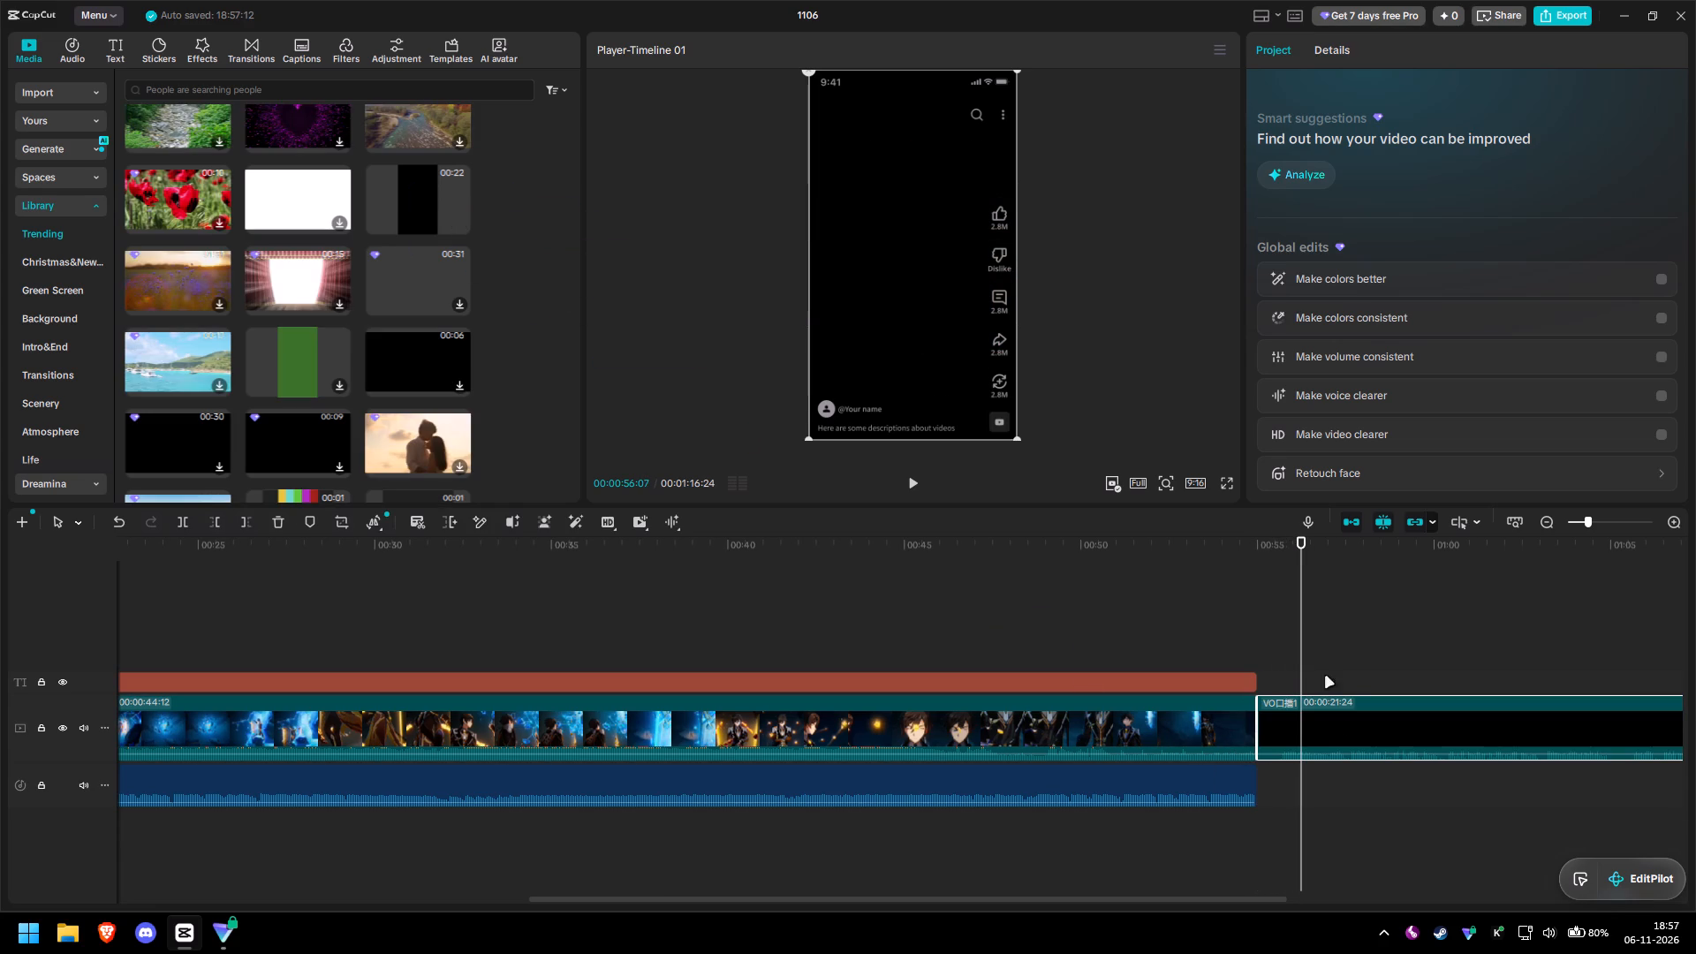
{"action": "key", "text": "ctrl+b"}
{"action": "left_click", "coordinate": [1346, 723]}
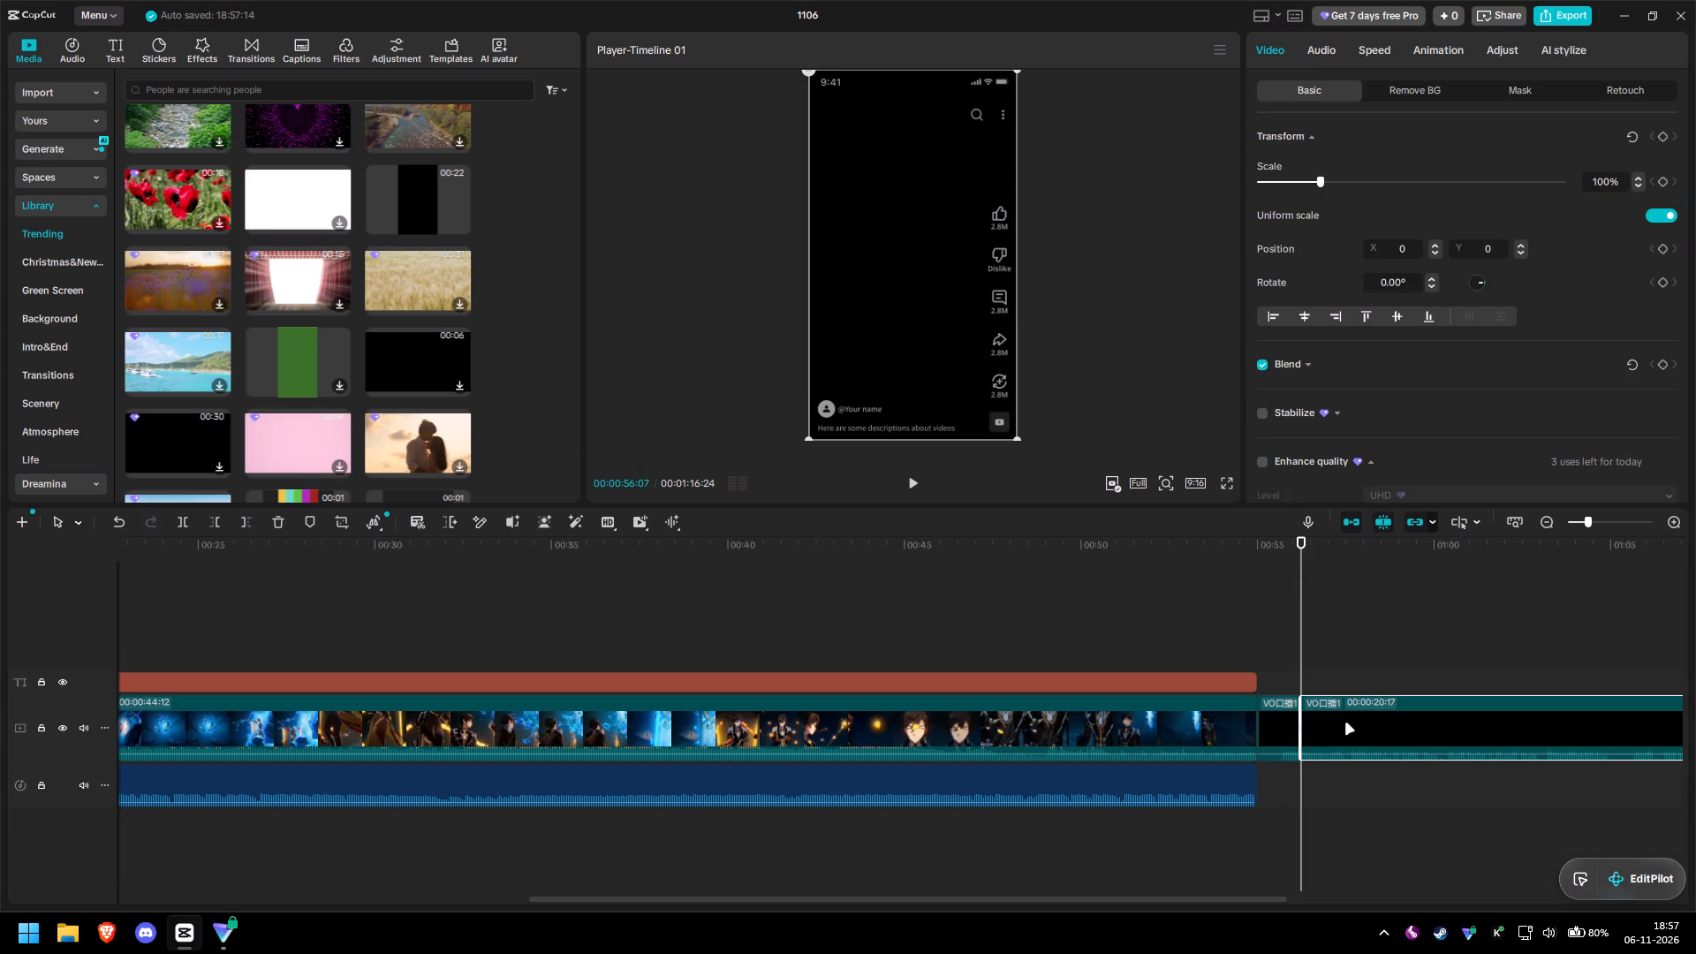
{"action": "key", "text": "BackSpace"}
Shorten the black stock clip so that it ends at 00:00:55:20.
{"action": "left_click", "coordinate": [1283, 724]}
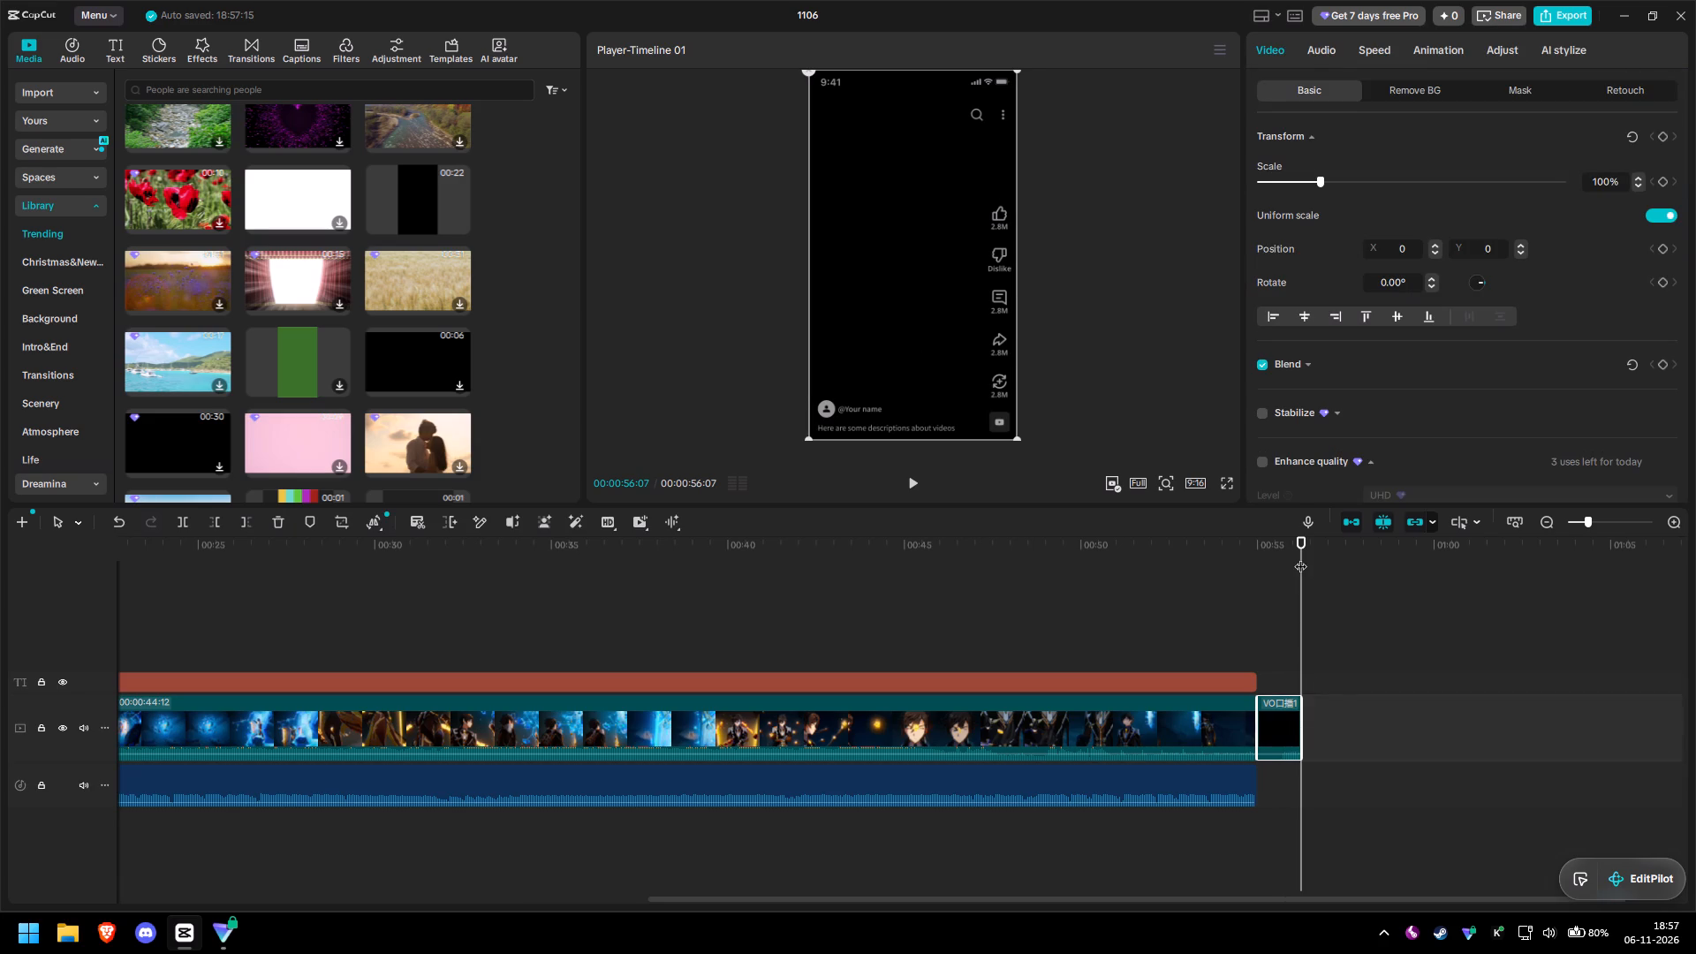
{"action": "left_click_drag", "start_coordinate": [1300, 557], "coordinate": [1268, 560]}
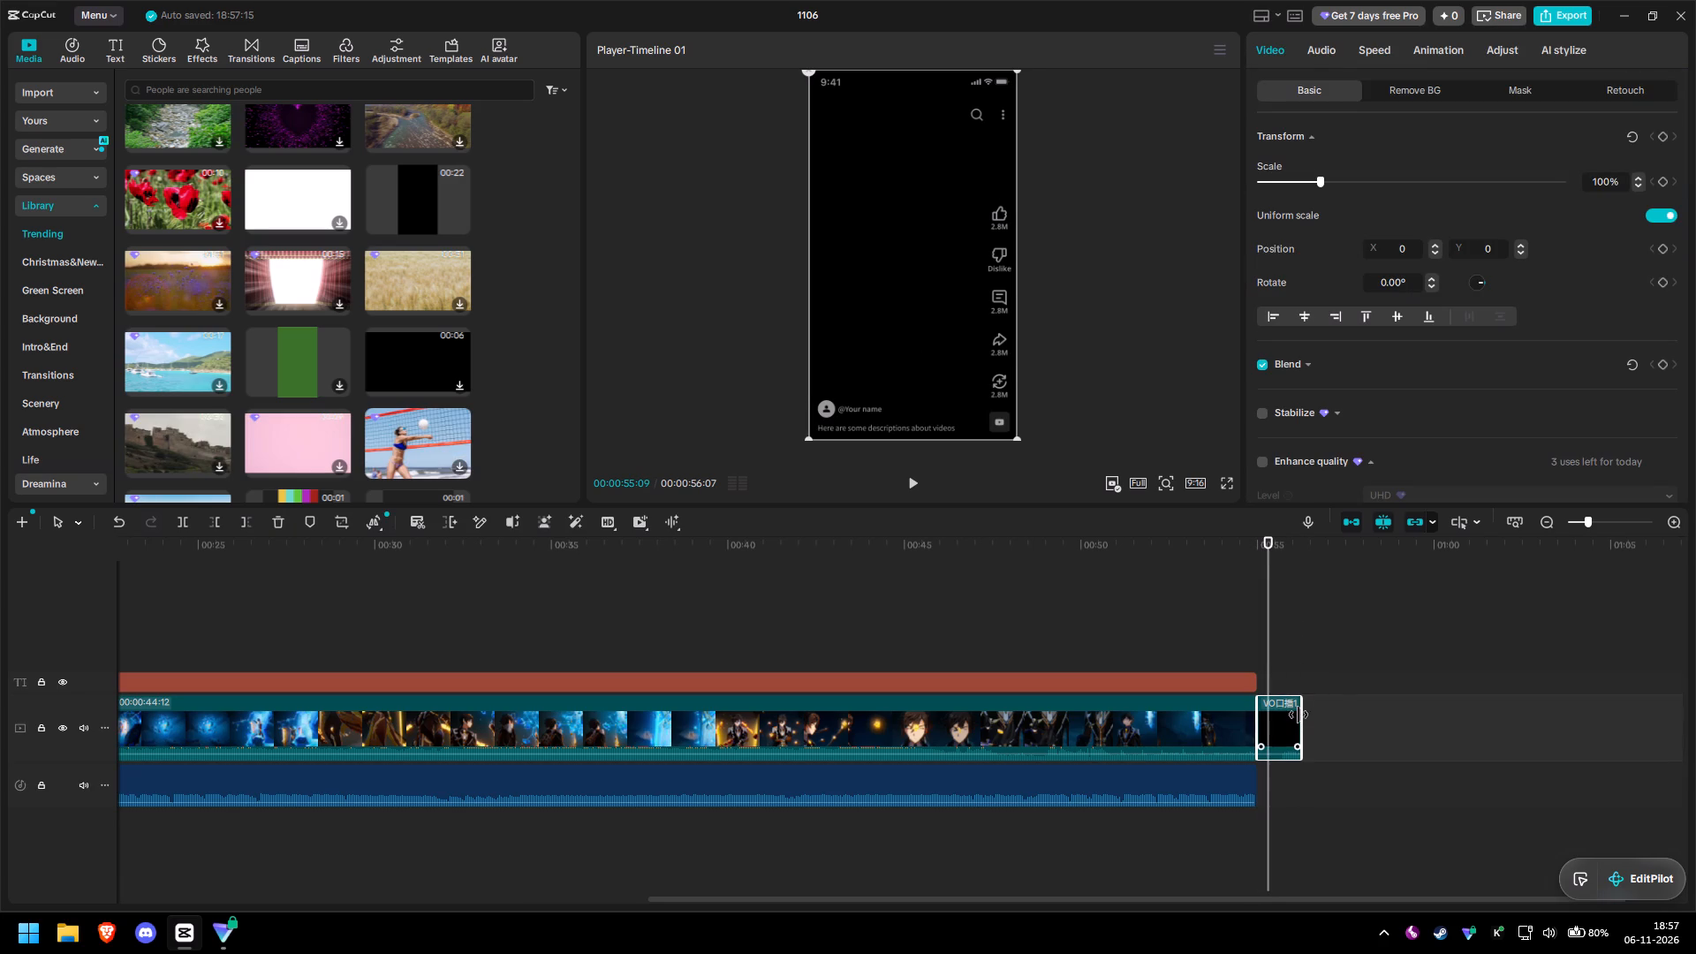
{"action": "left_click_drag", "start_coordinate": [1300, 722], "coordinate": [1276, 723]}
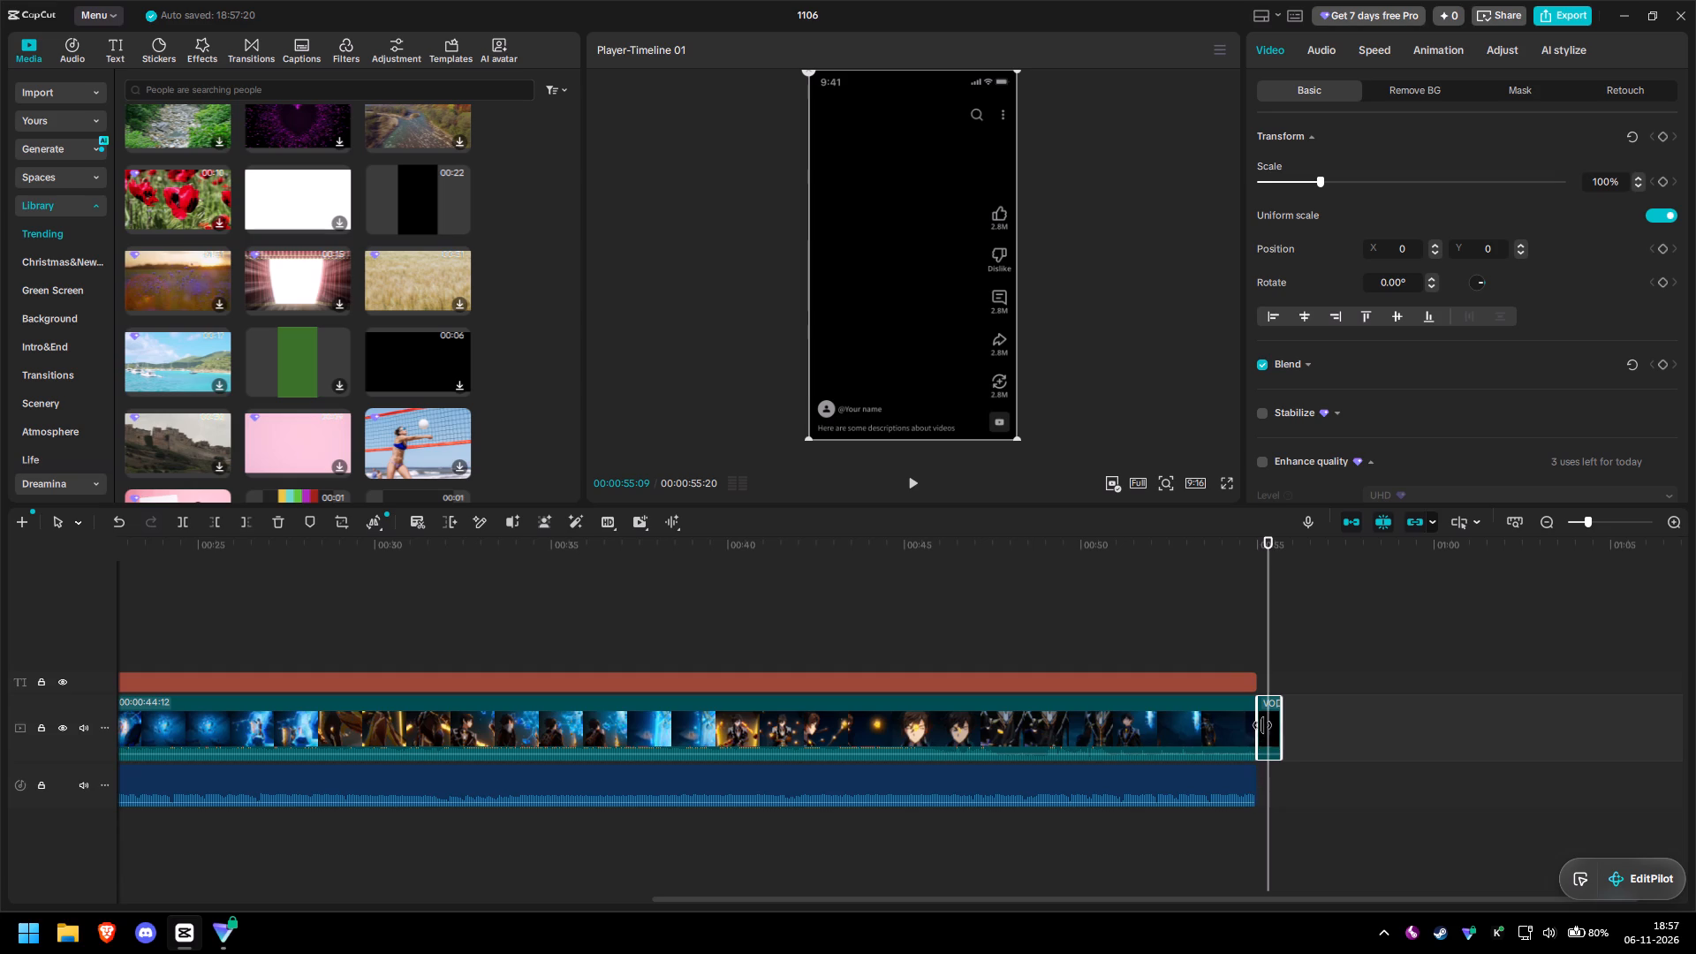
Add a 1.0 s fade-out at the end of the Raya (Slowed) music clip.
{"action": "left_click", "coordinate": [1233, 787]}
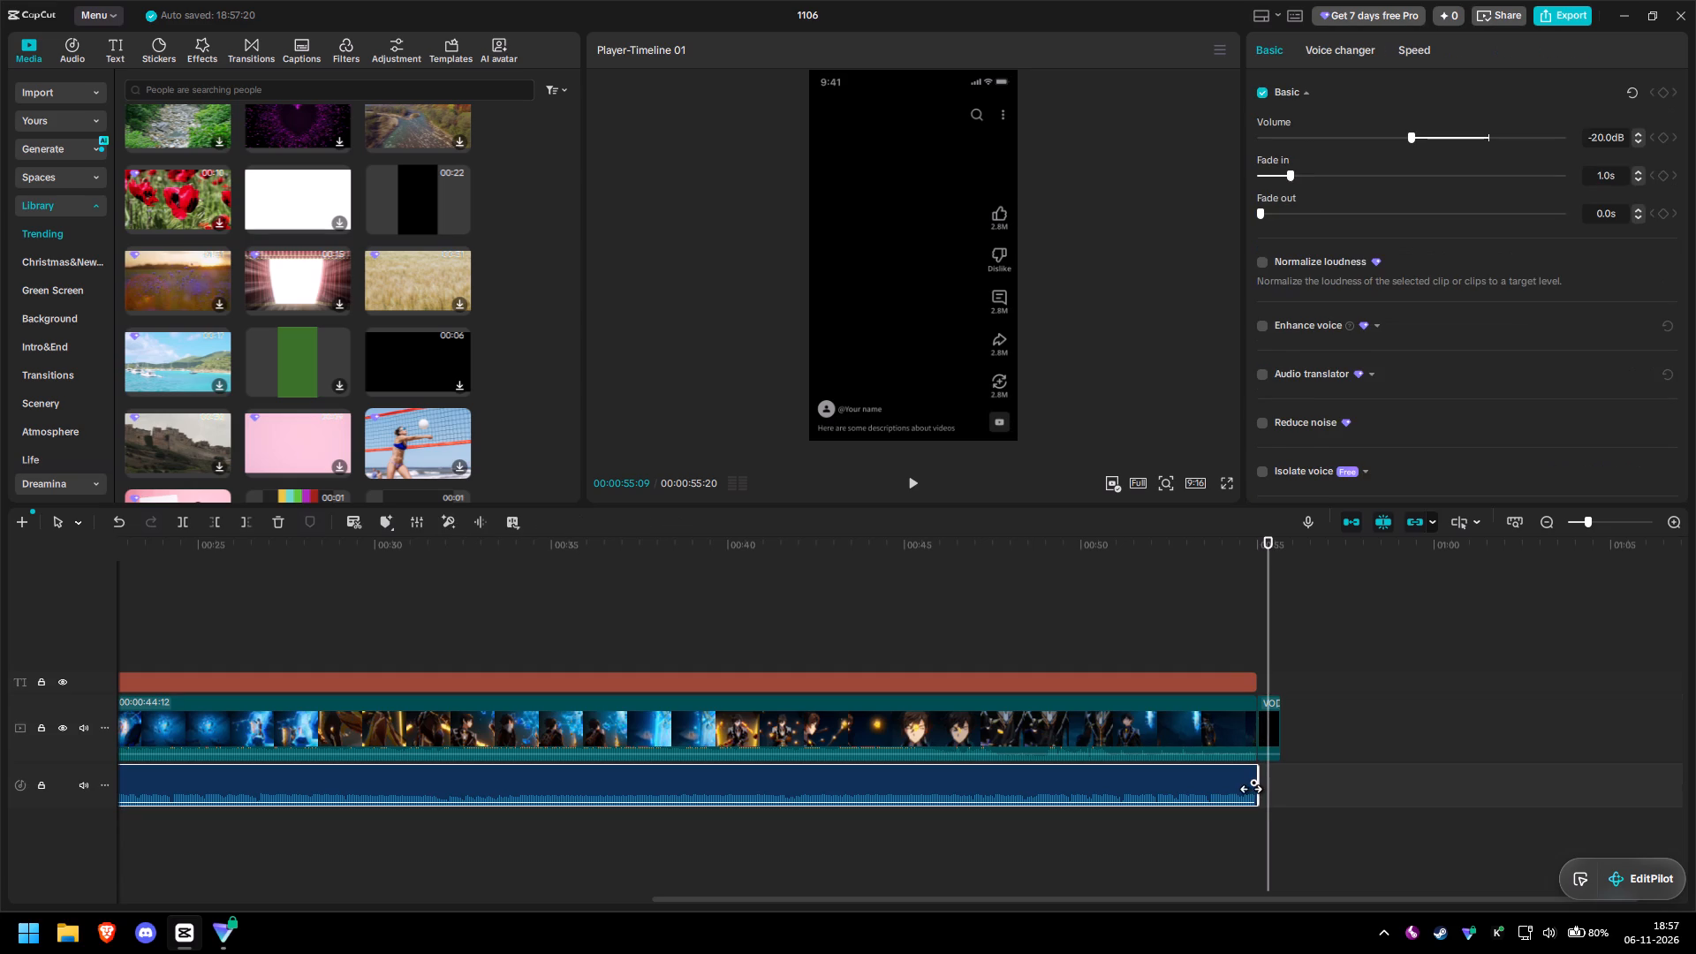
{"action": "left_click_drag", "start_coordinate": [1253, 786], "coordinate": [1177, 782]}
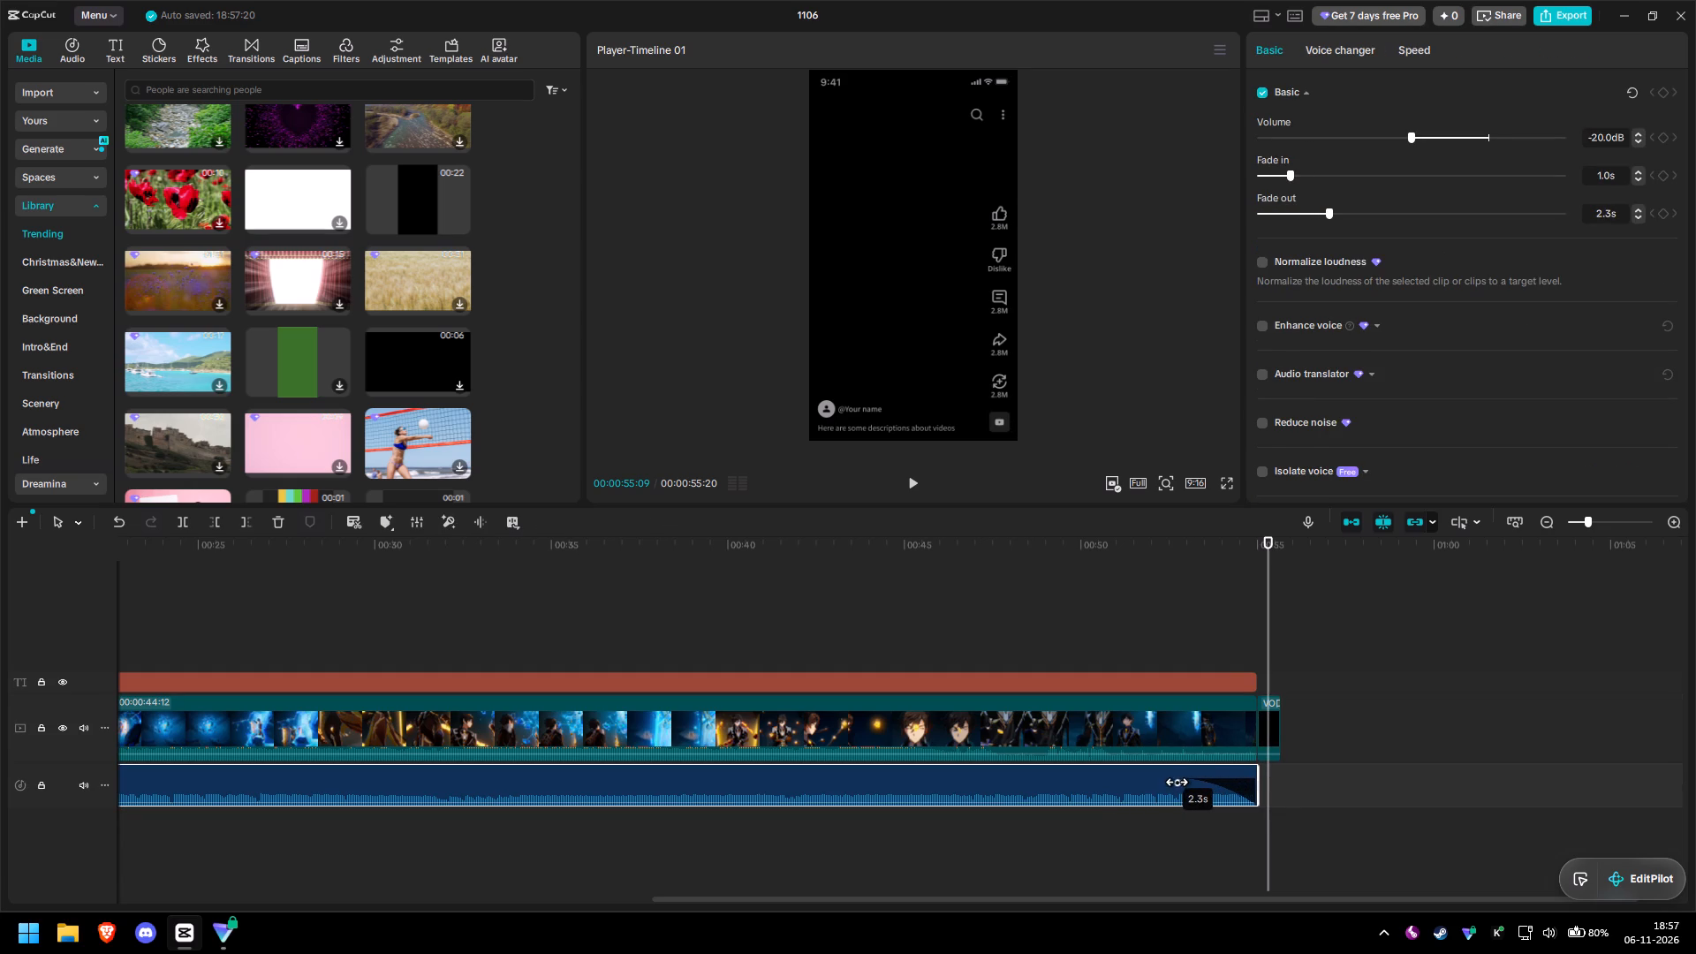
{"action": "left_click_drag", "start_coordinate": [1177, 782], "coordinate": [1211, 780]}
{"action": "left_click_drag", "start_coordinate": [1211, 780], "coordinate": [1216, 780]}
Apply the Mix transition between the last Genshin clip and the black clip, with a duration of 0.1 s.
{"action": "left_click", "coordinate": [279, 48]}
{"action": "left_click", "coordinate": [257, 42]}
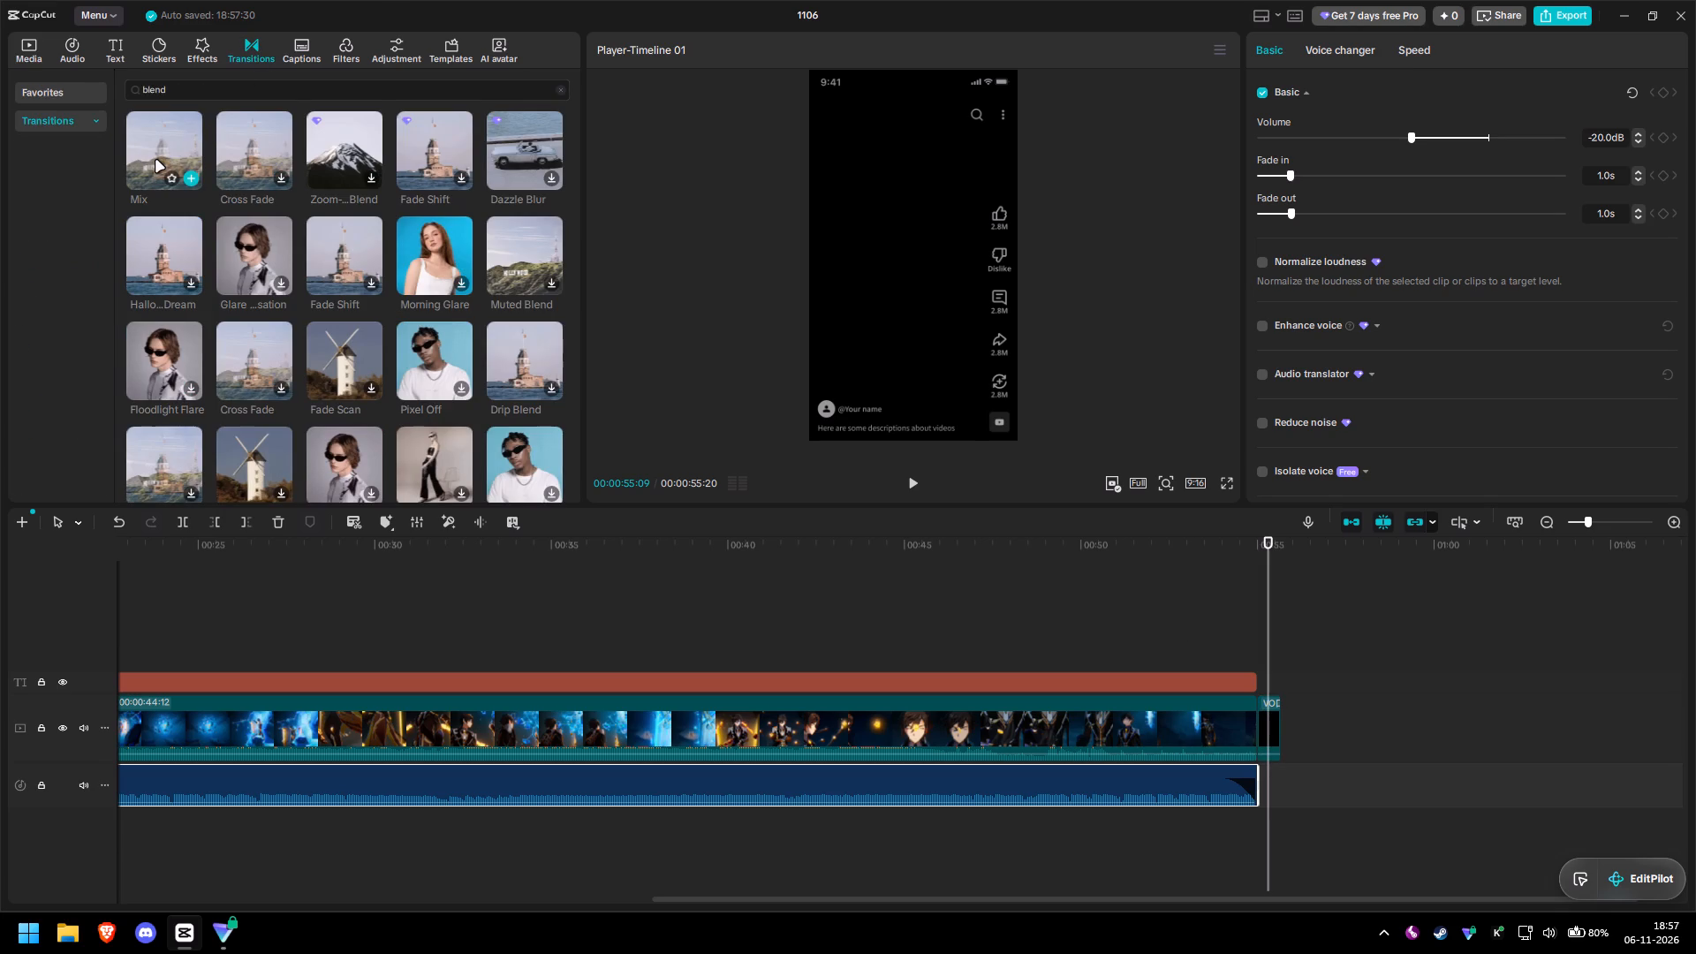
{"action": "left_click_drag", "start_coordinate": [156, 152], "coordinate": [1249, 729]}
{"action": "left_click_drag", "start_coordinate": [1249, 729], "coordinate": [1248, 729]}
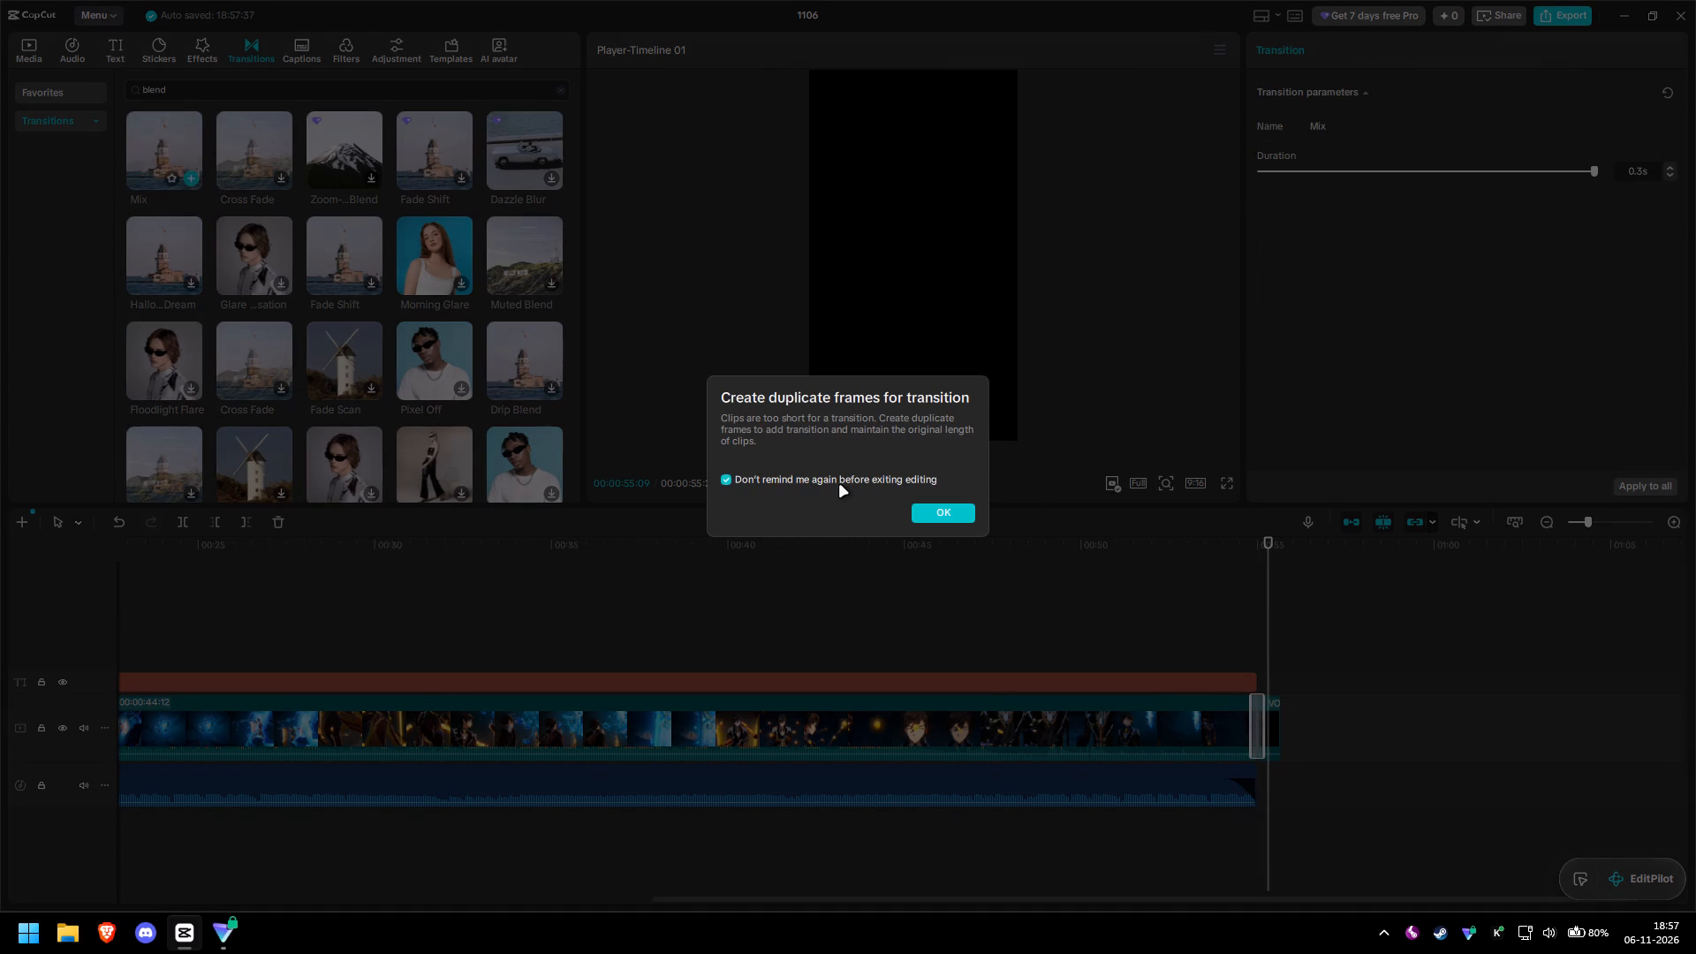
{"action": "left_click", "coordinate": [931, 518]}
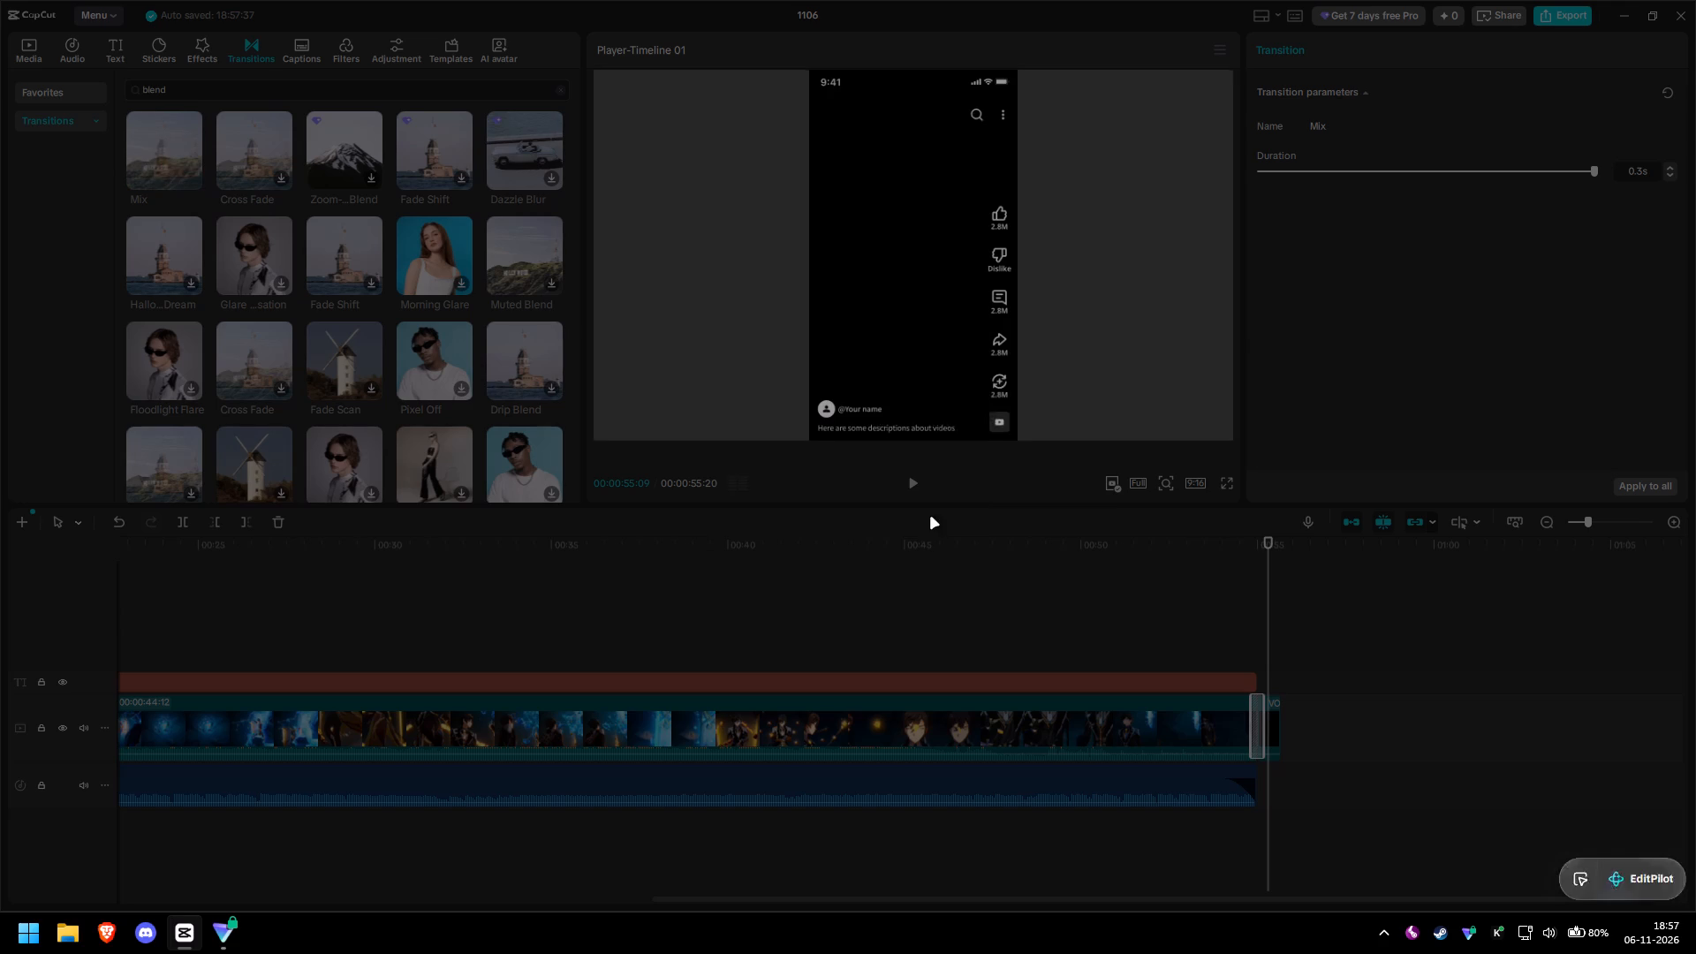
{"action": "left_click", "coordinate": [1252, 716]}
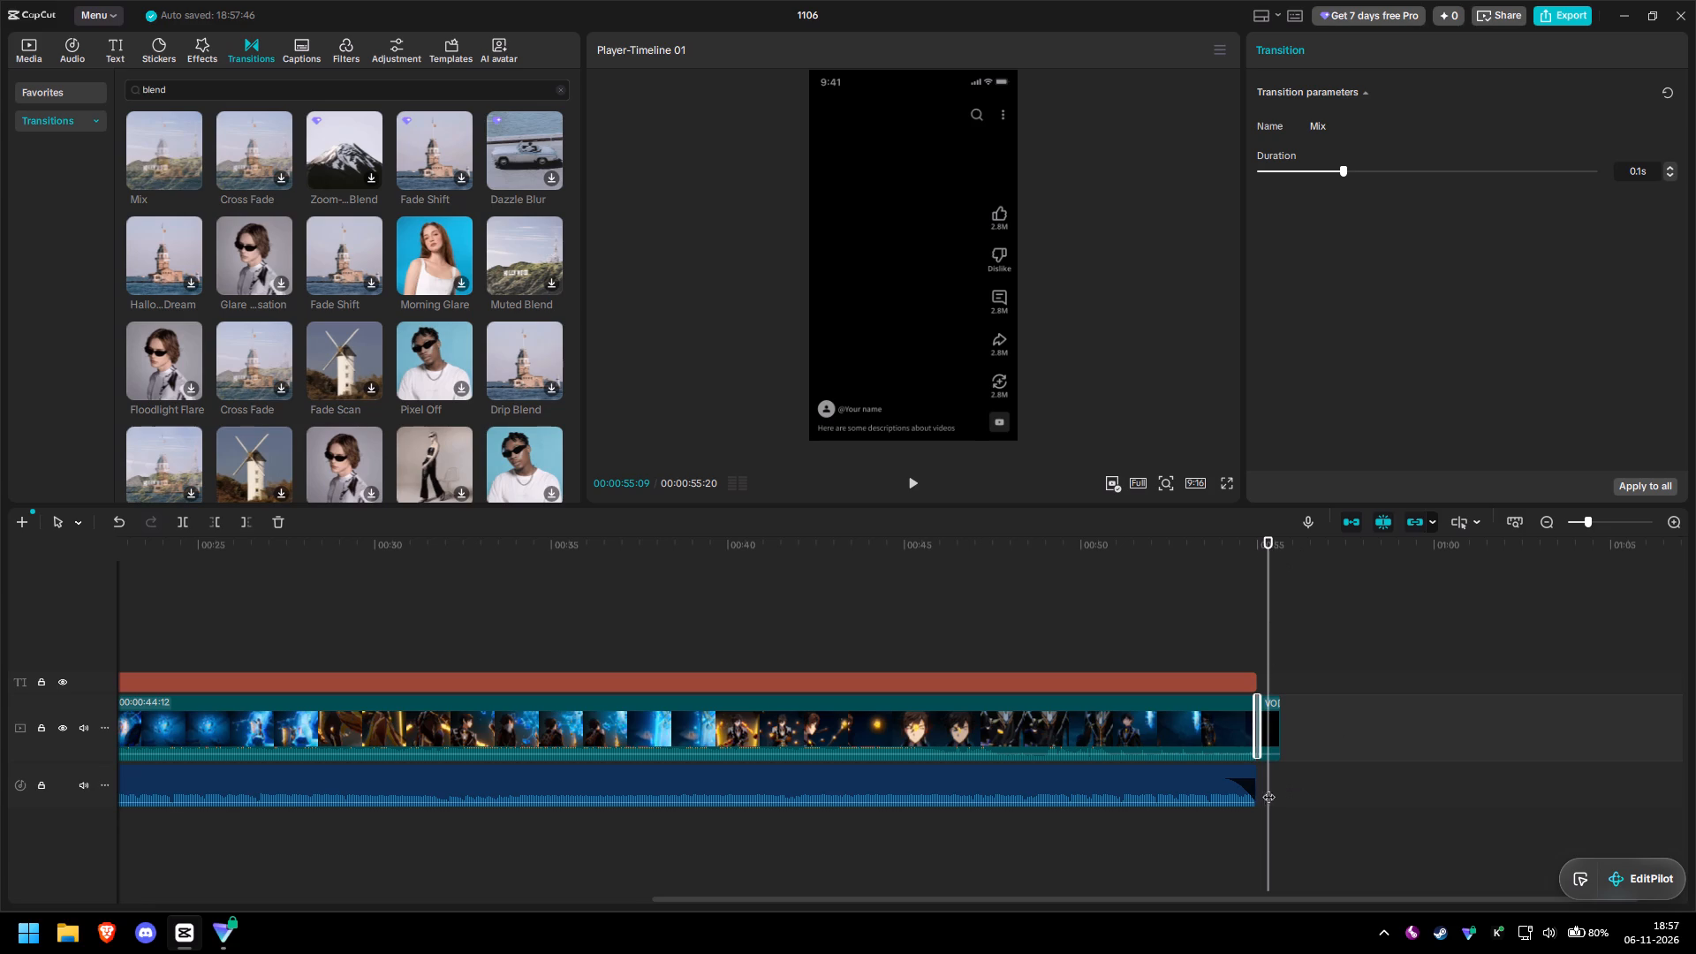
Shorten the black clip at the end further so that the video ends at 00:00:55:09.
{"action": "left_click", "coordinate": [1238, 773]}
{"action": "left_click", "coordinate": [1266, 548]}
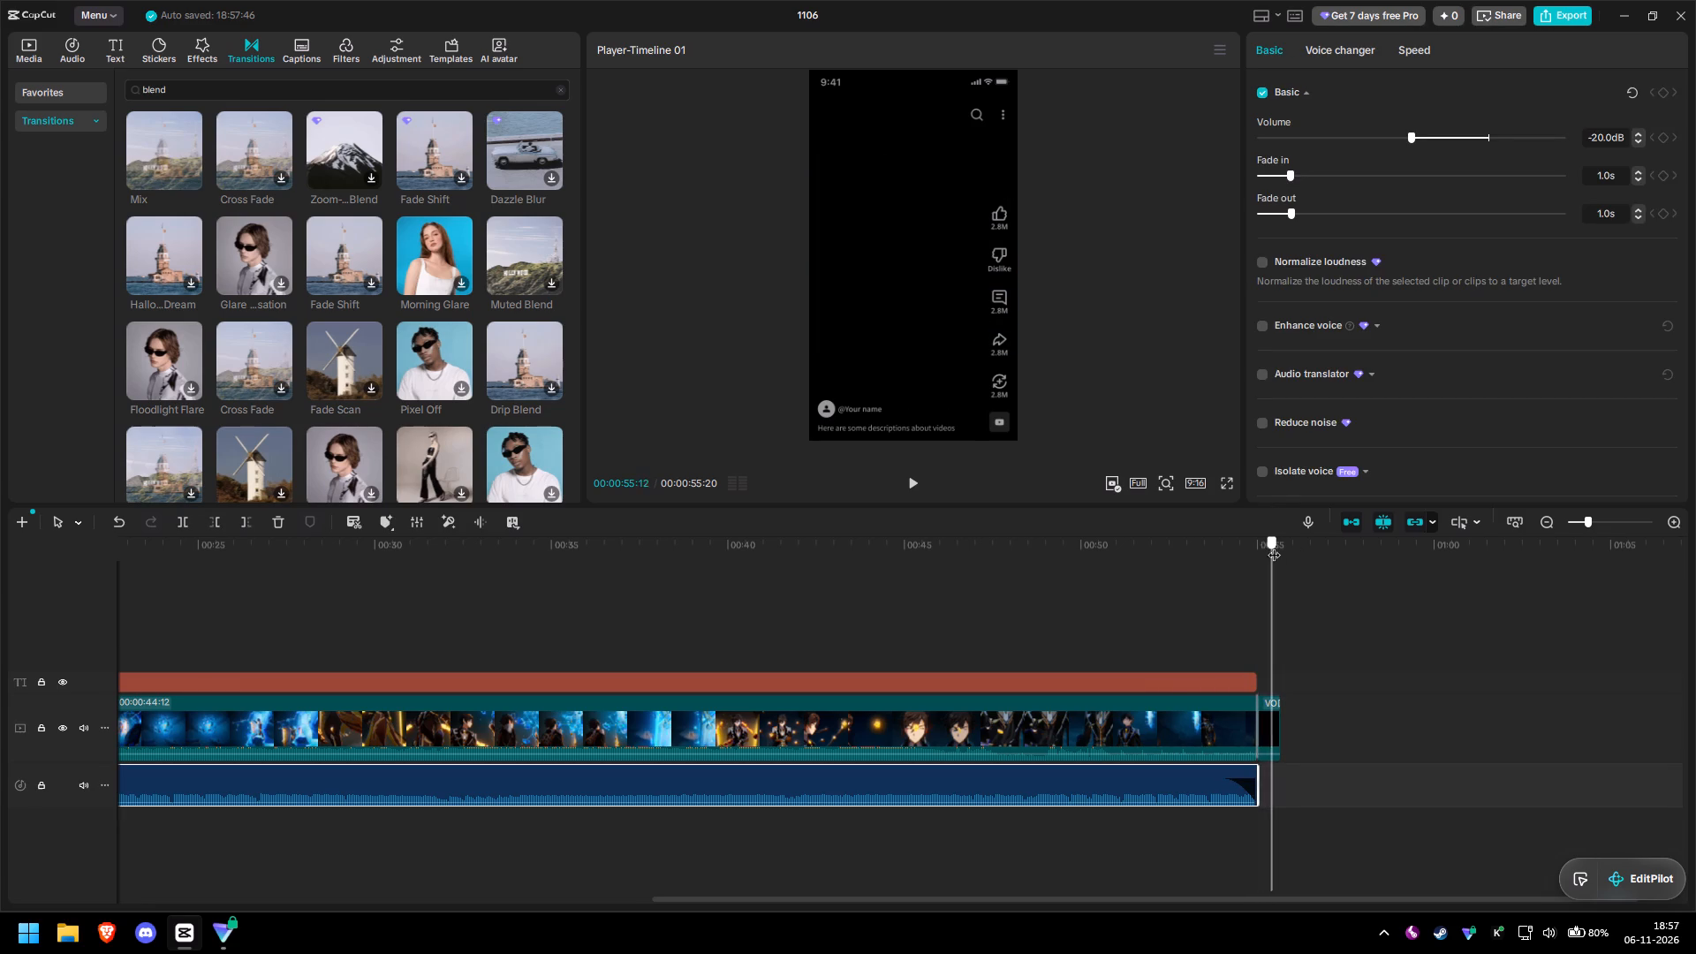
{"action": "scroll", "coordinate": [1296, 703], "scroll_direction": "up", "scroll_amount": 5}
{"action": "left_click_drag", "start_coordinate": [1279, 715], "coordinate": [1270, 714]}
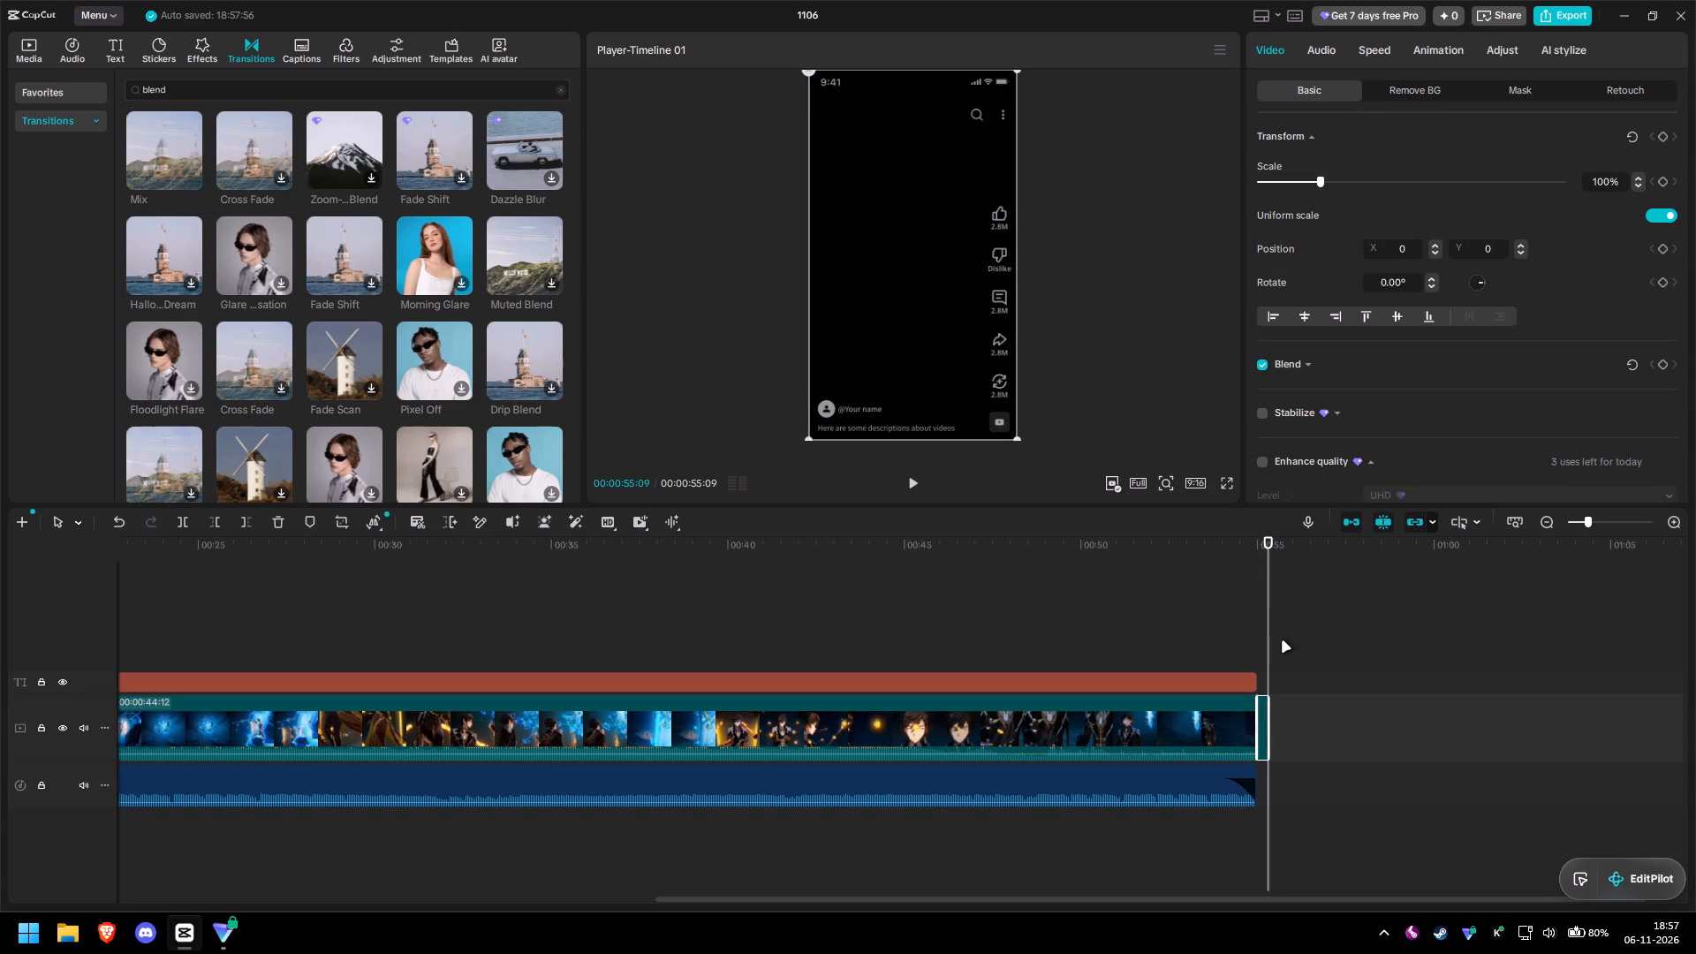
Play the last few seconds of the video to check the music fade-out and the transition to black.
{"action": "left_click_drag", "start_coordinate": [1270, 549], "coordinate": [1548, 675]}
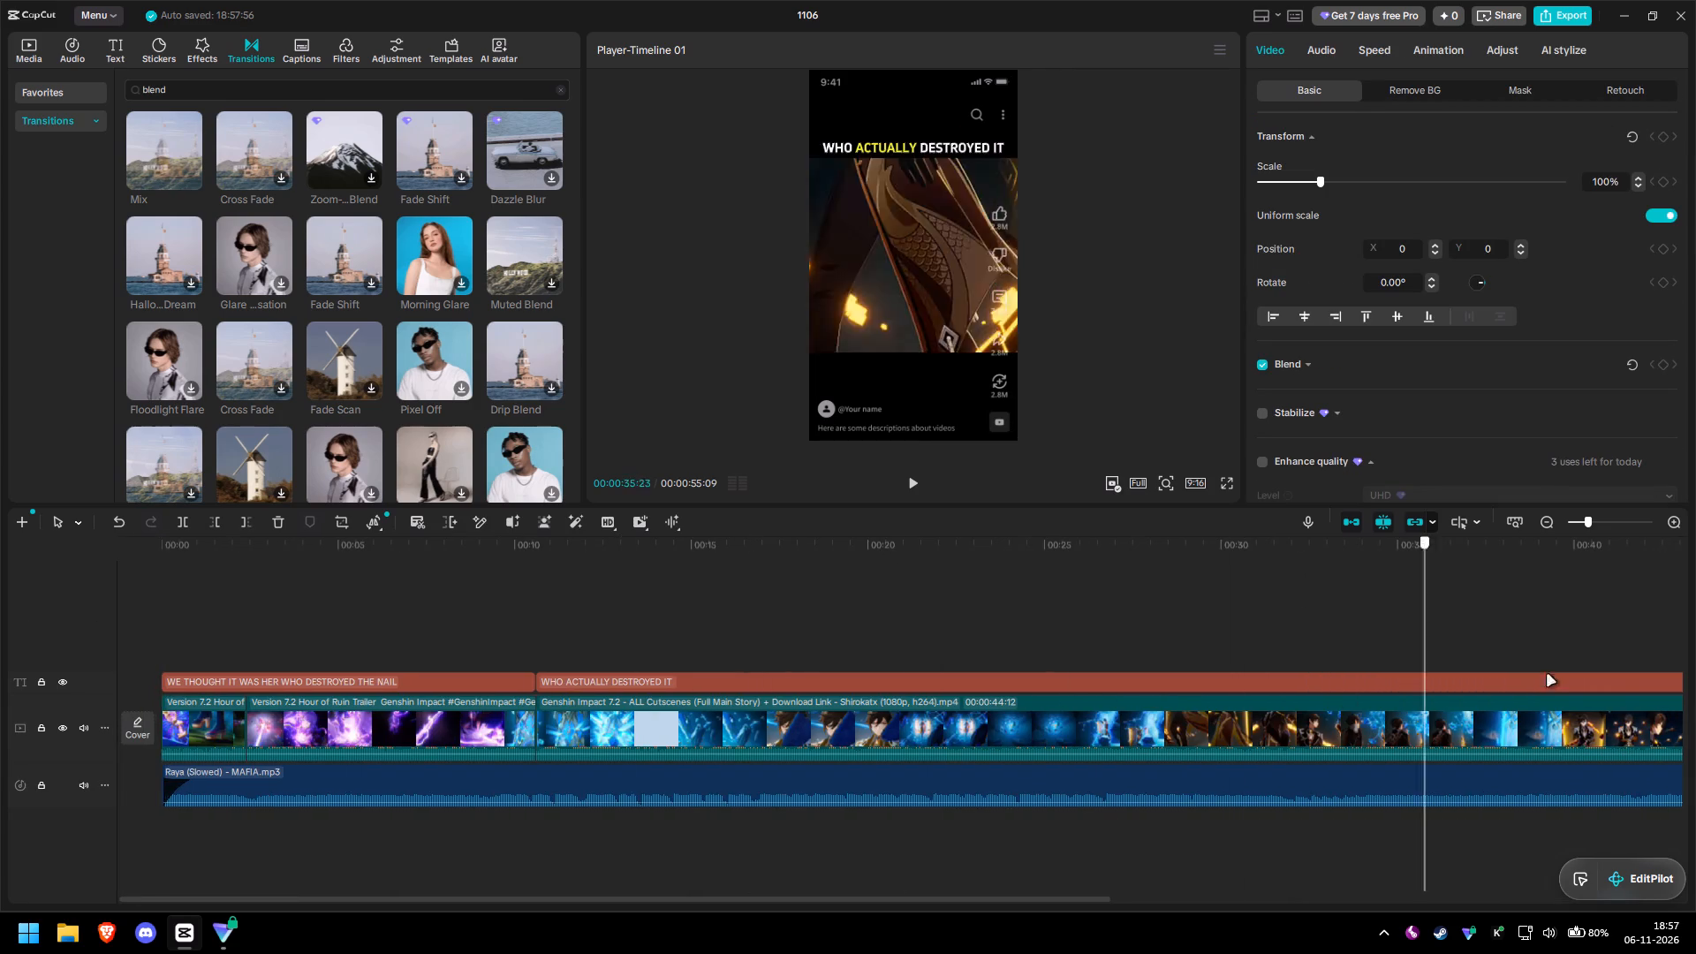
{"action": "left_click_drag", "start_coordinate": [1548, 675], "coordinate": [1403, 628]}
{"action": "key", "text": "space"}
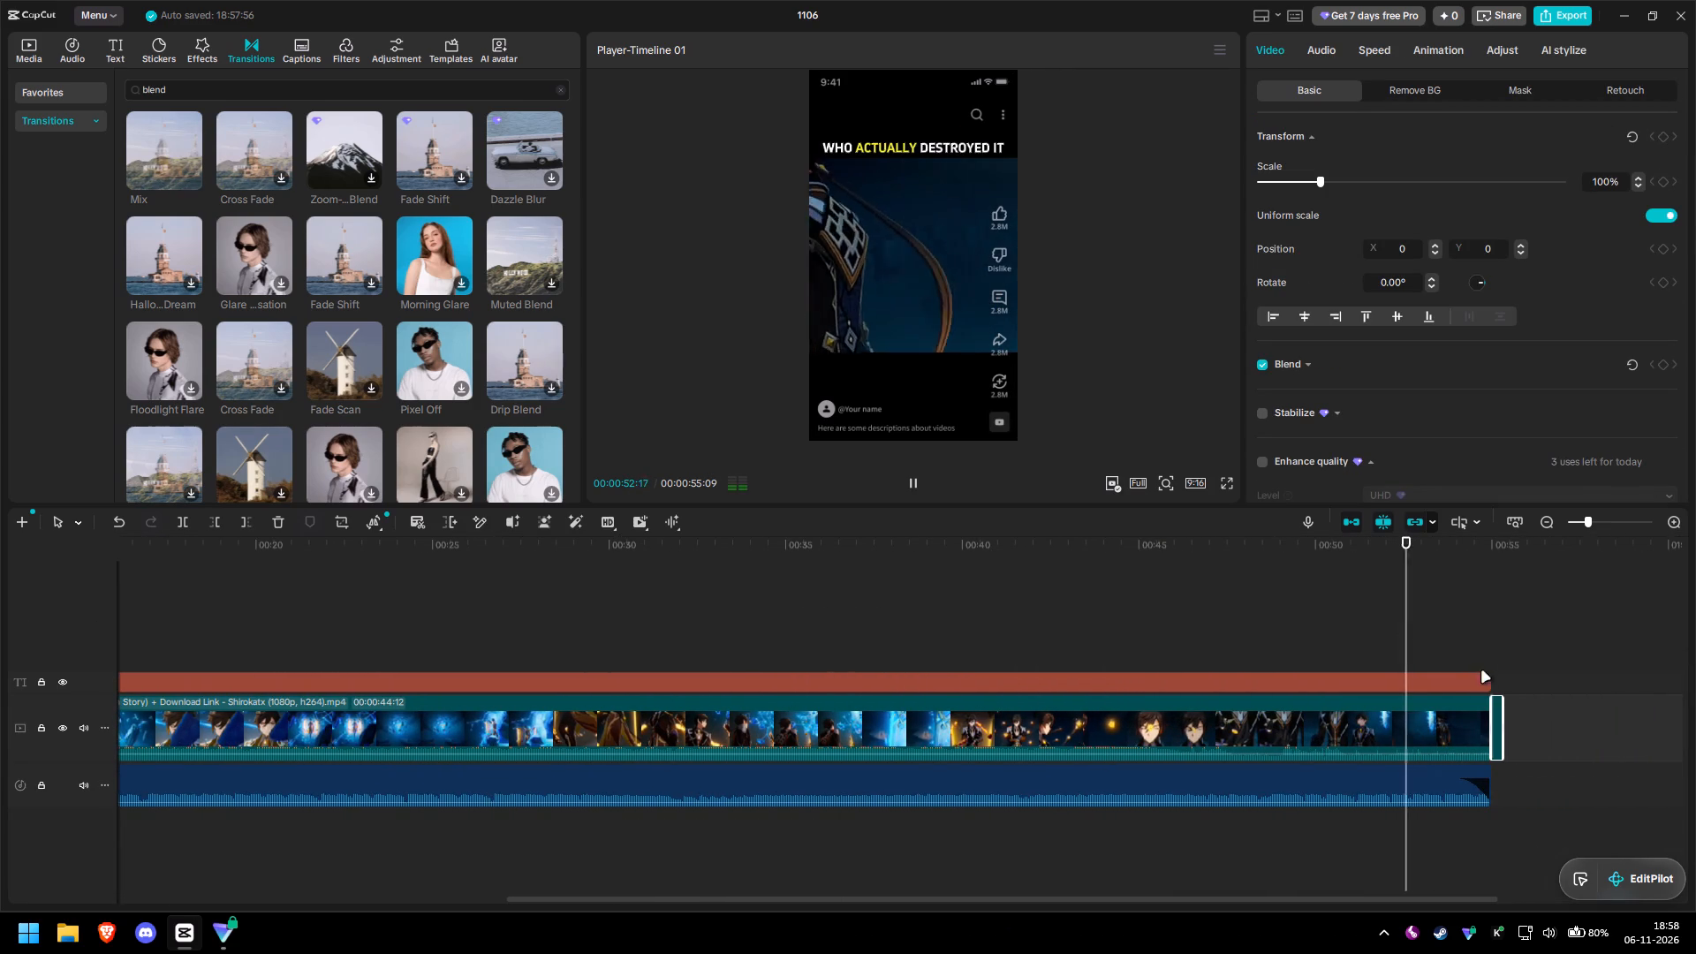
{"action": "left_click", "coordinate": [1520, 670]}
{"action": "left_click", "coordinate": [1488, 603]}
{"action": "left_click", "coordinate": [1463, 602]}
{"action": "key", "text": "space"}
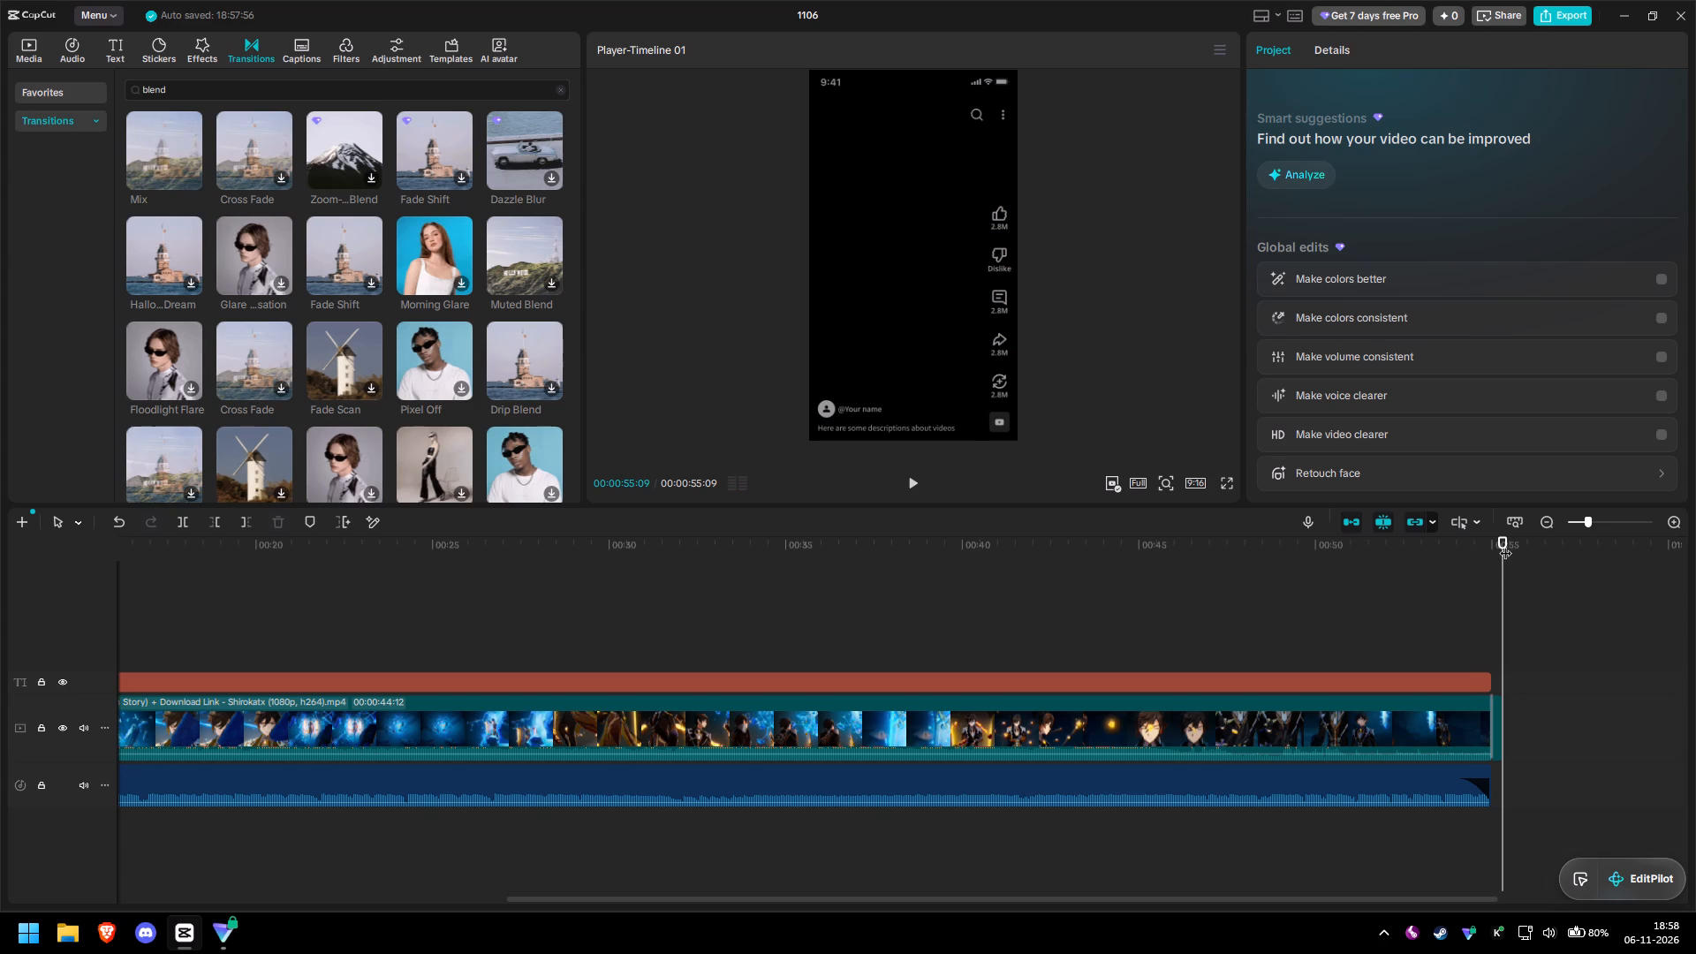
Add a default text clip at the start of the timeline, on a new track above the captions.
{"action": "left_click_drag", "start_coordinate": [1505, 543], "coordinate": [390, 664]}
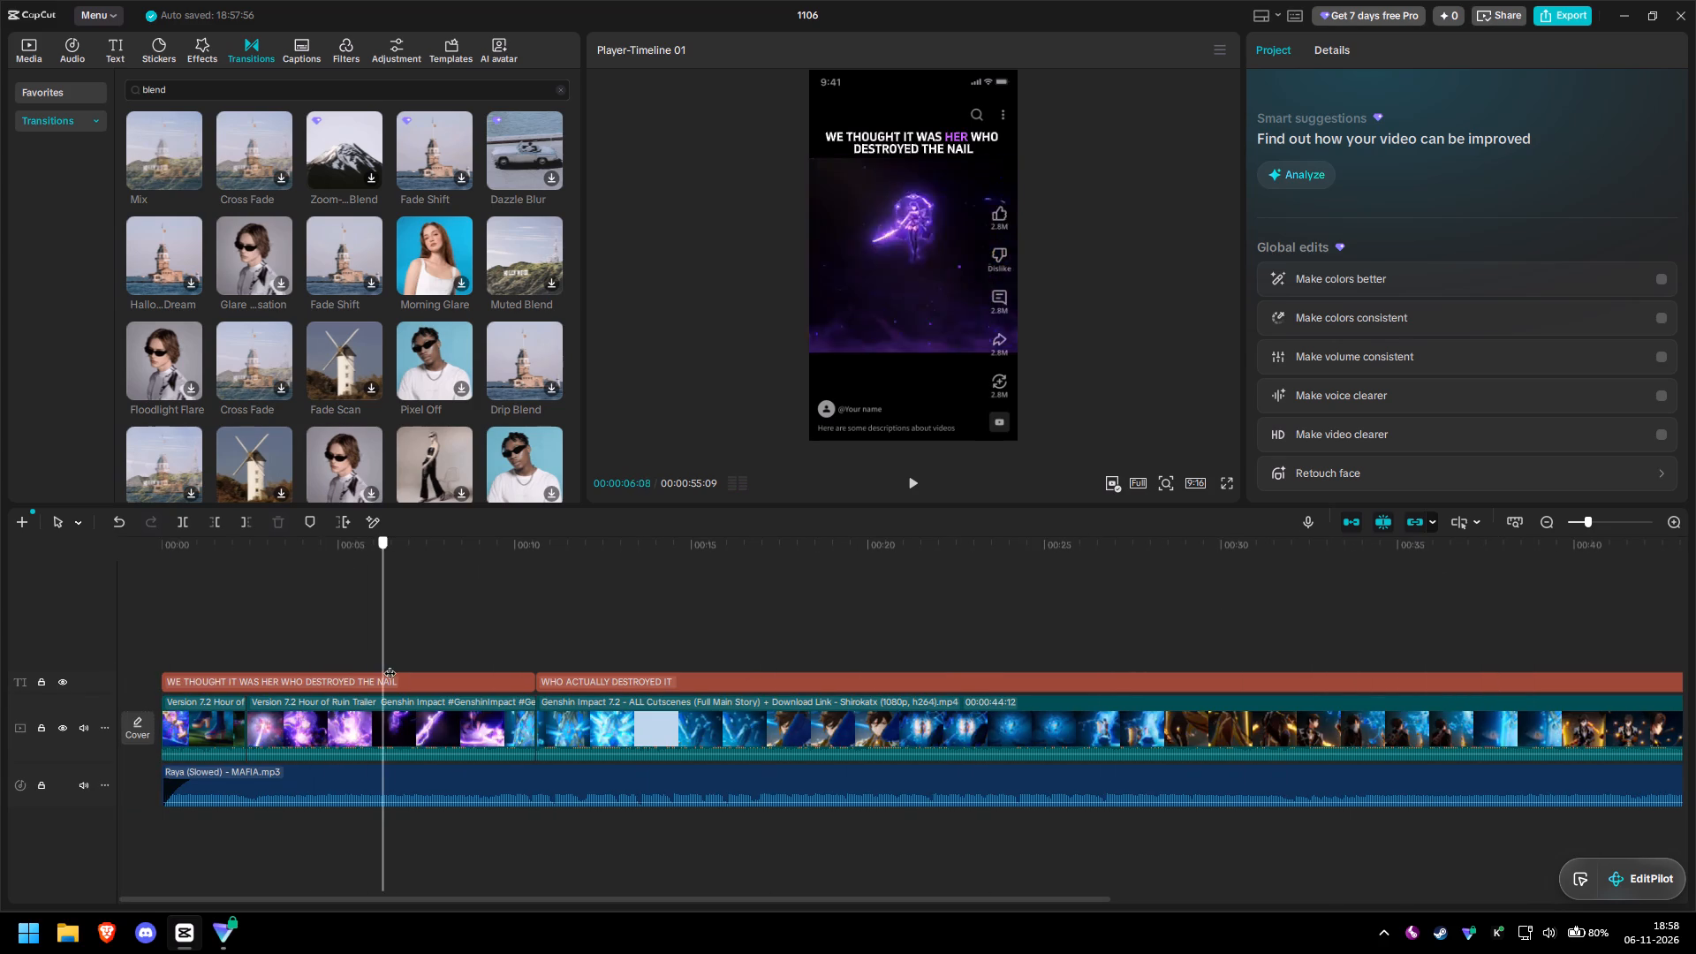
{"action": "left_click_drag", "start_coordinate": [390, 664], "coordinate": [118, 660]}
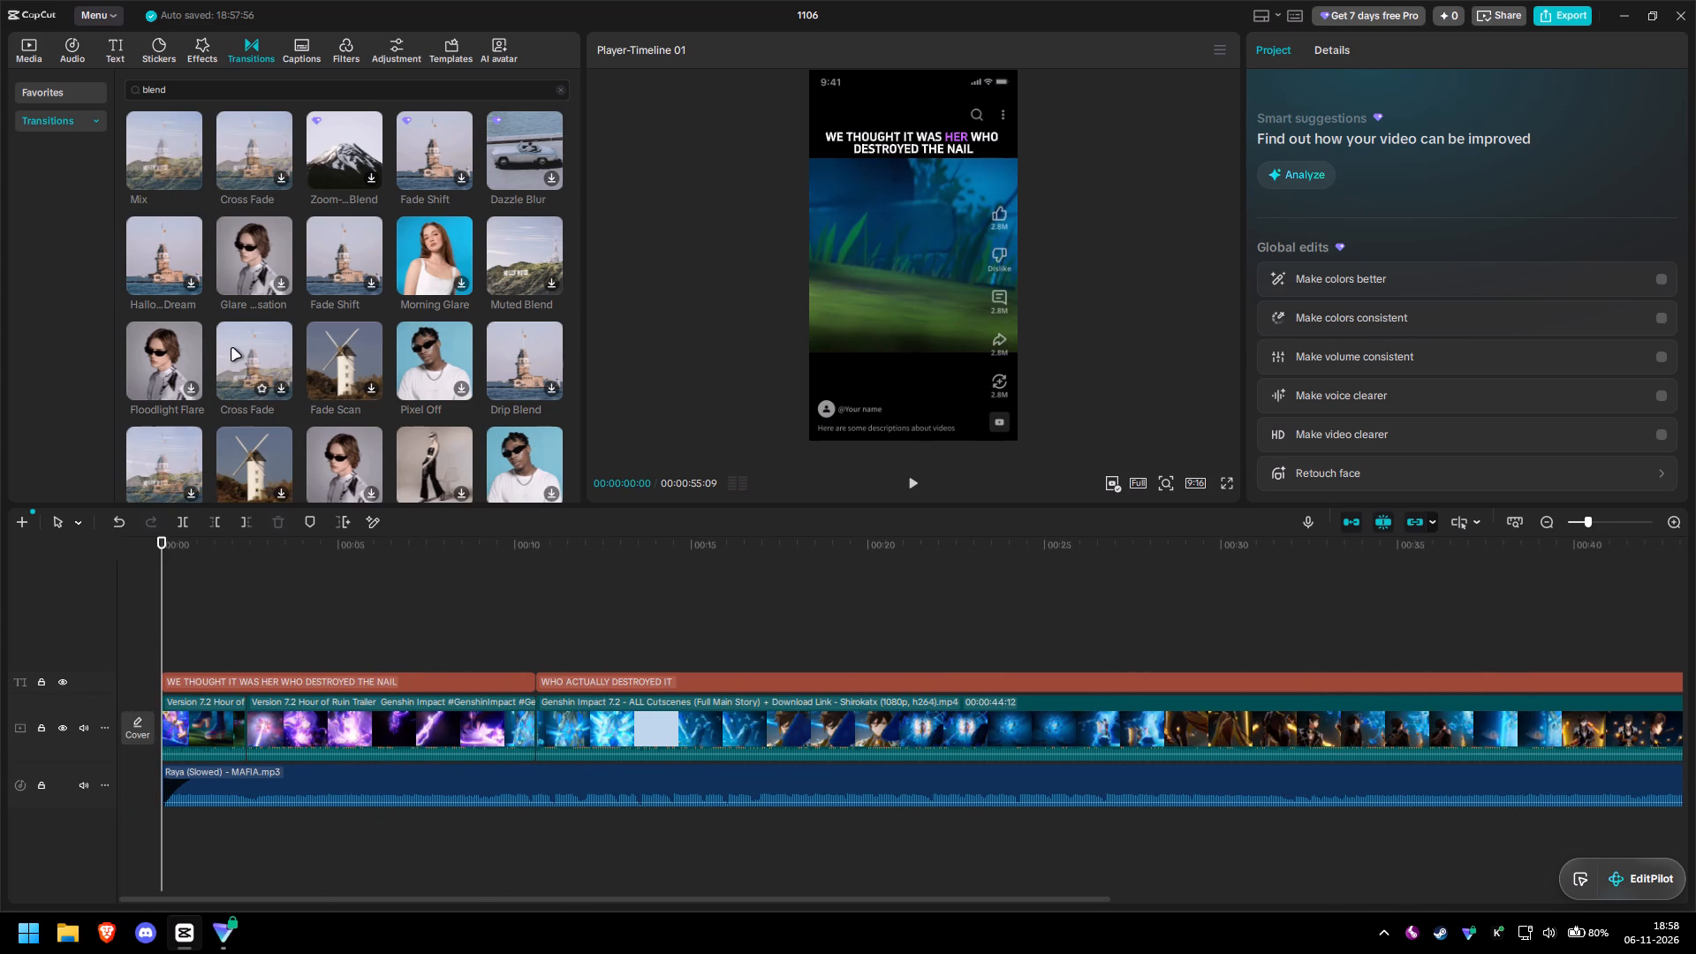
{"action": "left_click", "coordinate": [457, 683]}
{"action": "left_click", "coordinate": [130, 49]}
{"action": "left_click", "coordinate": [157, 126]}
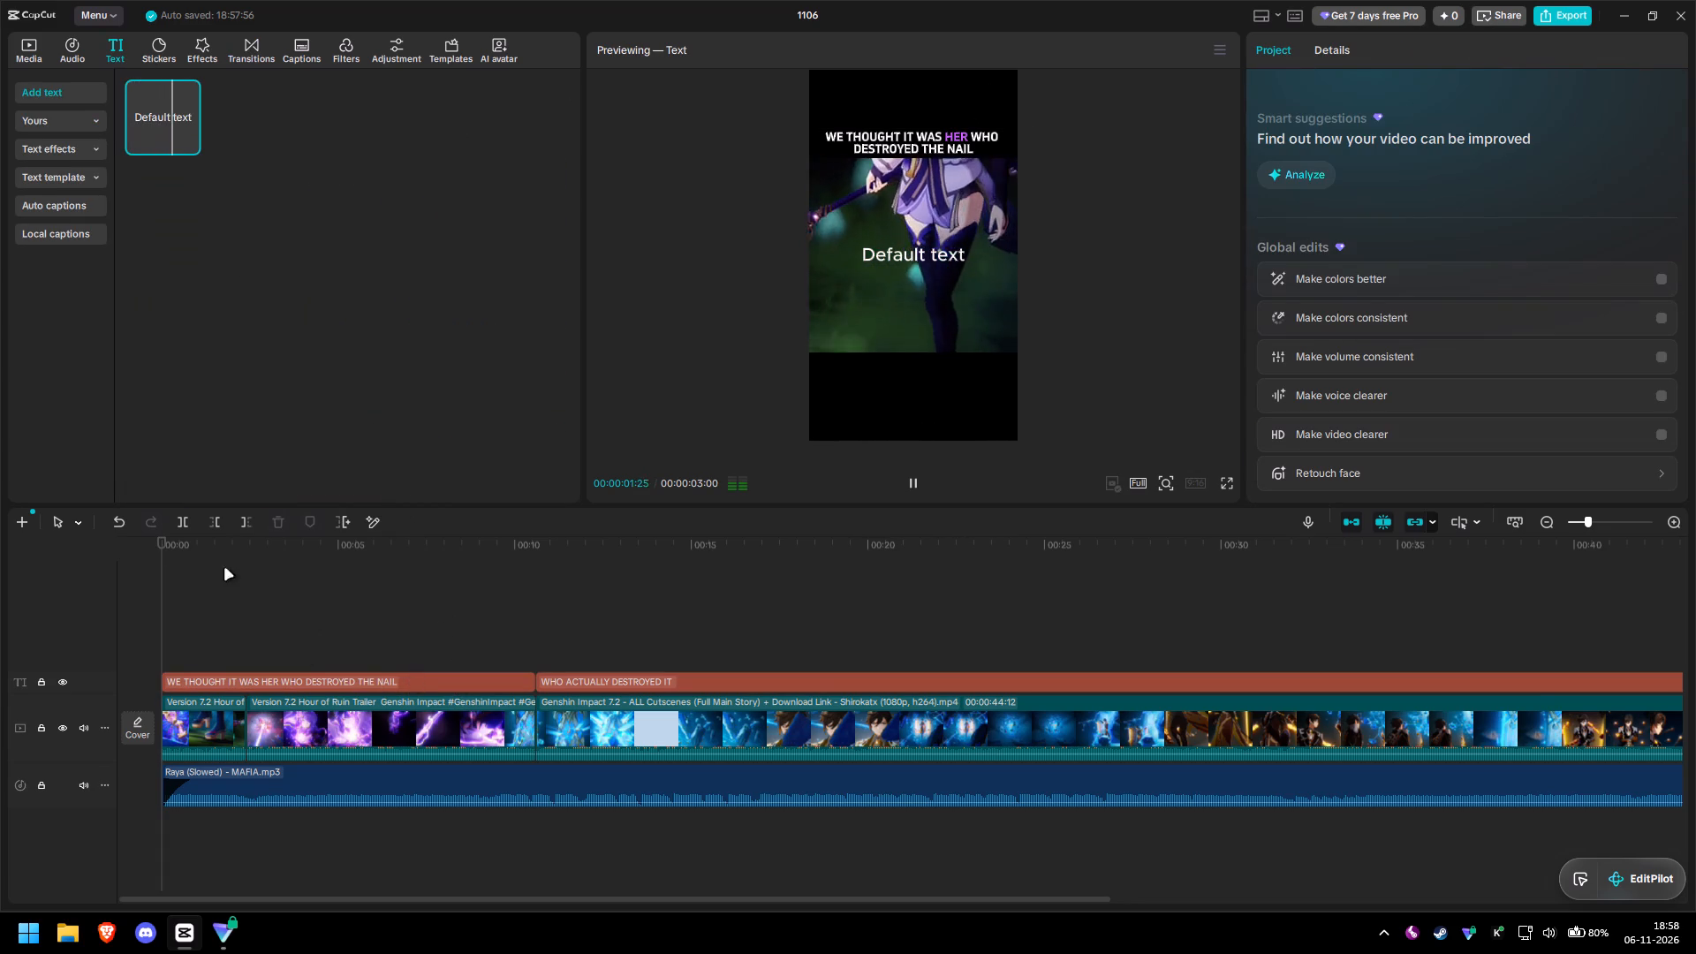
{"action": "left_click", "coordinate": [178, 647]}
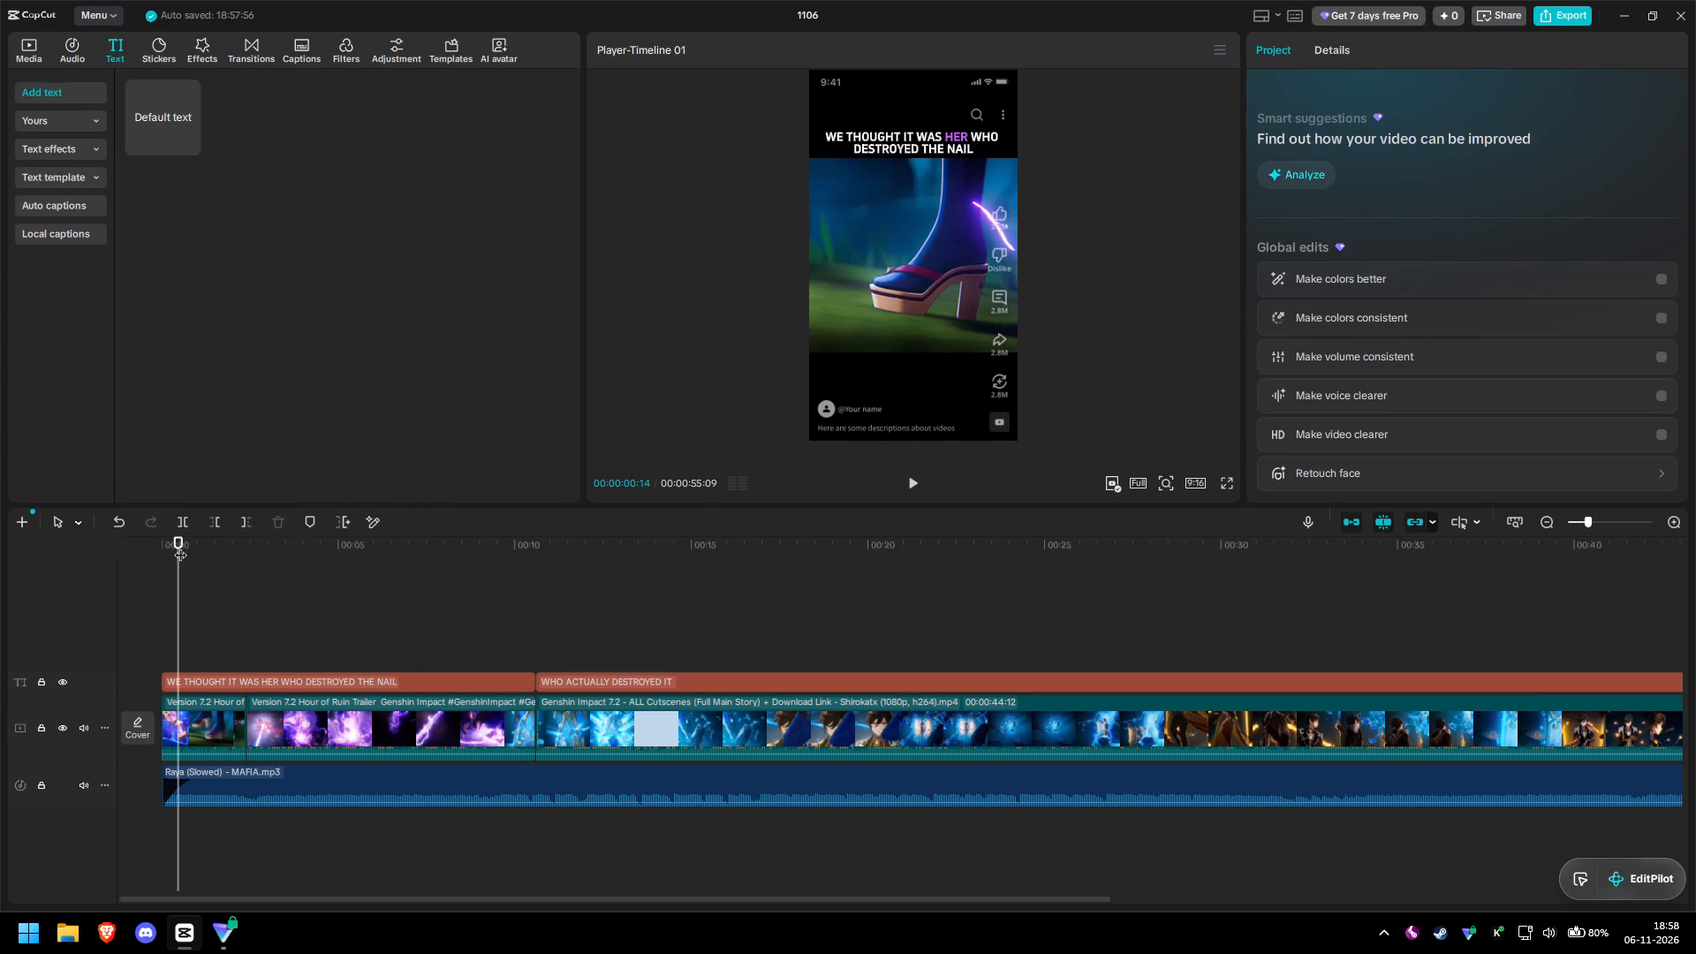
{"action": "left_click_drag", "start_coordinate": [180, 546], "coordinate": [0, 703]}
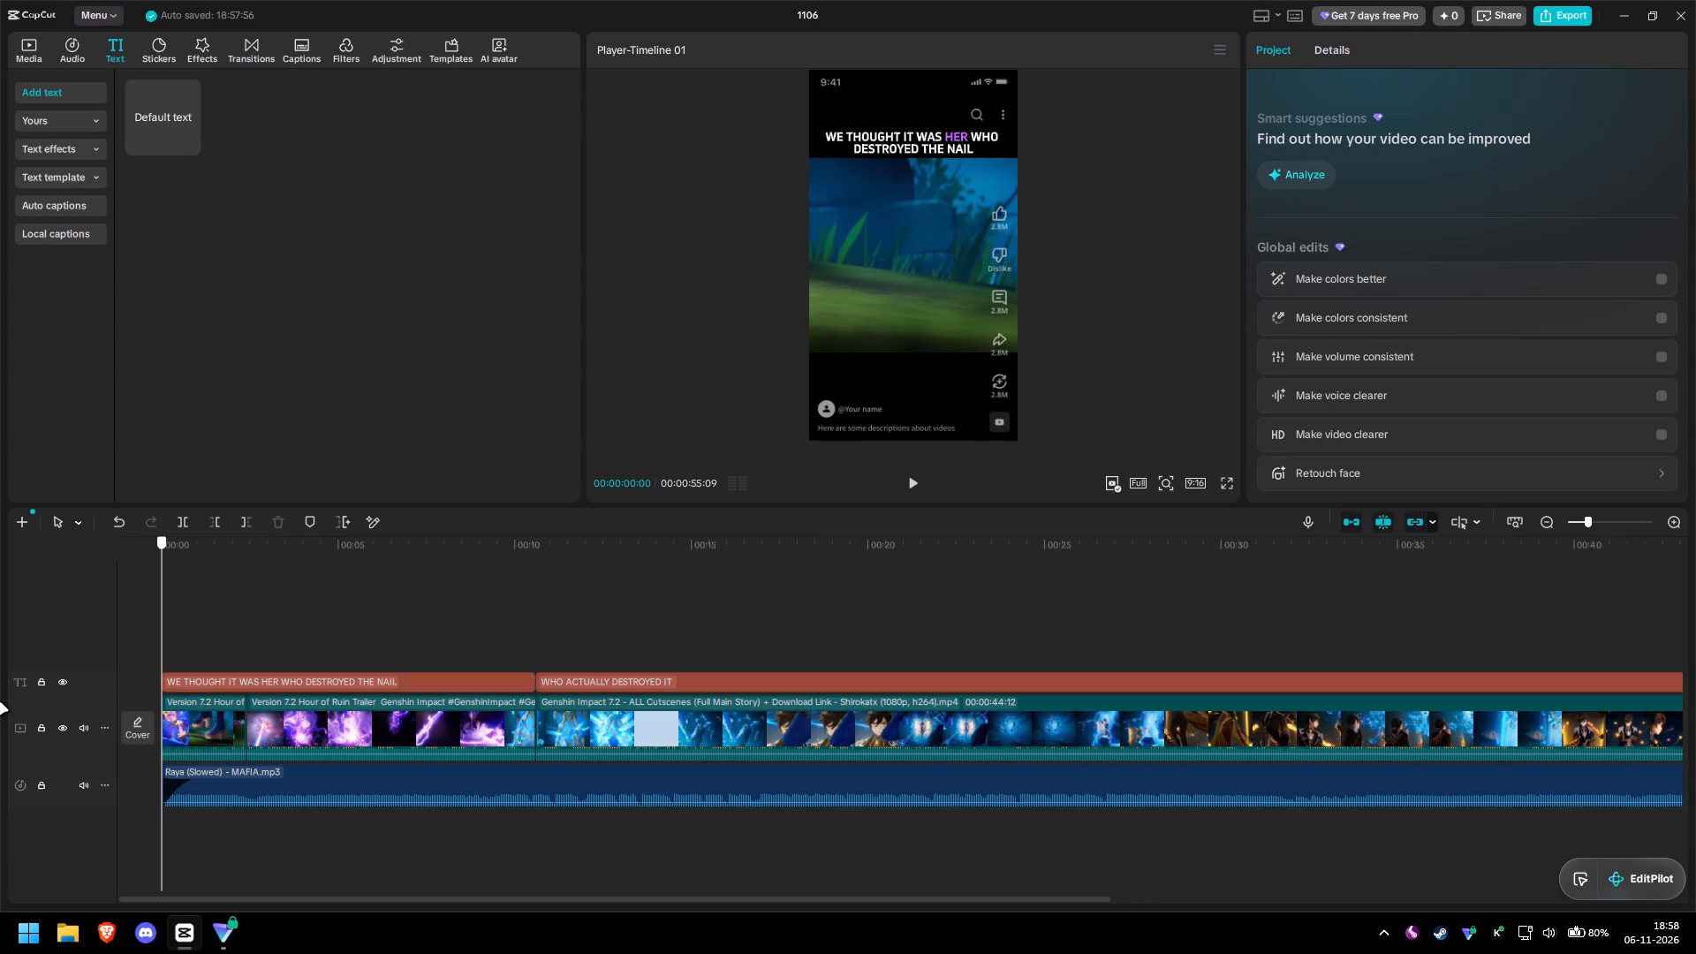
{"action": "left_click_drag", "start_coordinate": [0, 703], "coordinate": [23, 685]}
{"action": "scroll", "coordinate": [258, 579], "scroll_direction": "up", "scroll_amount": 6}
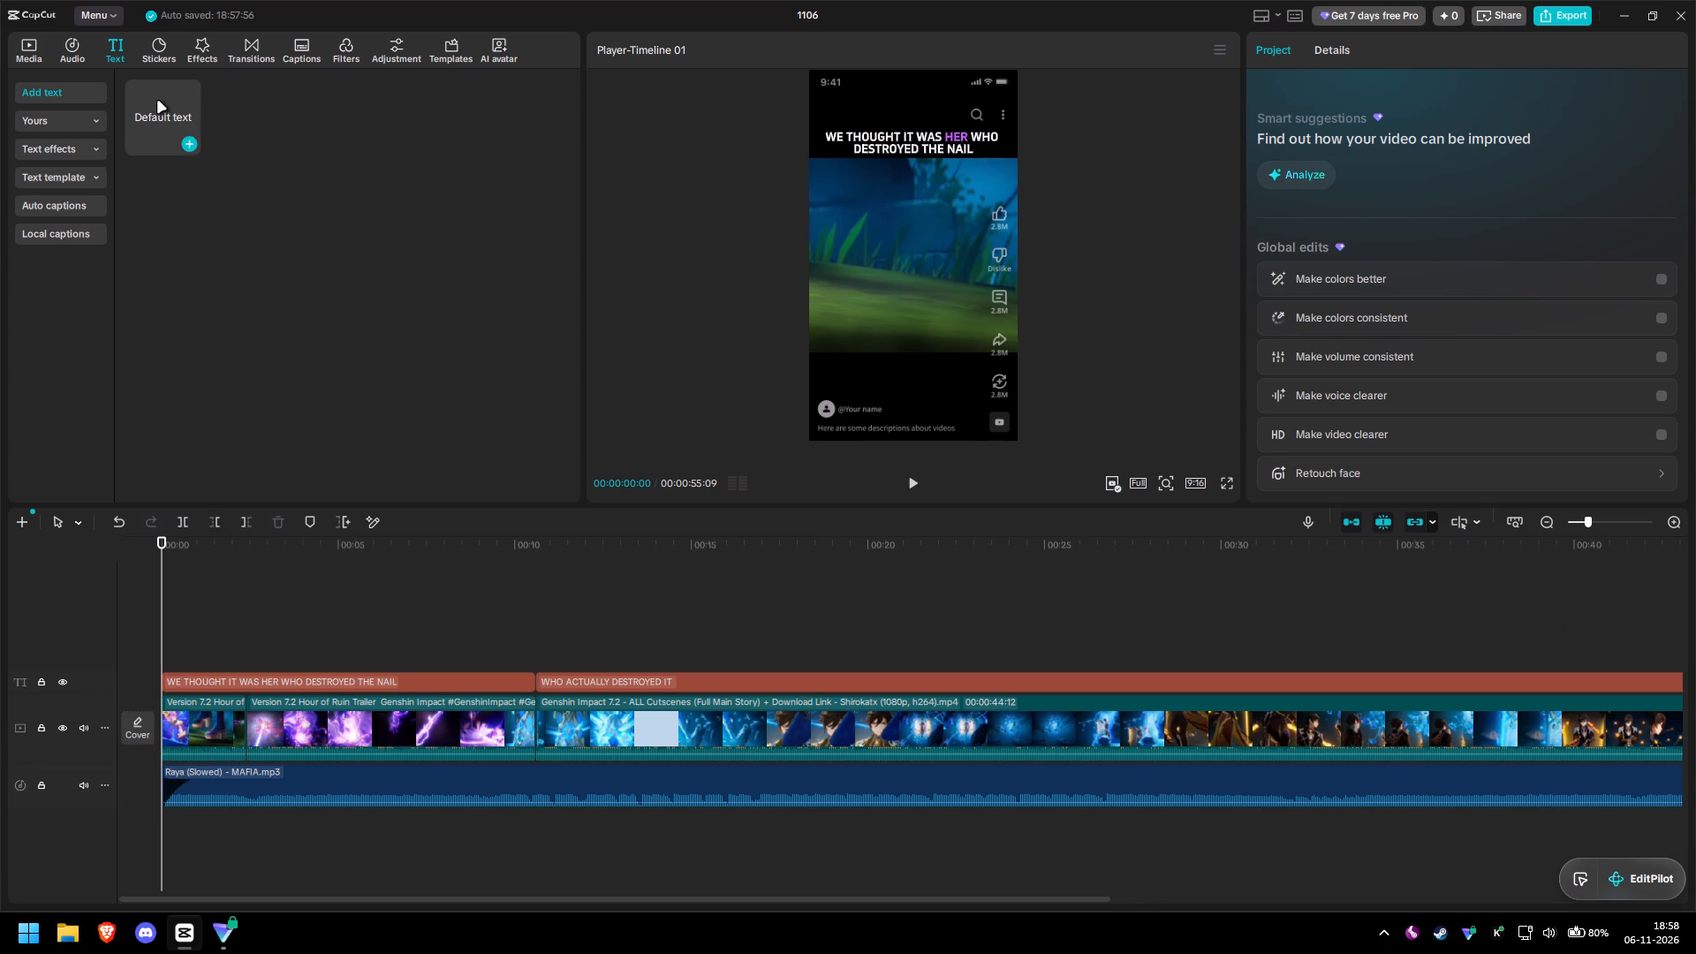
{"action": "left_click", "coordinate": [155, 110]}
{"action": "left_click_drag", "start_coordinate": [155, 110], "coordinate": [200, 640]}
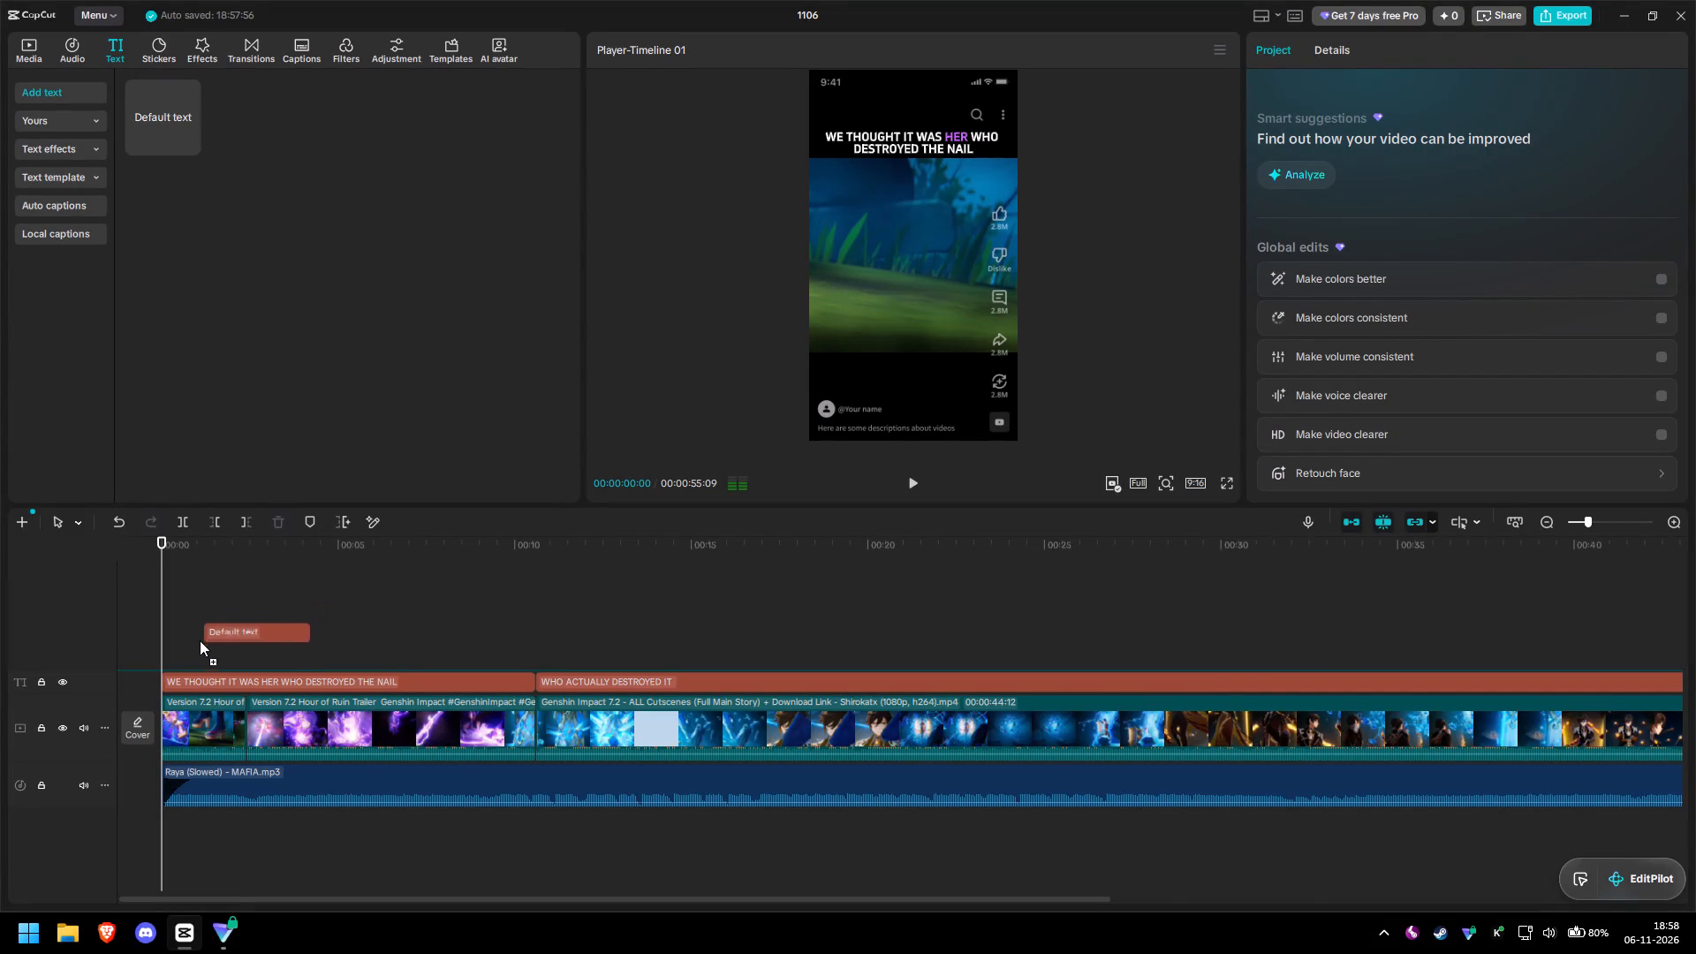
{"action": "left_click_drag", "start_coordinate": [200, 640], "coordinate": [166, 662]}
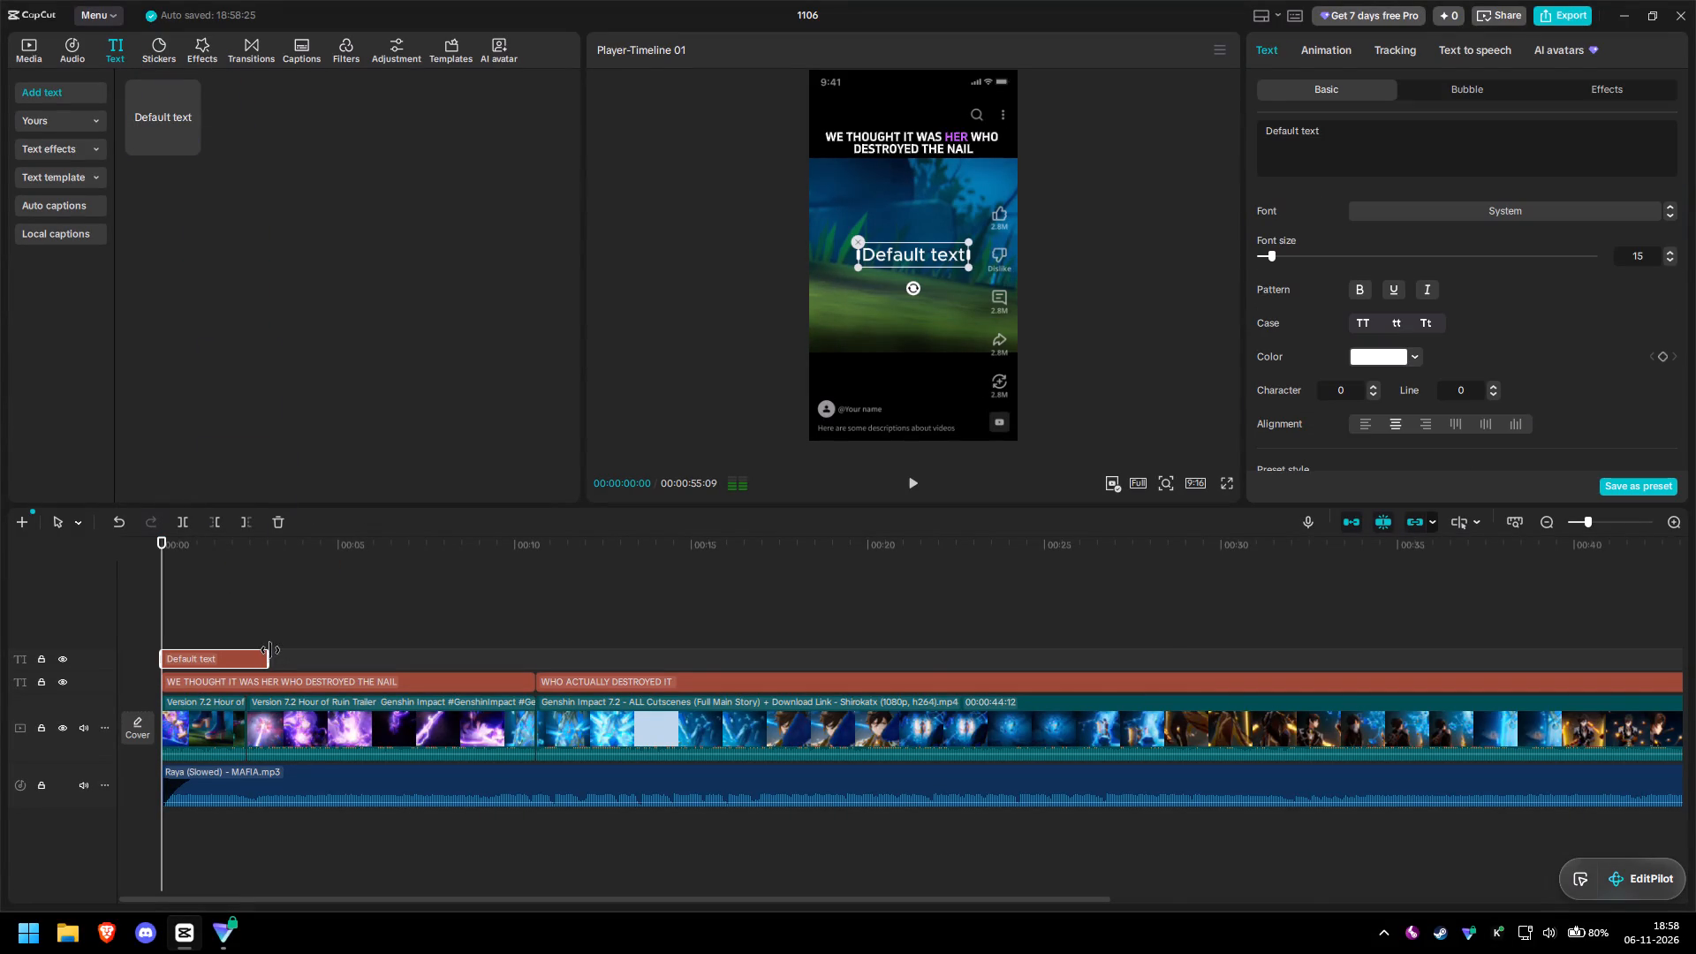
Extend the default text clip to 00:00:55:00, level with the end of the caption track.
{"action": "left_click_drag", "start_coordinate": [270, 650], "coordinate": [1324, 673]}
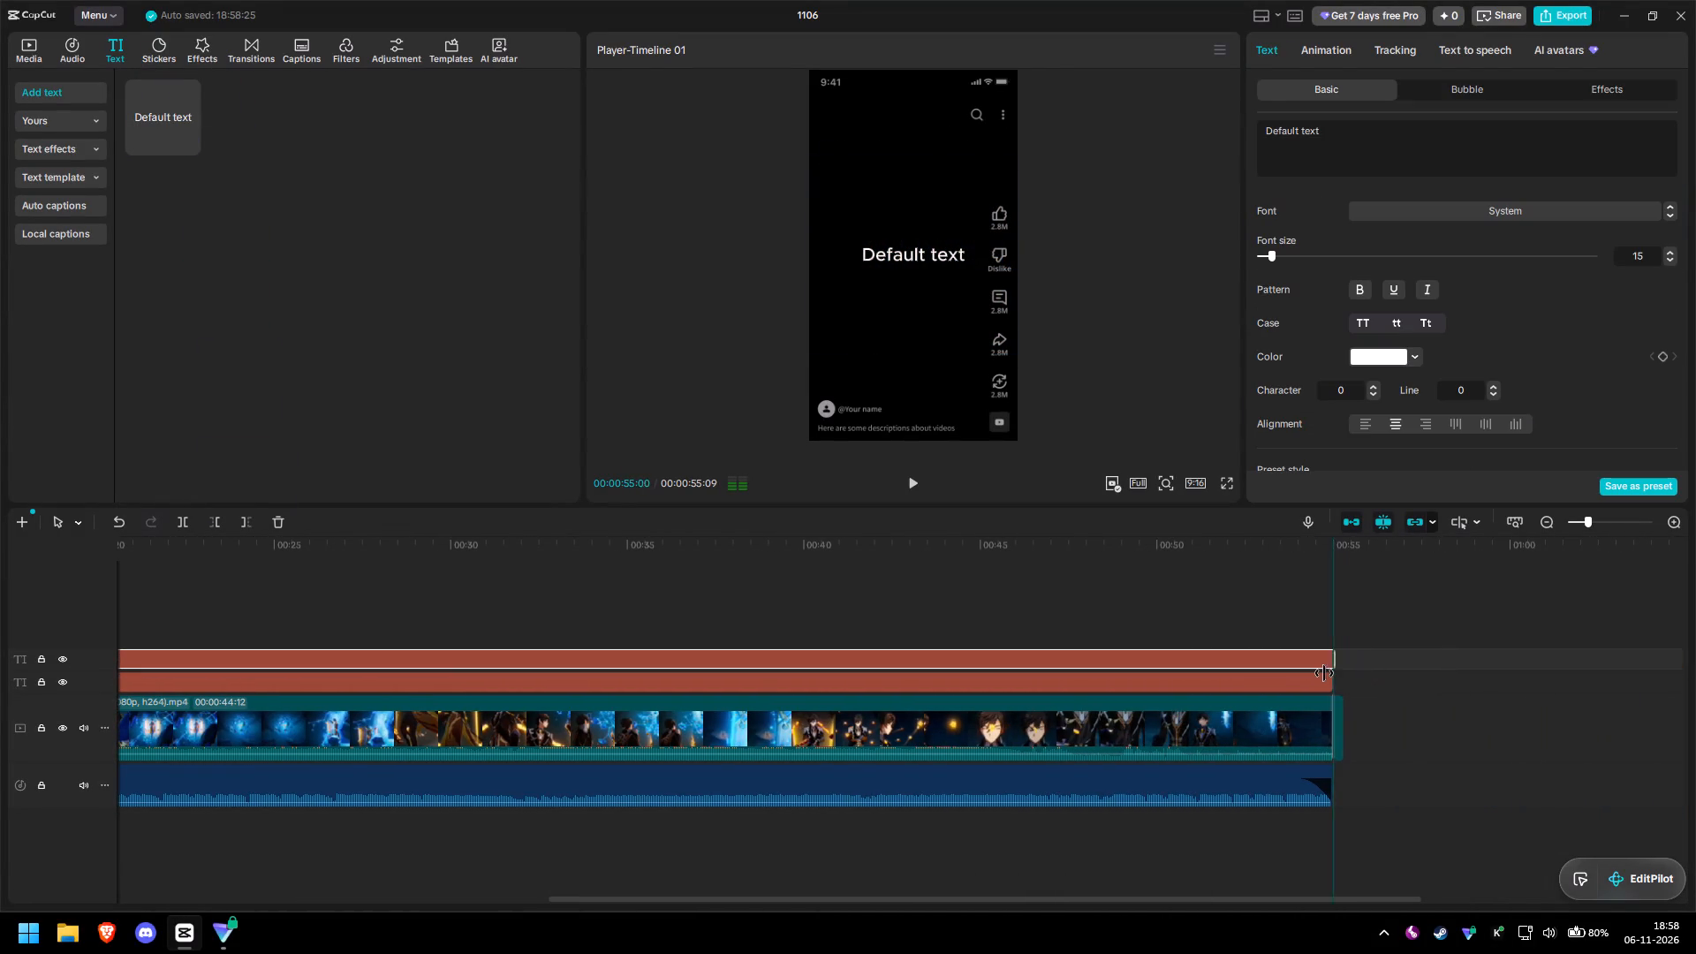
{"action": "left_click_drag", "start_coordinate": [1324, 673], "coordinate": [1331, 673]}
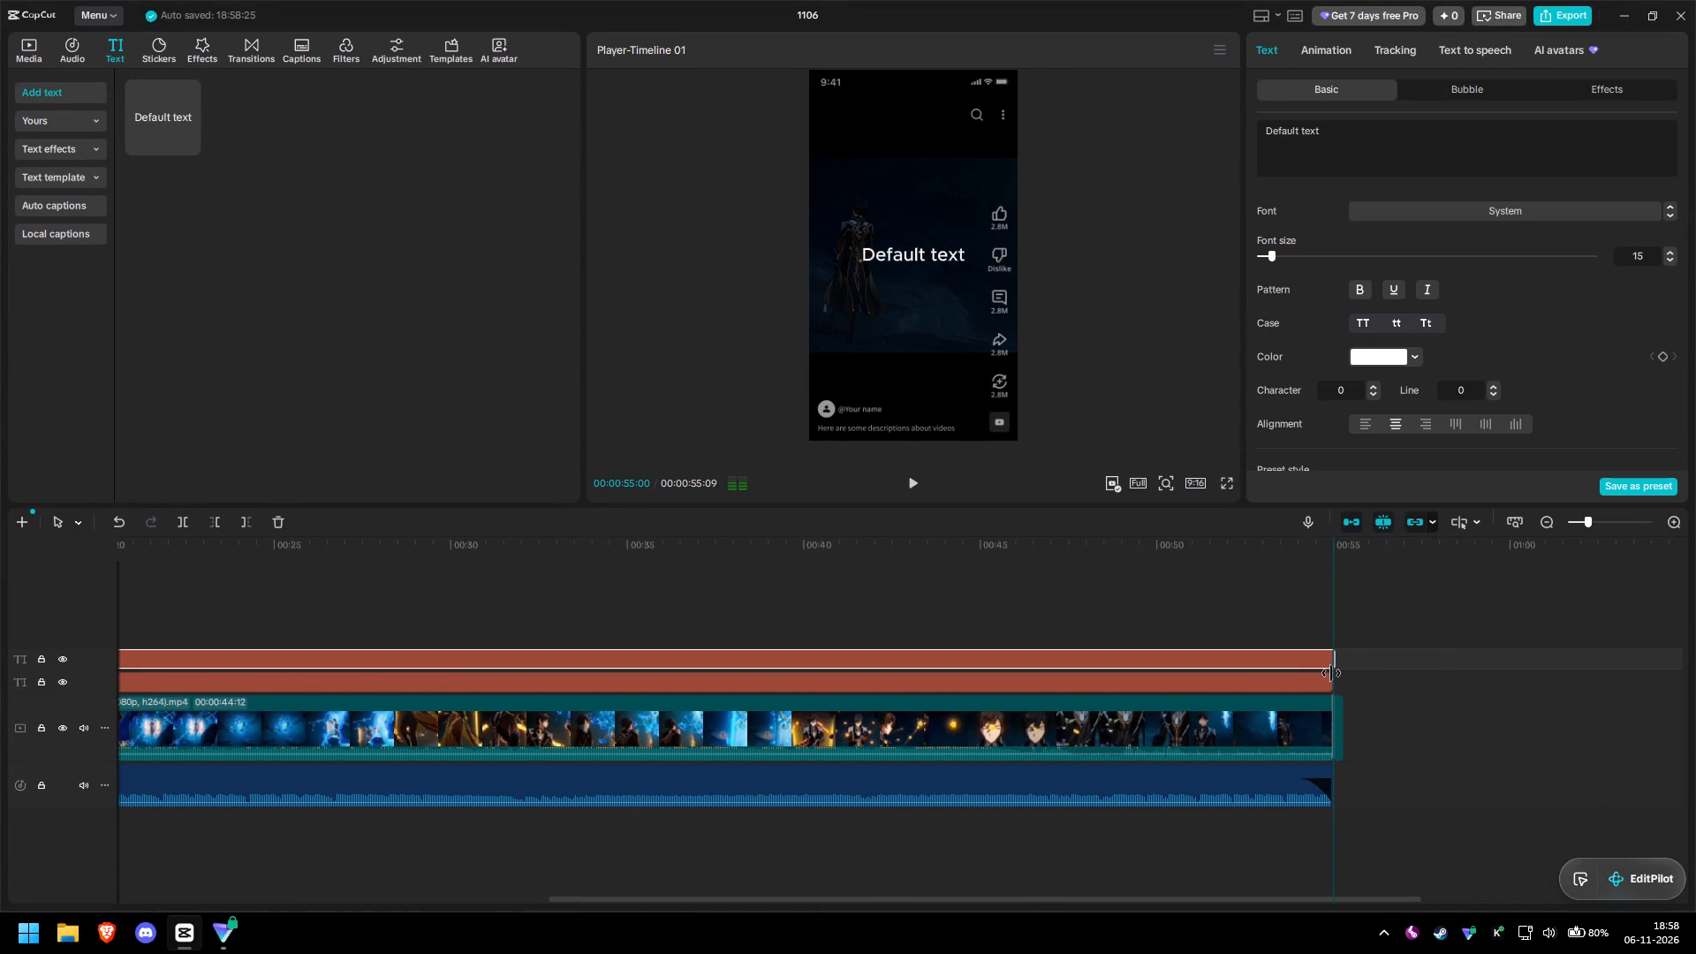
{"action": "left_click_drag", "start_coordinate": [1331, 673], "coordinate": [1334, 673]}
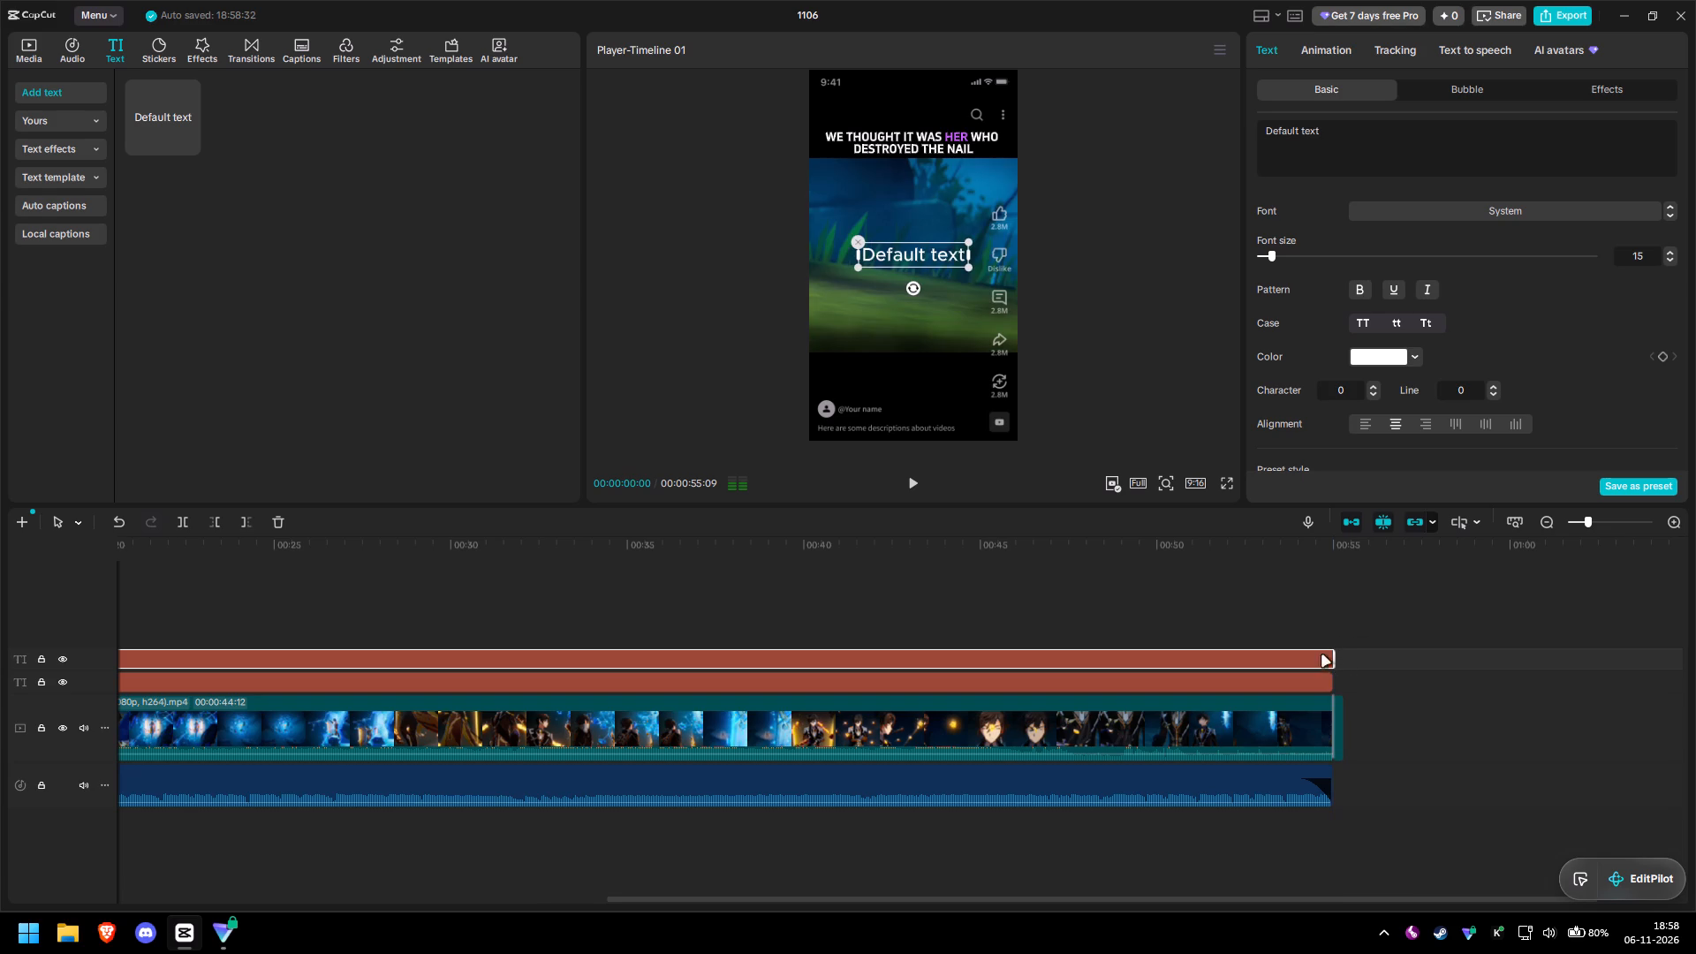
{"action": "left_click_drag", "start_coordinate": [915, 899], "coordinate": [276, 913]}
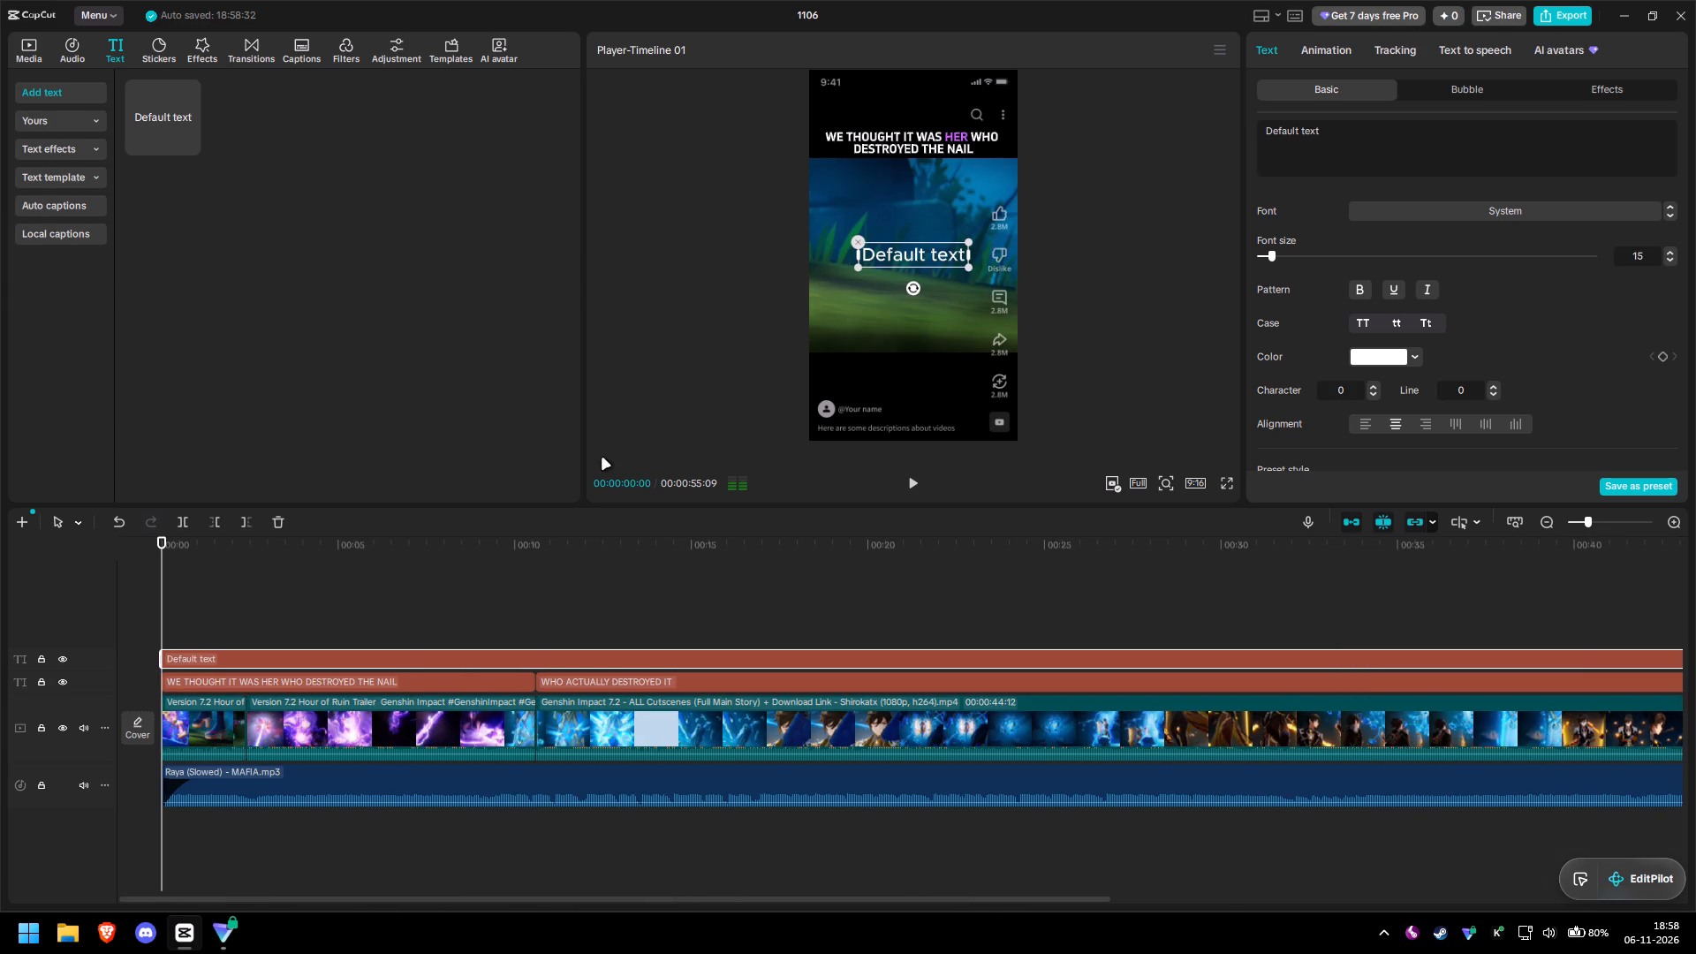
{"action": "left_click_drag", "start_coordinate": [899, 260], "coordinate": [897, 349]}
{"action": "double_click", "coordinate": [913, 339]}
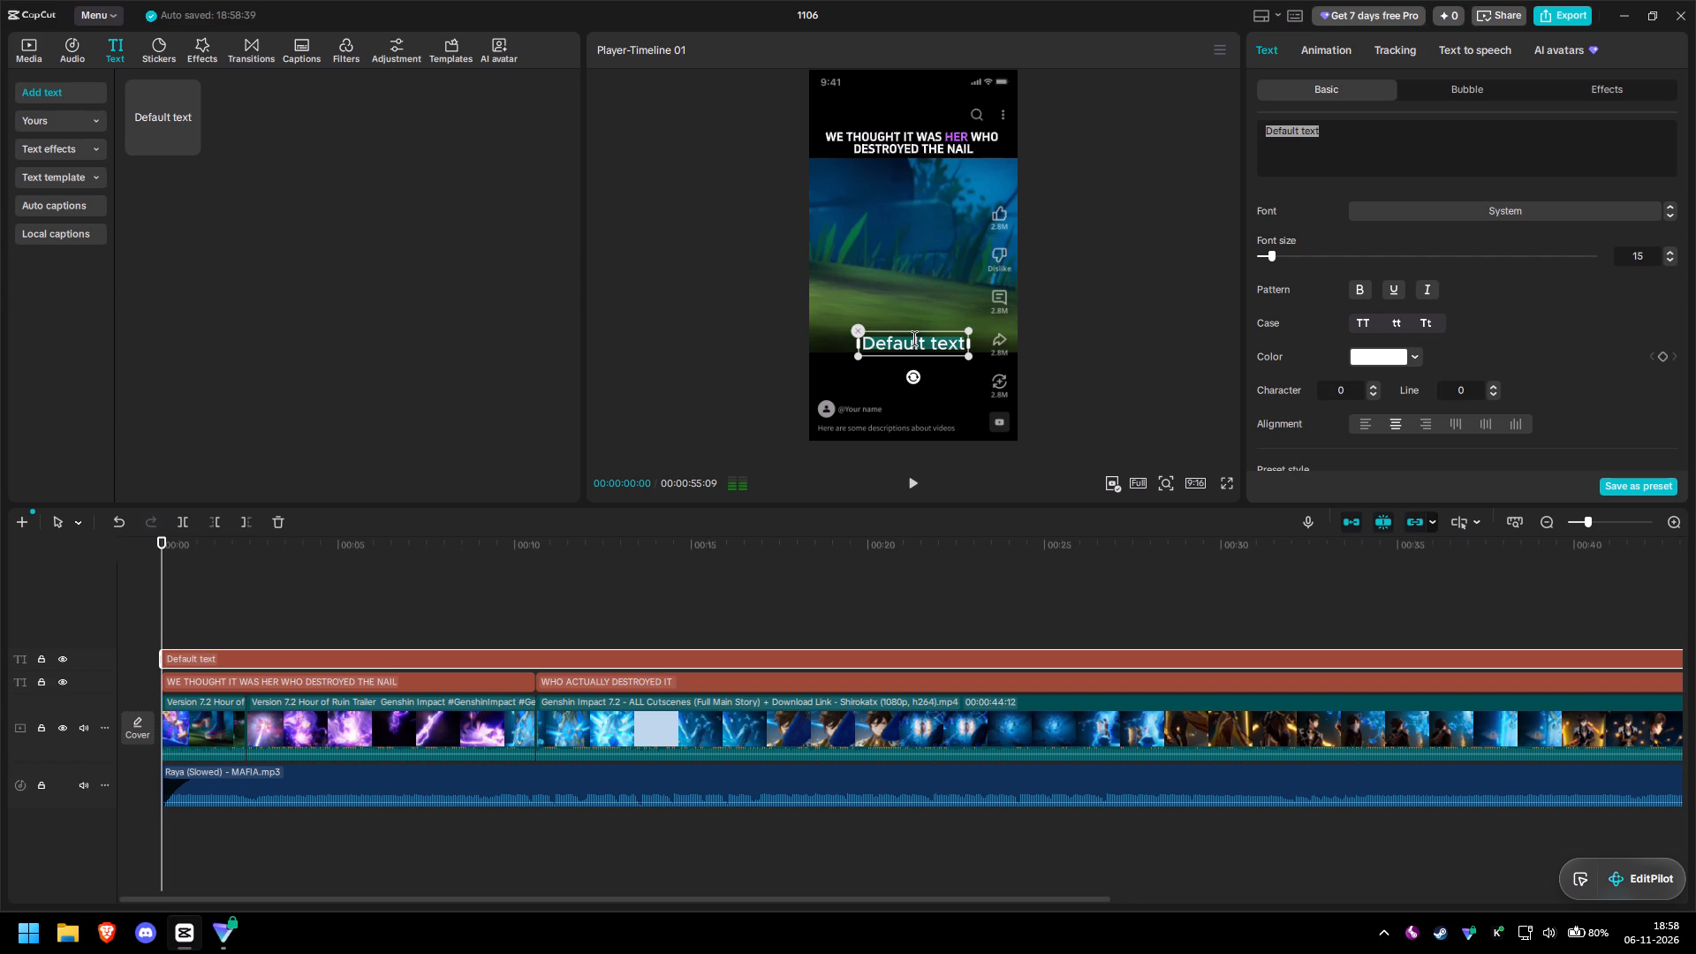
{"action": "key", "text": "shift+at"}
{"action": "key", "text": "shift+d"}
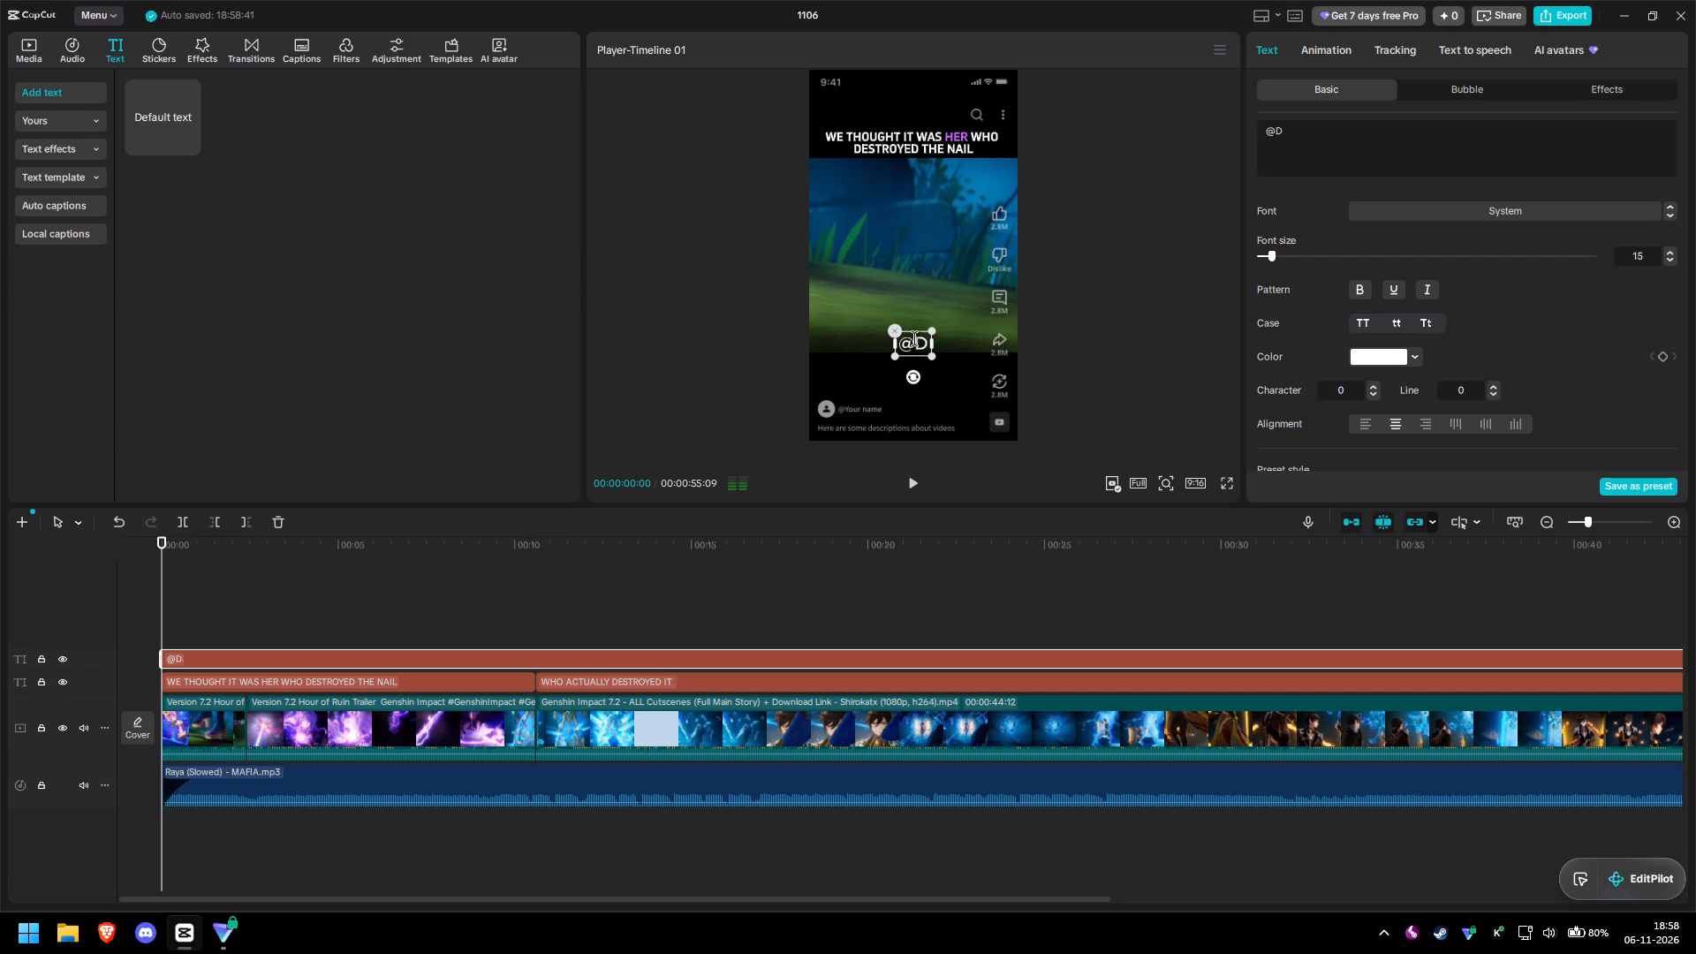
{"action": "key", "text": "3"}
{"action": "type", "text": "AD"}
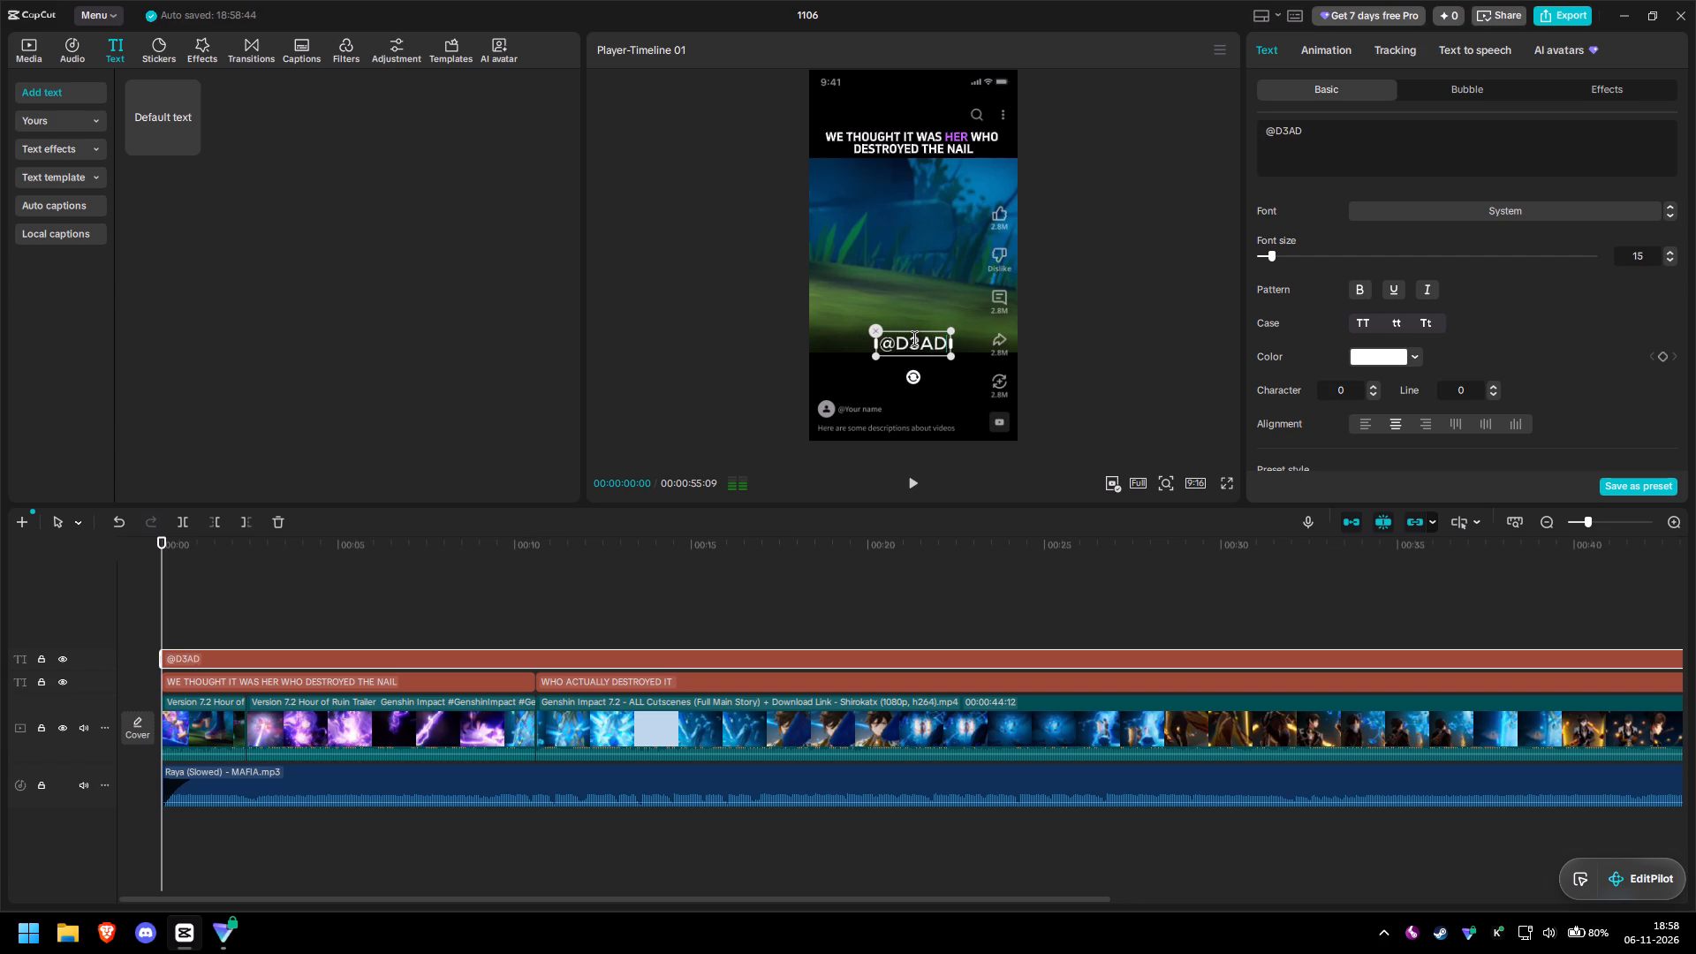
{"action": "type", "text": "PULL"}
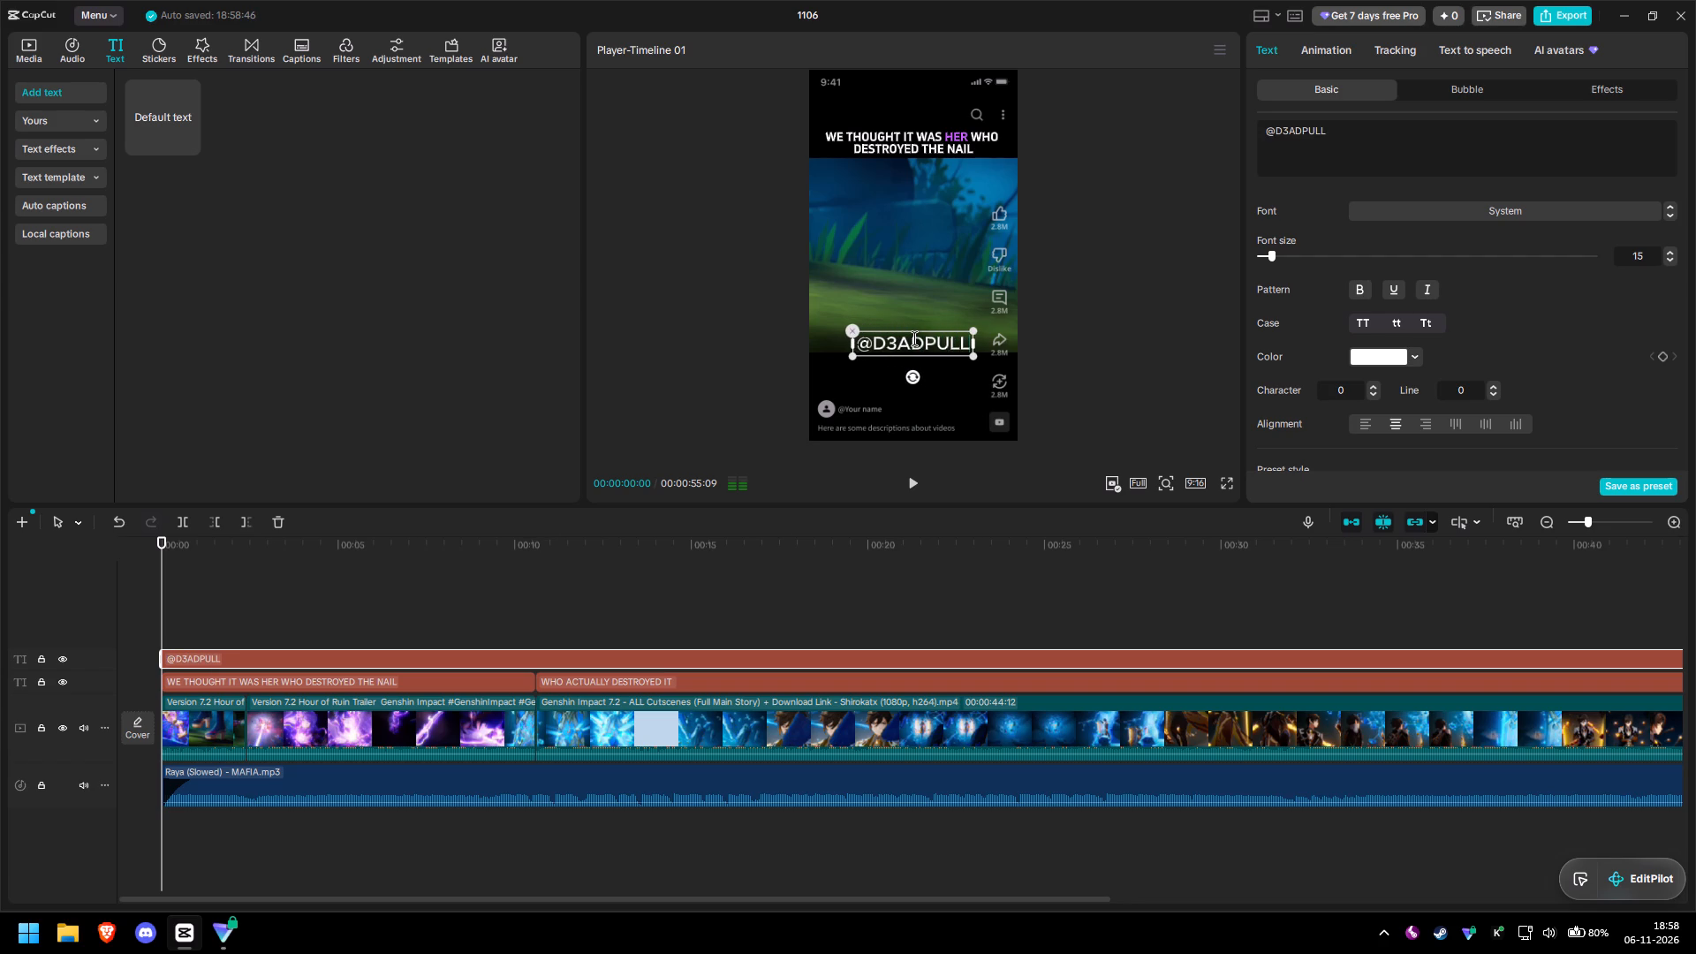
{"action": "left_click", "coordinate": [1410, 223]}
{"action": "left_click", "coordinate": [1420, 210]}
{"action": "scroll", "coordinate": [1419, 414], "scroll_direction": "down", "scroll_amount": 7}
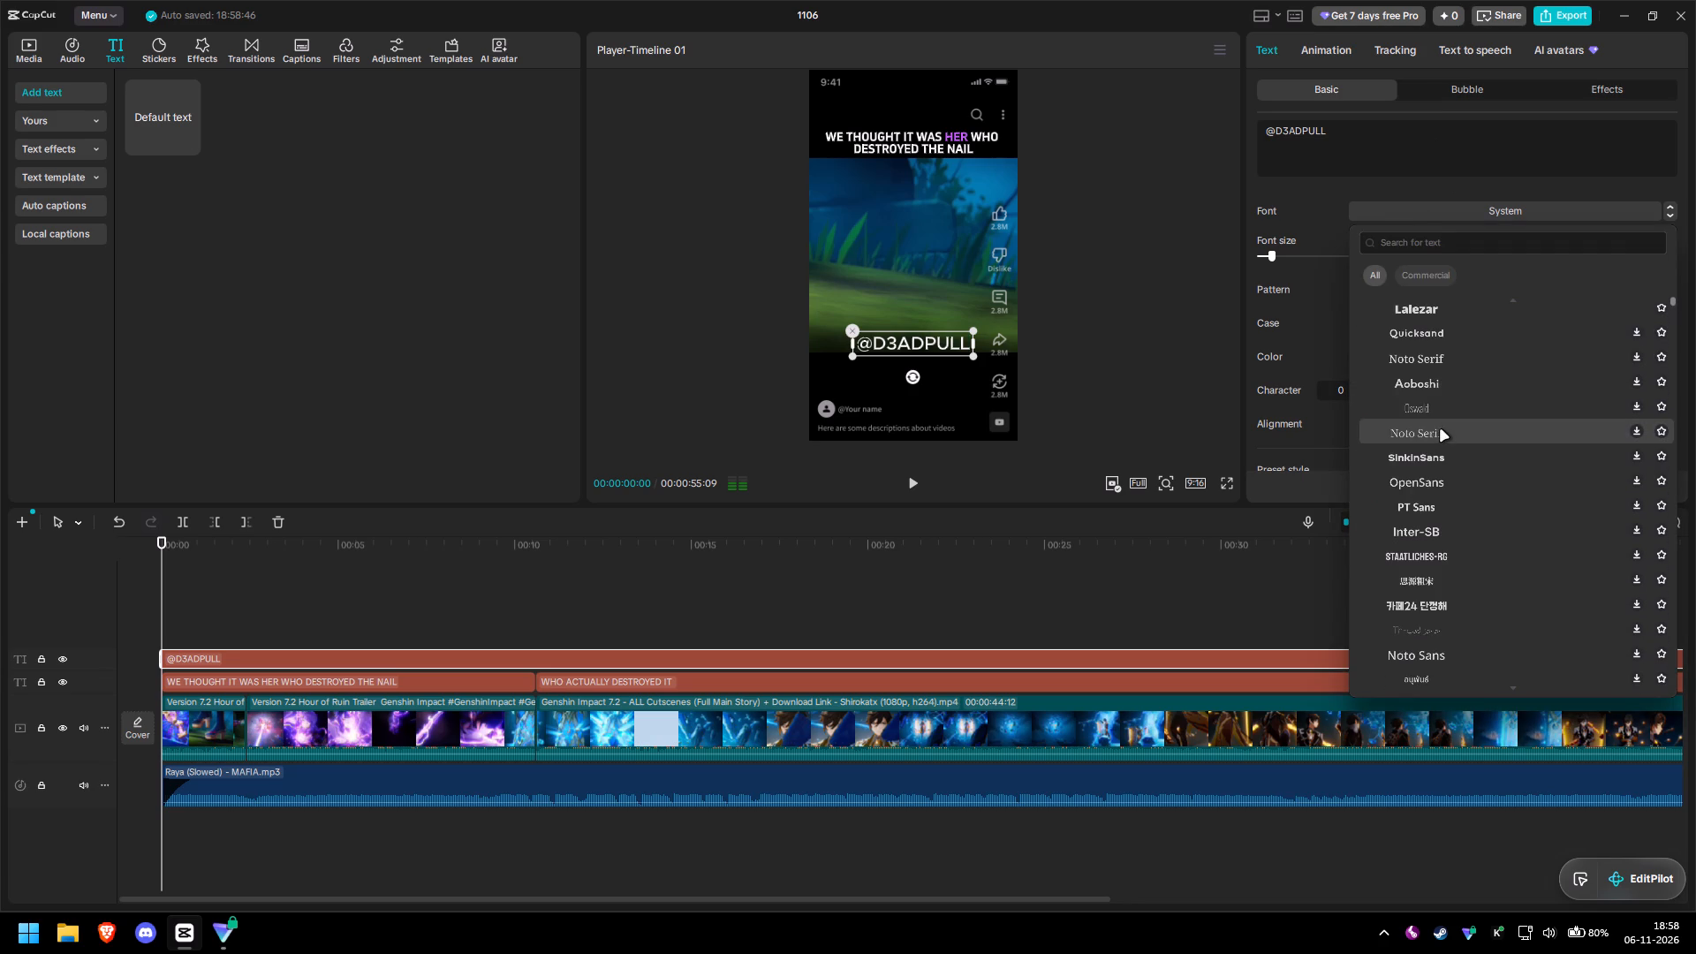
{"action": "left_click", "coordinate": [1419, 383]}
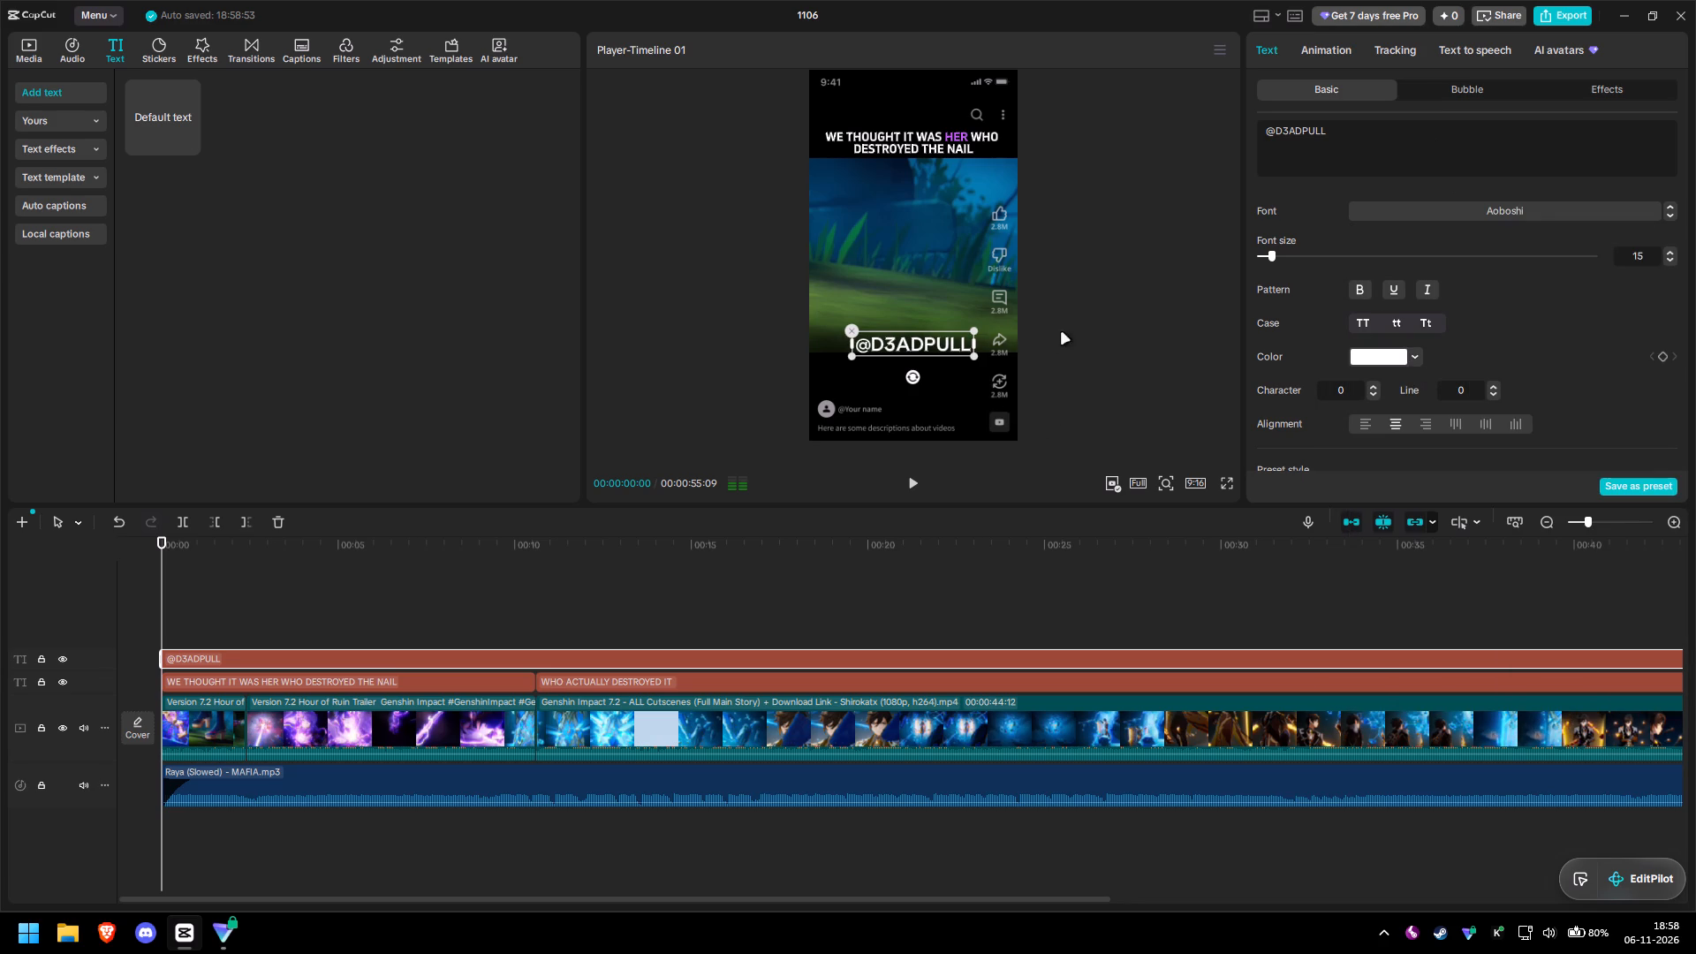
{"action": "left_click_drag", "start_coordinate": [973, 354], "coordinate": [929, 334]}
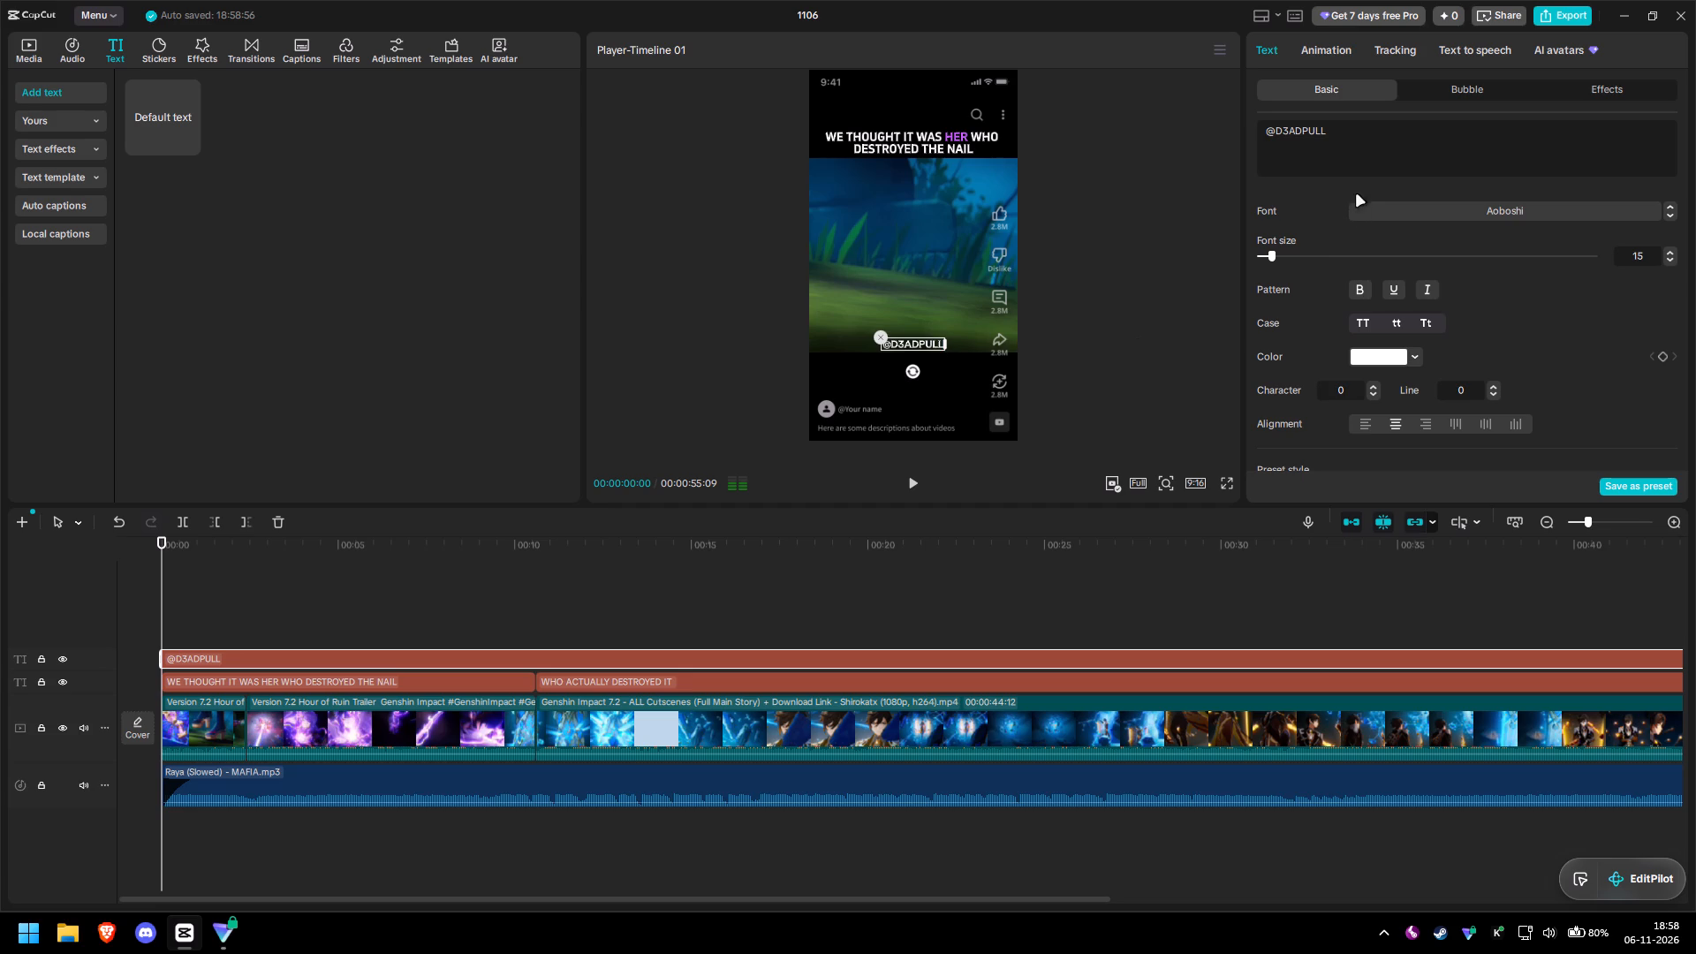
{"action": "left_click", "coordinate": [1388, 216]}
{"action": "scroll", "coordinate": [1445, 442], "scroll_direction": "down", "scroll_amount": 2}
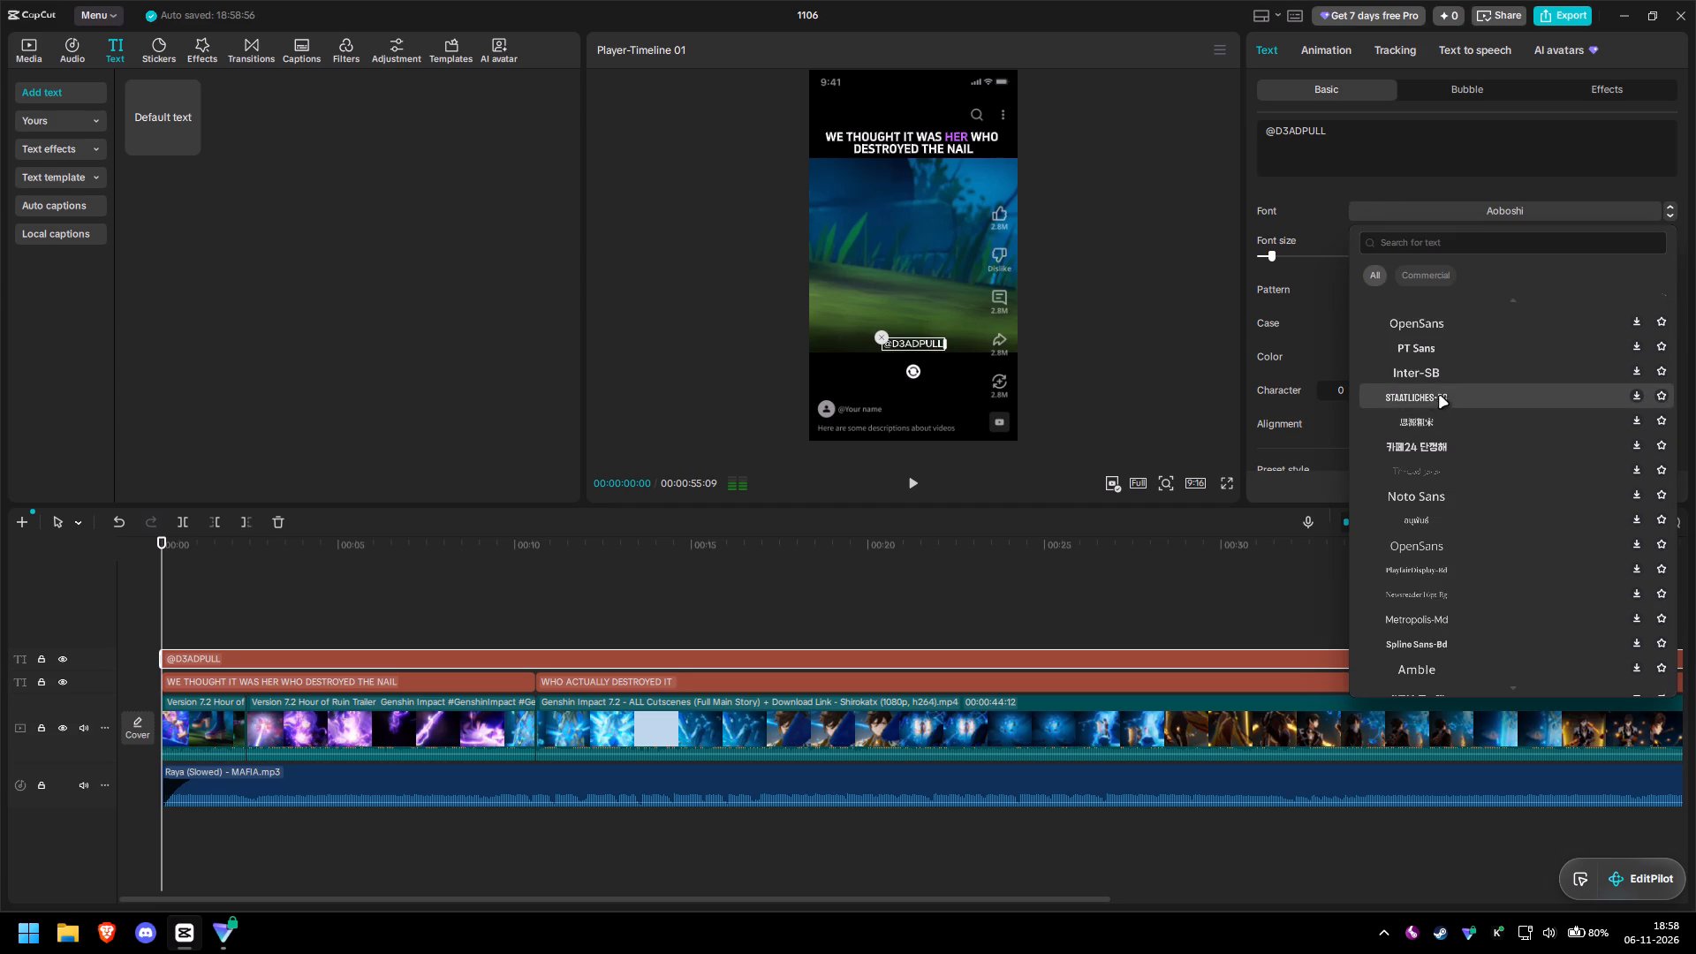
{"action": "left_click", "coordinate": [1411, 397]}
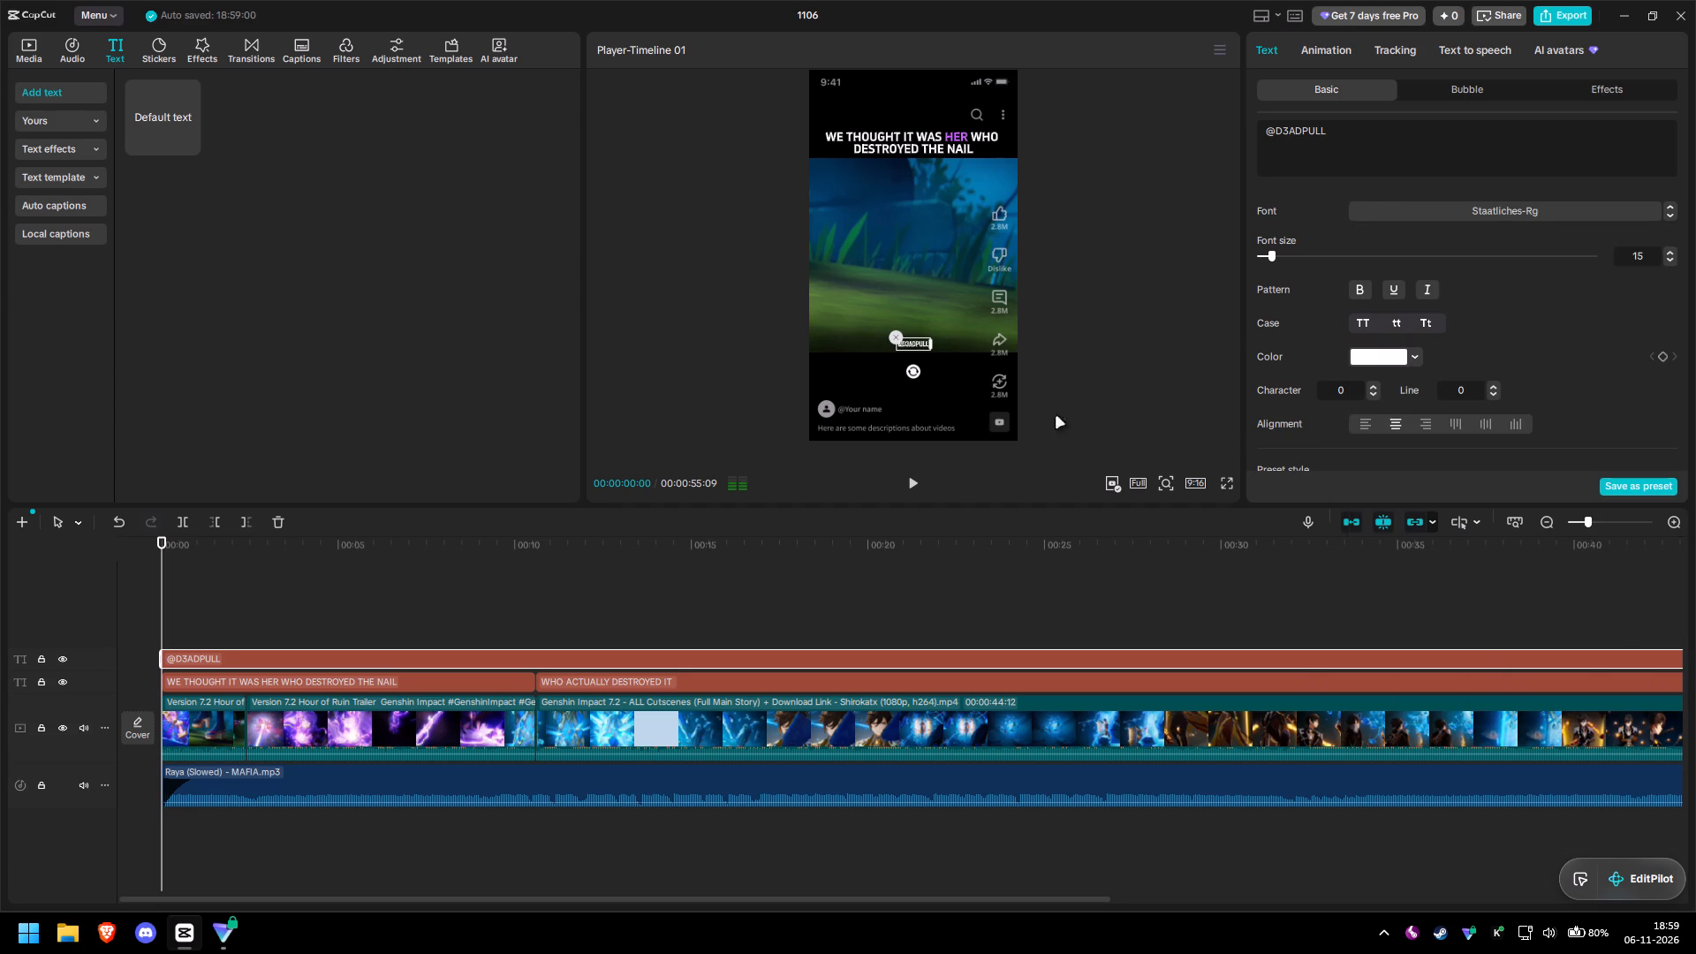
{"action": "left_click", "coordinate": [1446, 218]}
{"action": "scroll", "coordinate": [1450, 501], "scroll_direction": "down", "scroll_amount": 1}
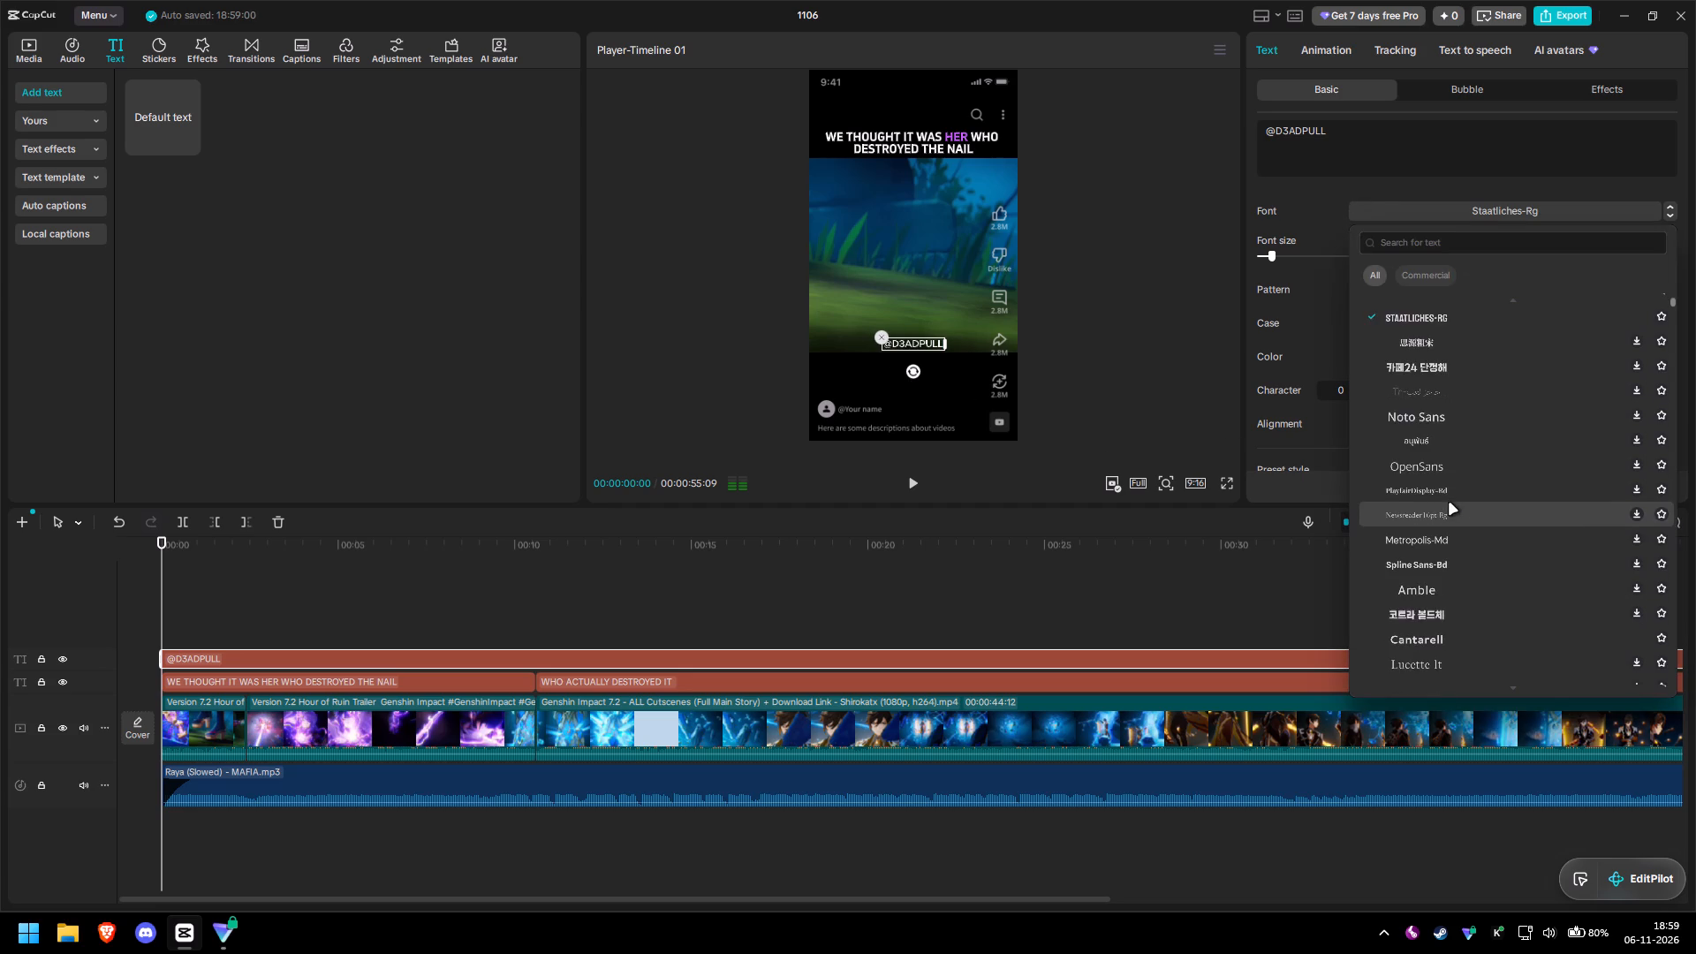
{"action": "scroll", "coordinate": [1450, 505], "scroll_direction": "down", "scroll_amount": 1}
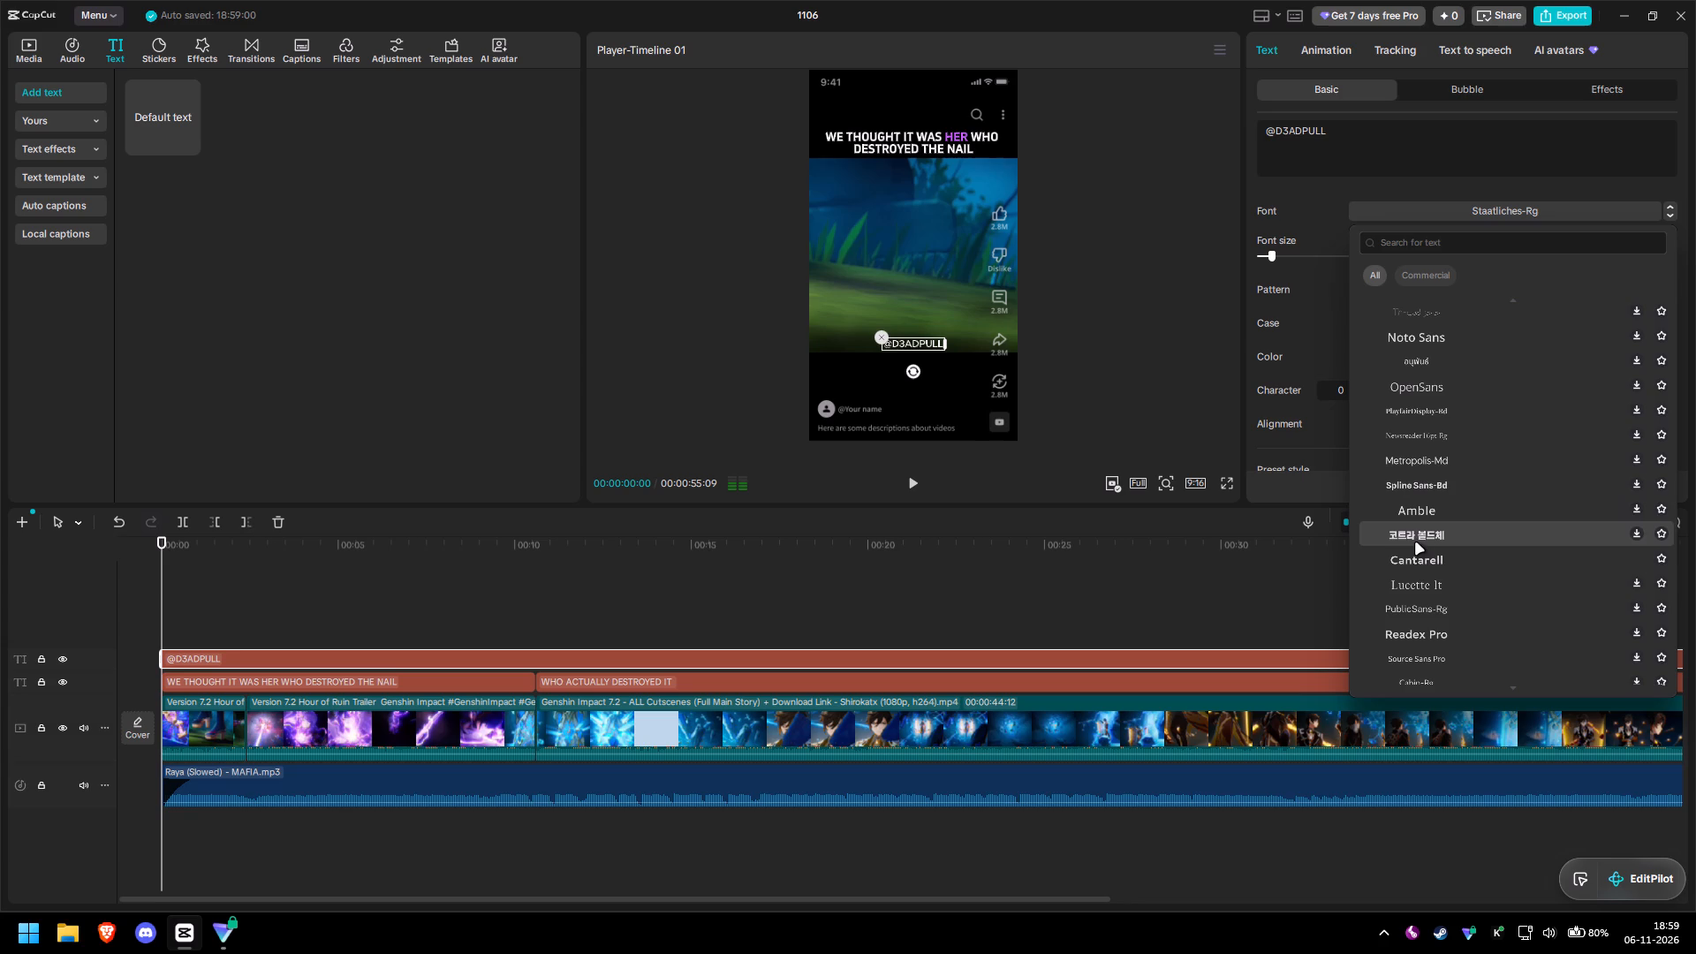
{"action": "scroll", "coordinate": [1429, 579], "scroll_direction": "down", "scroll_amount": 3}
{"action": "scroll", "coordinate": [1436, 496], "scroll_direction": "up", "scroll_amount": 2}
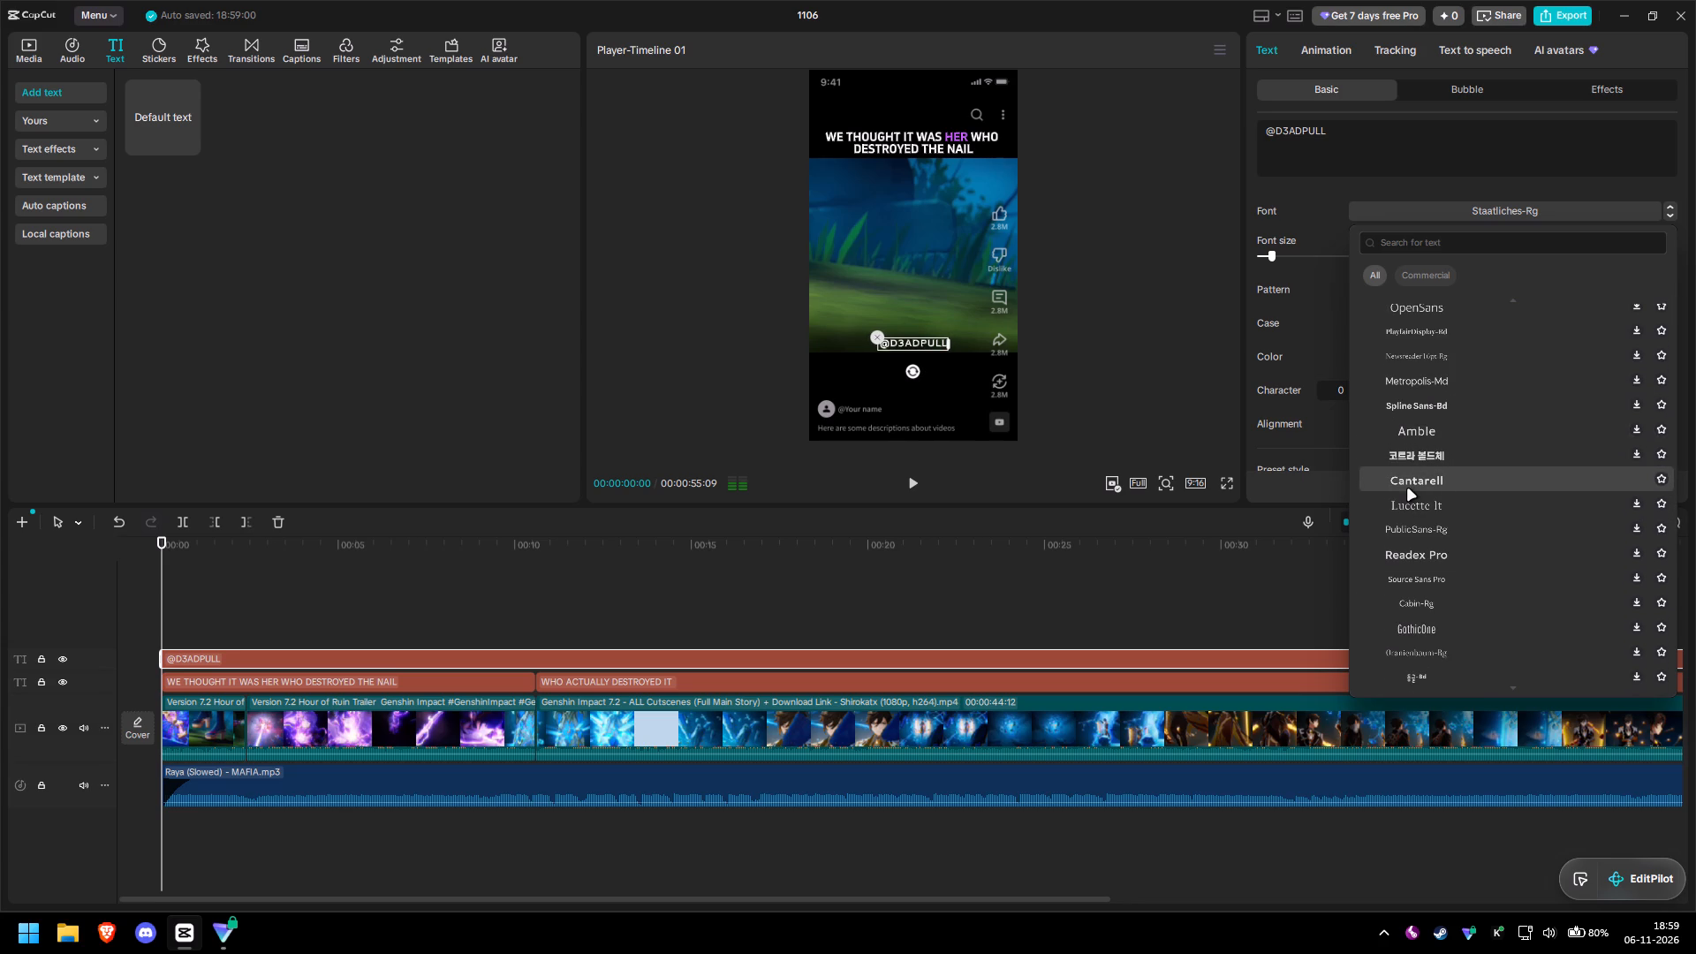
{"action": "left_click", "coordinate": [1408, 489]}
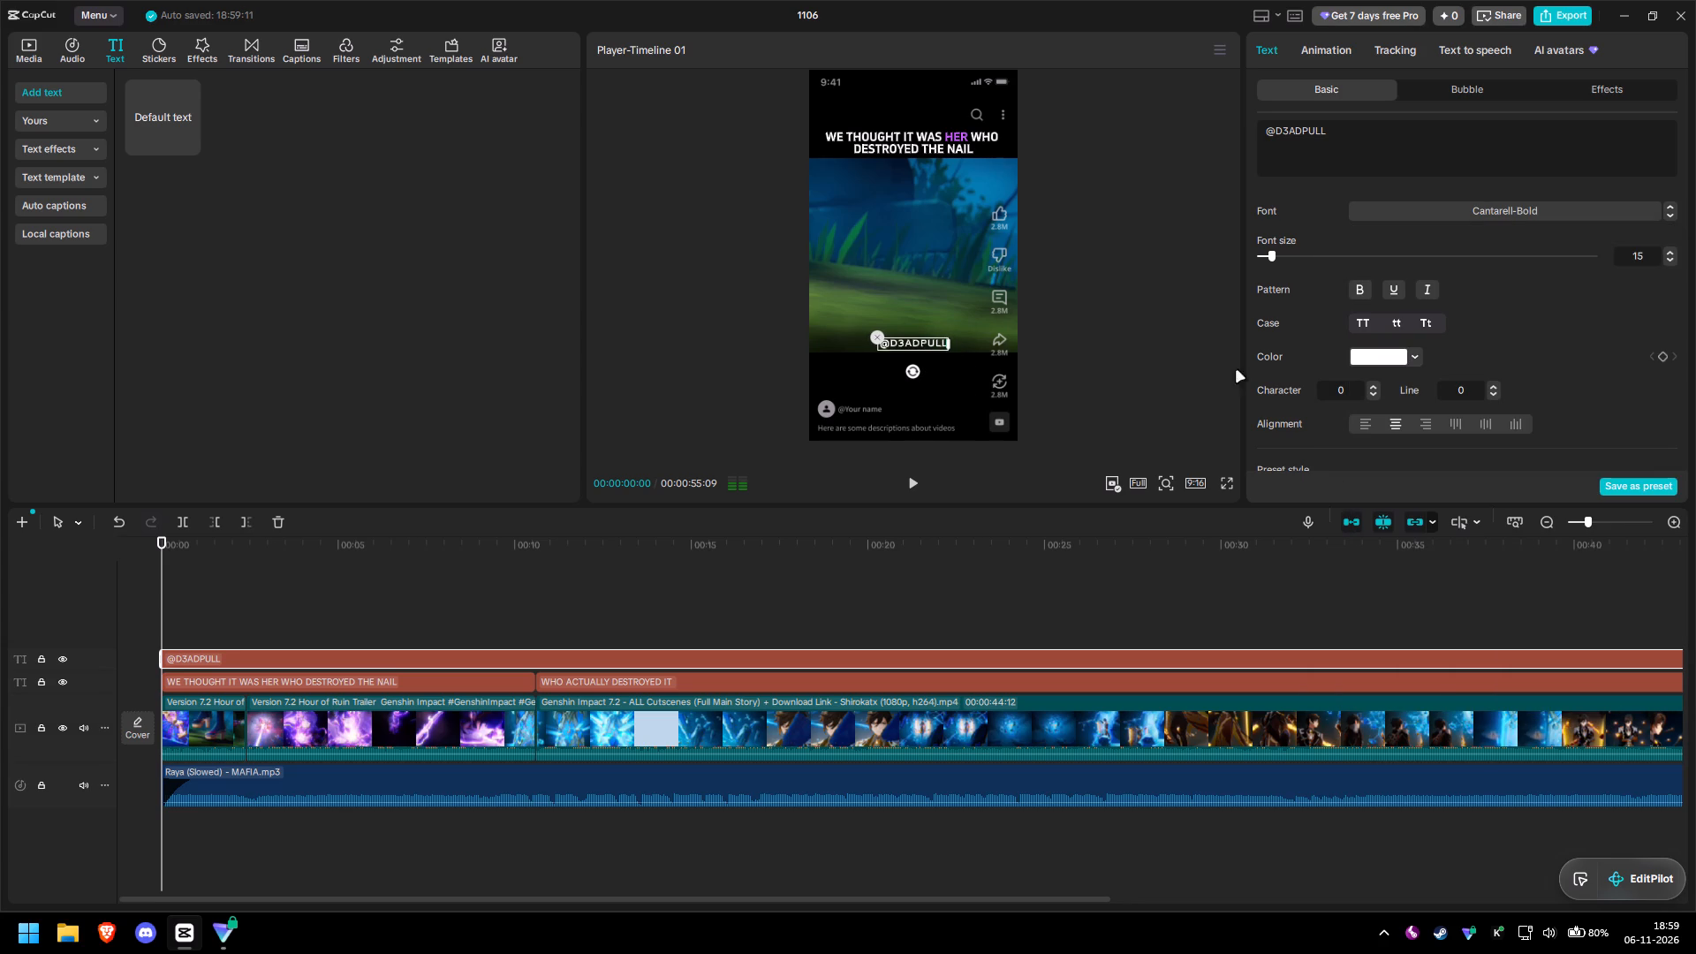
{"action": "scroll", "coordinate": [1351, 274], "scroll_direction": "down", "scroll_amount": 7}
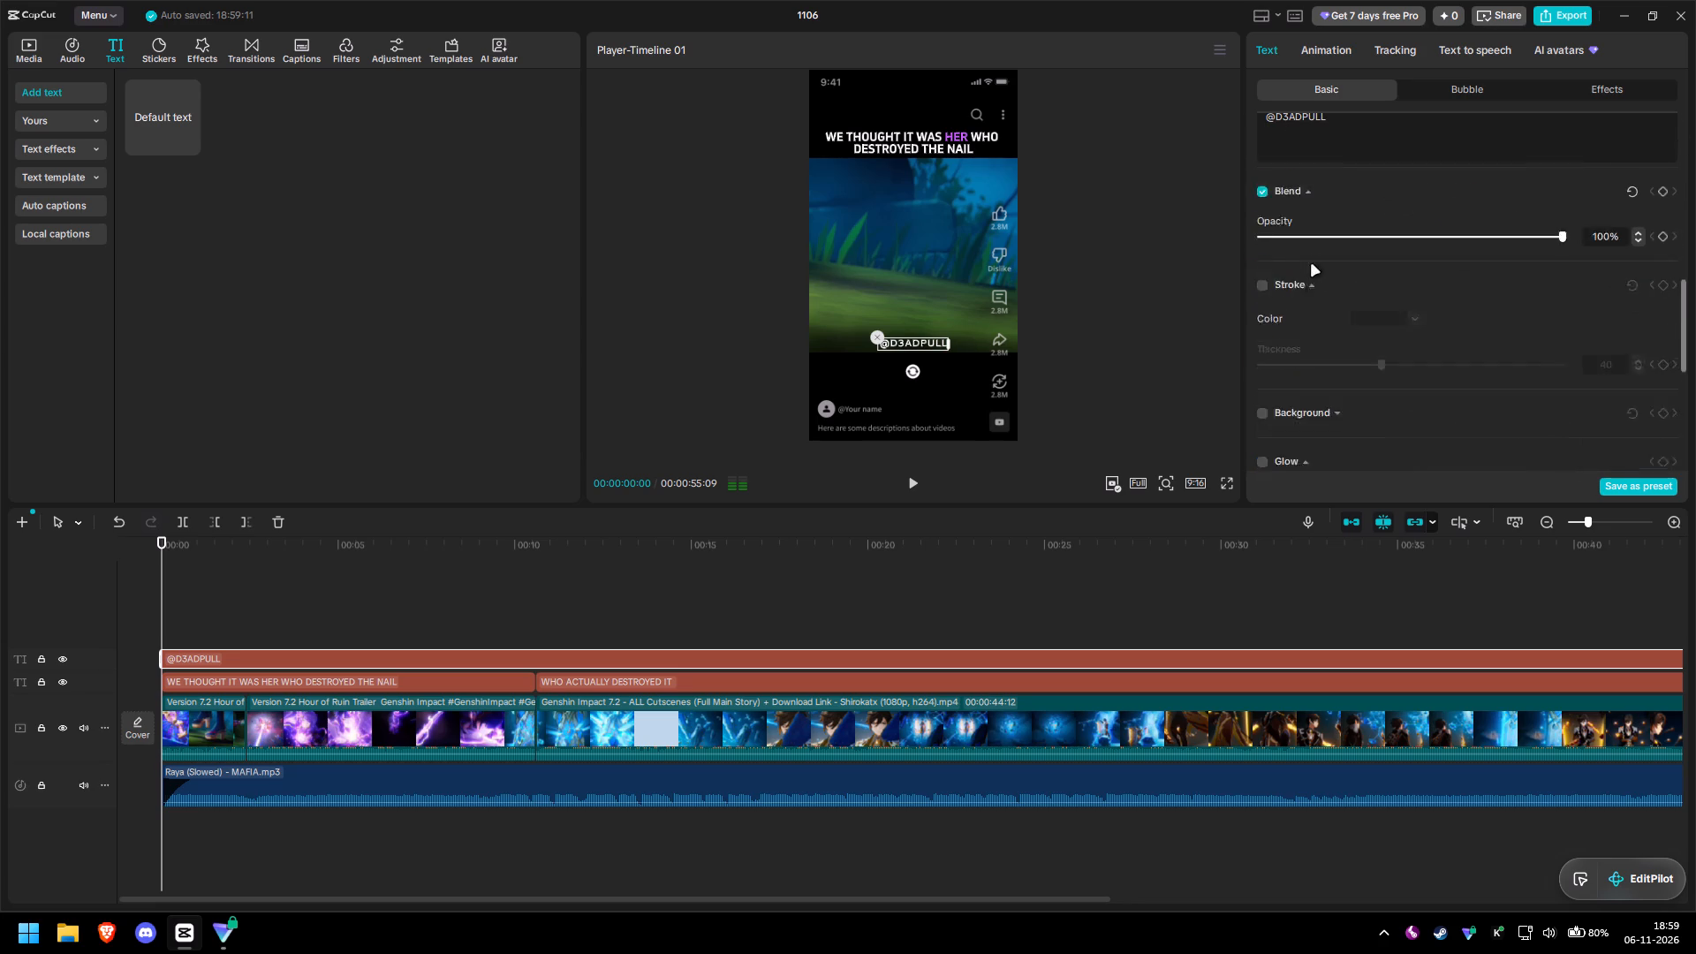
{"action": "scroll", "coordinate": [1312, 265], "scroll_direction": "down", "scroll_amount": 3}
{"action": "scroll", "coordinate": [1312, 266], "scroll_direction": "up", "scroll_amount": 3}
{"action": "left_click_drag", "start_coordinate": [1409, 315], "coordinate": [1359, 311]}
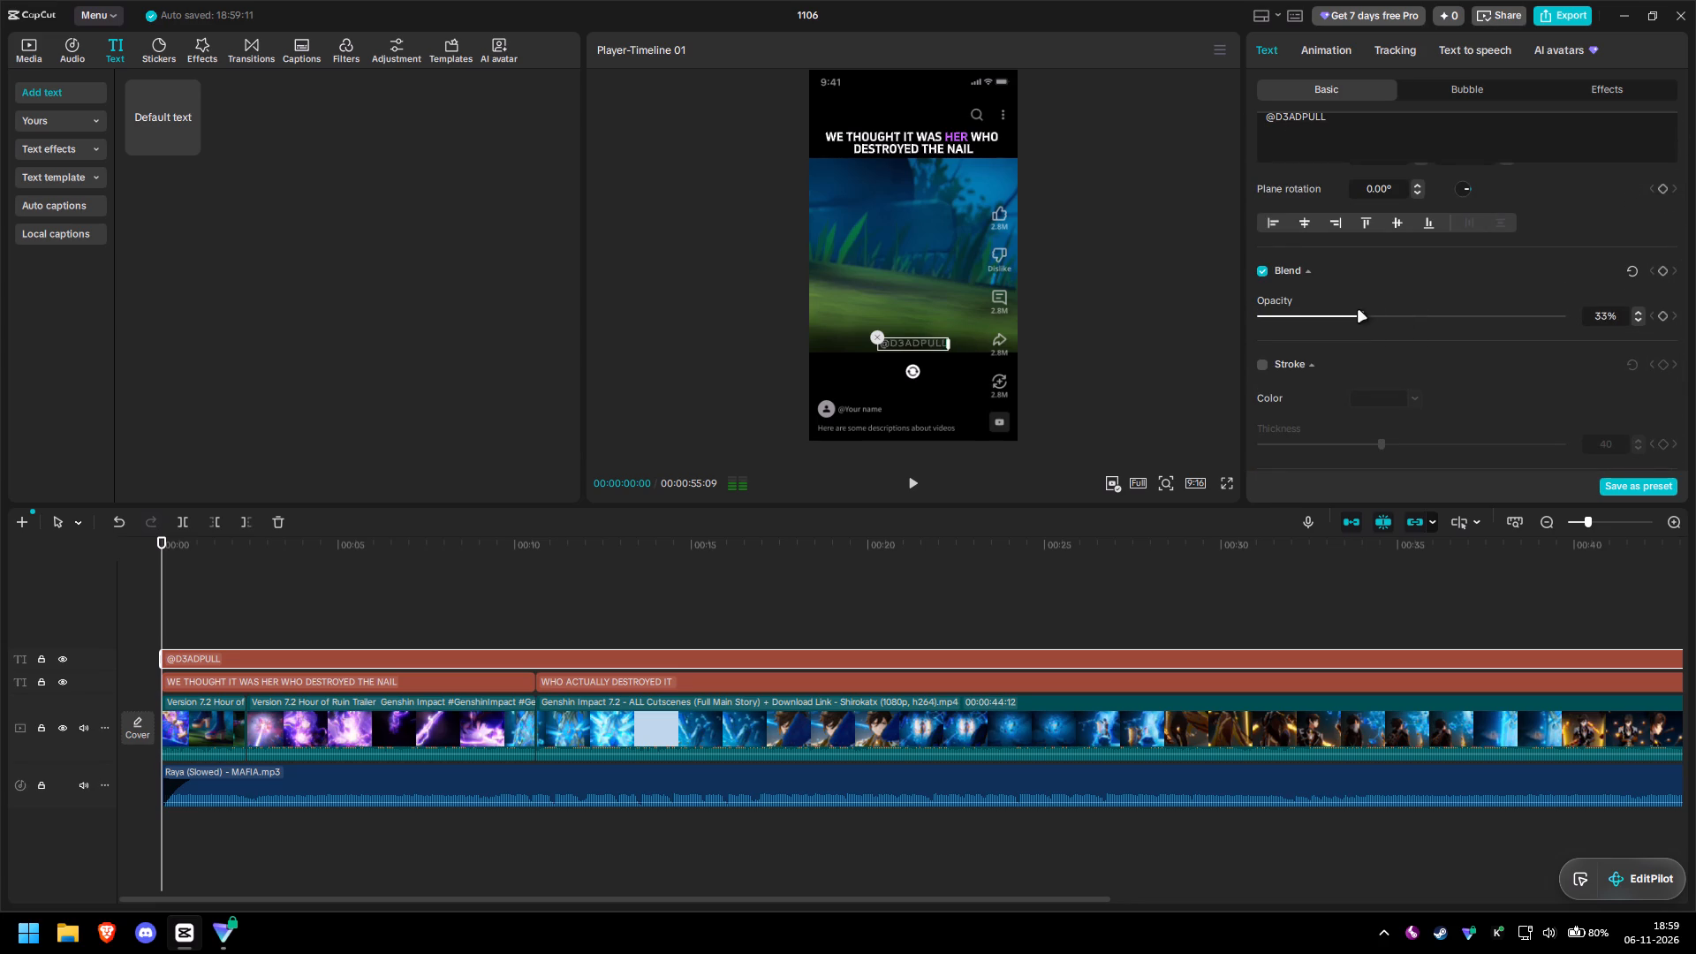
{"action": "left_click_drag", "start_coordinate": [1359, 311], "coordinate": [1351, 314]}
{"action": "left_click", "coordinate": [1230, 485]}
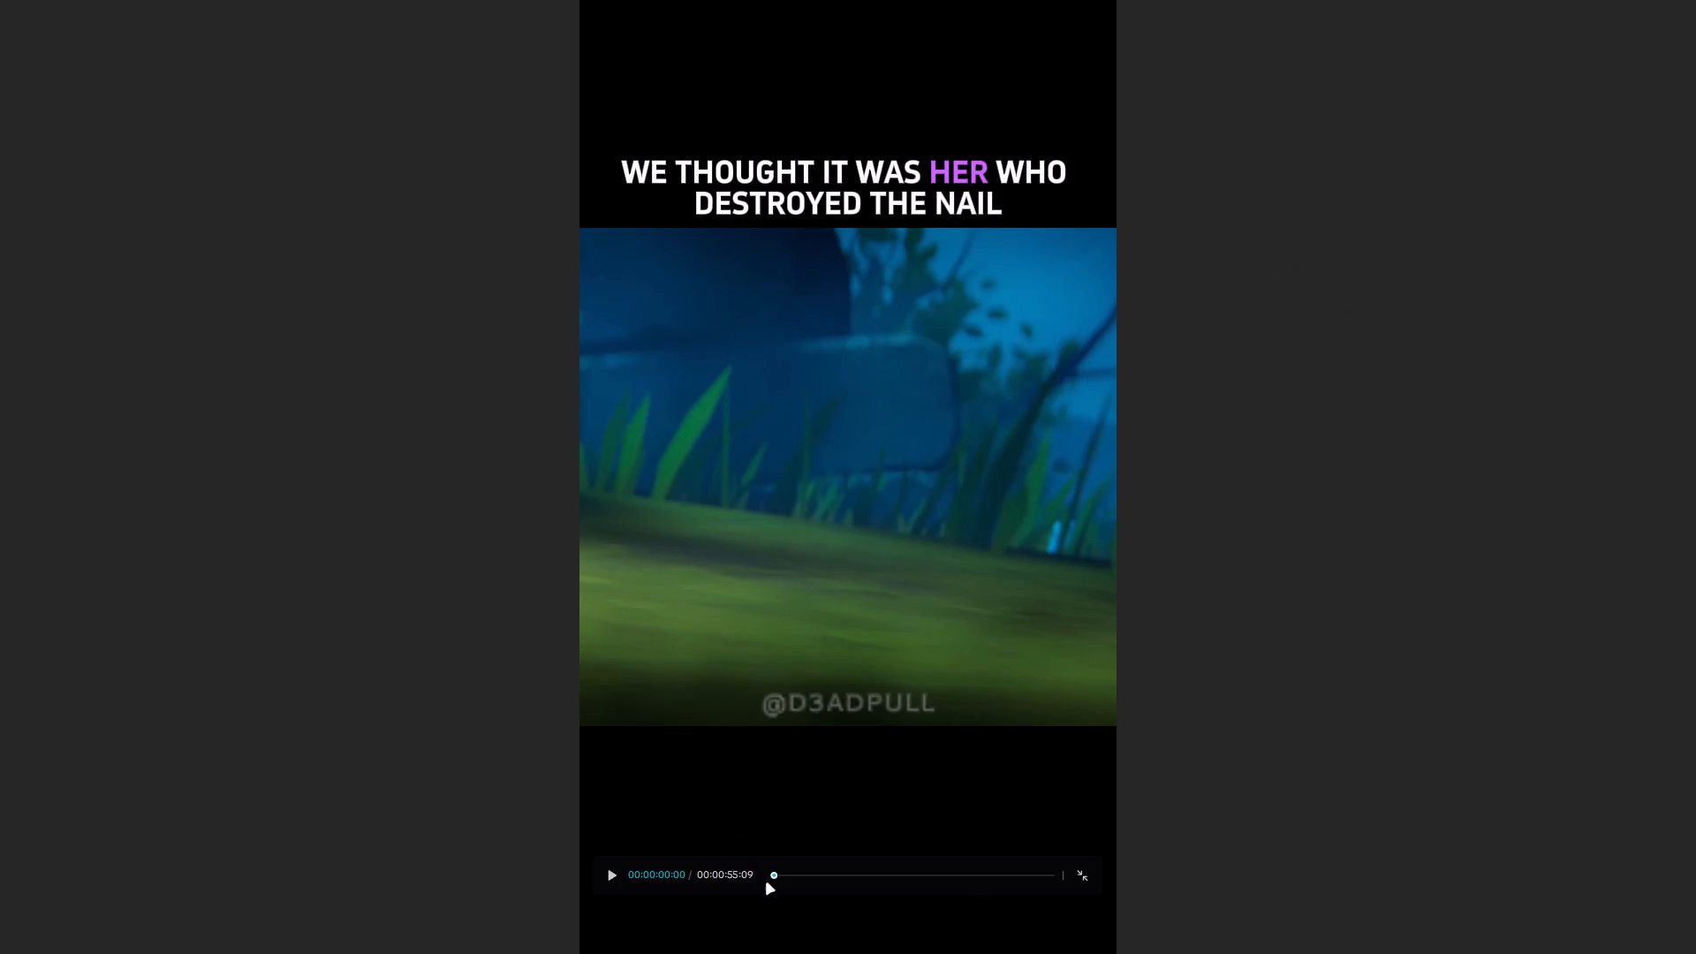
{"action": "left_click", "coordinate": [614, 872]}
{"action": "left_click", "coordinate": [614, 872]}
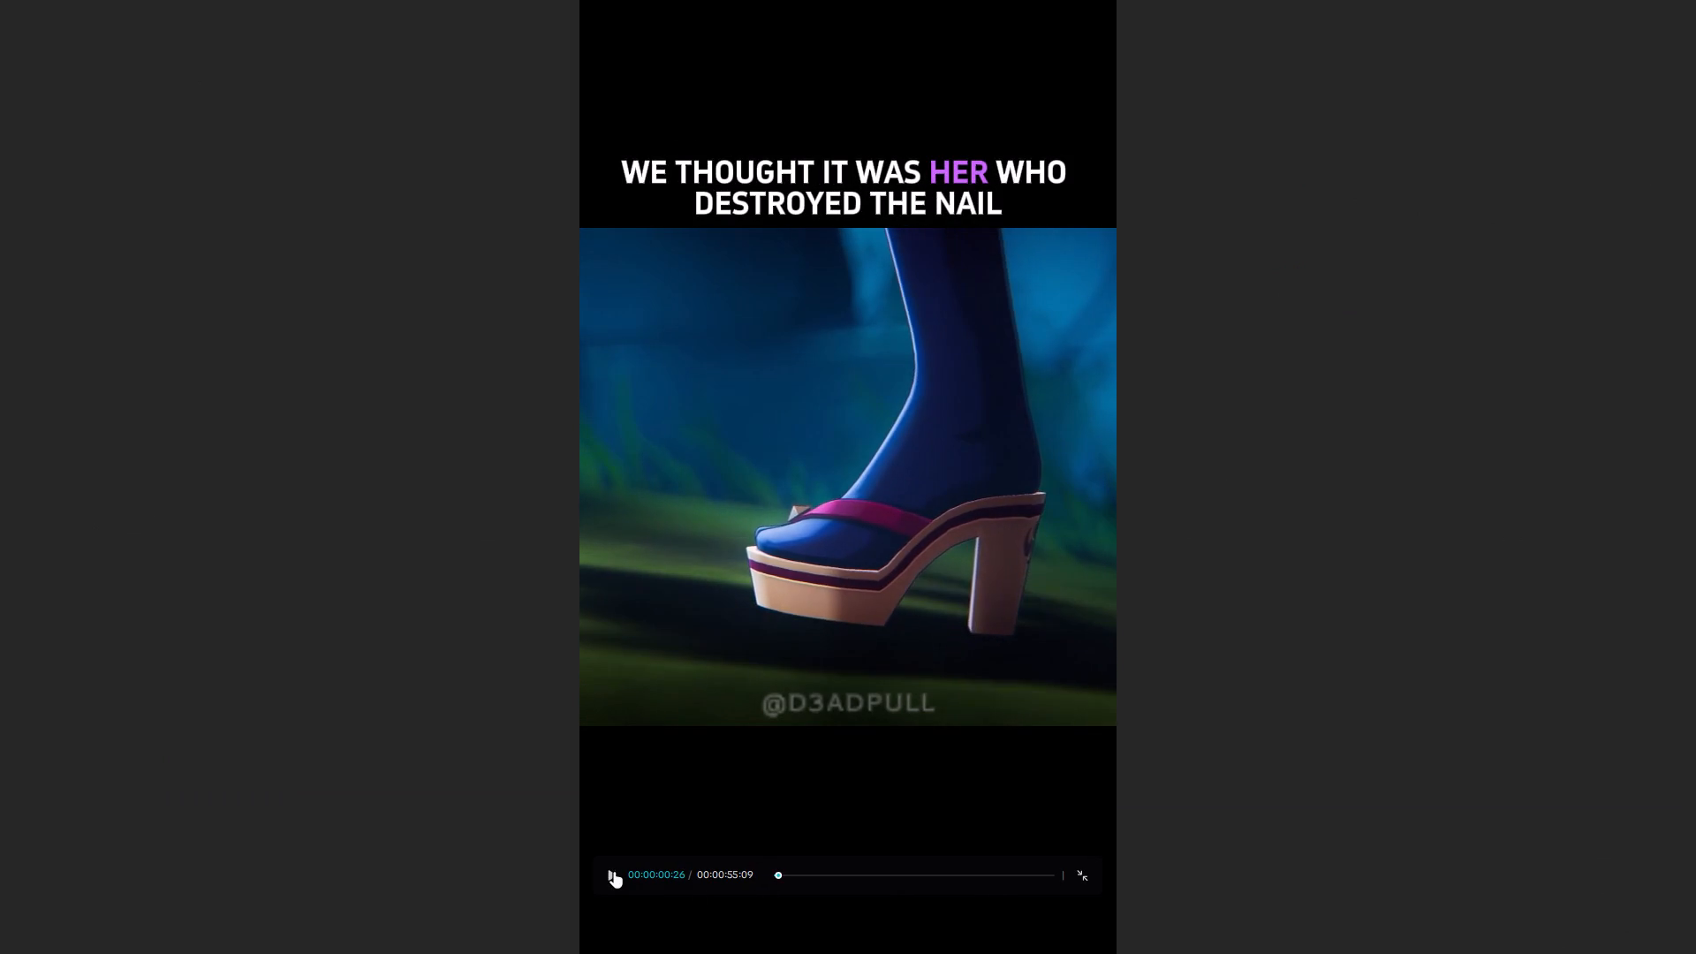
{"action": "key", "text": "Escape"}
{"action": "left_click", "coordinate": [269, 625]}
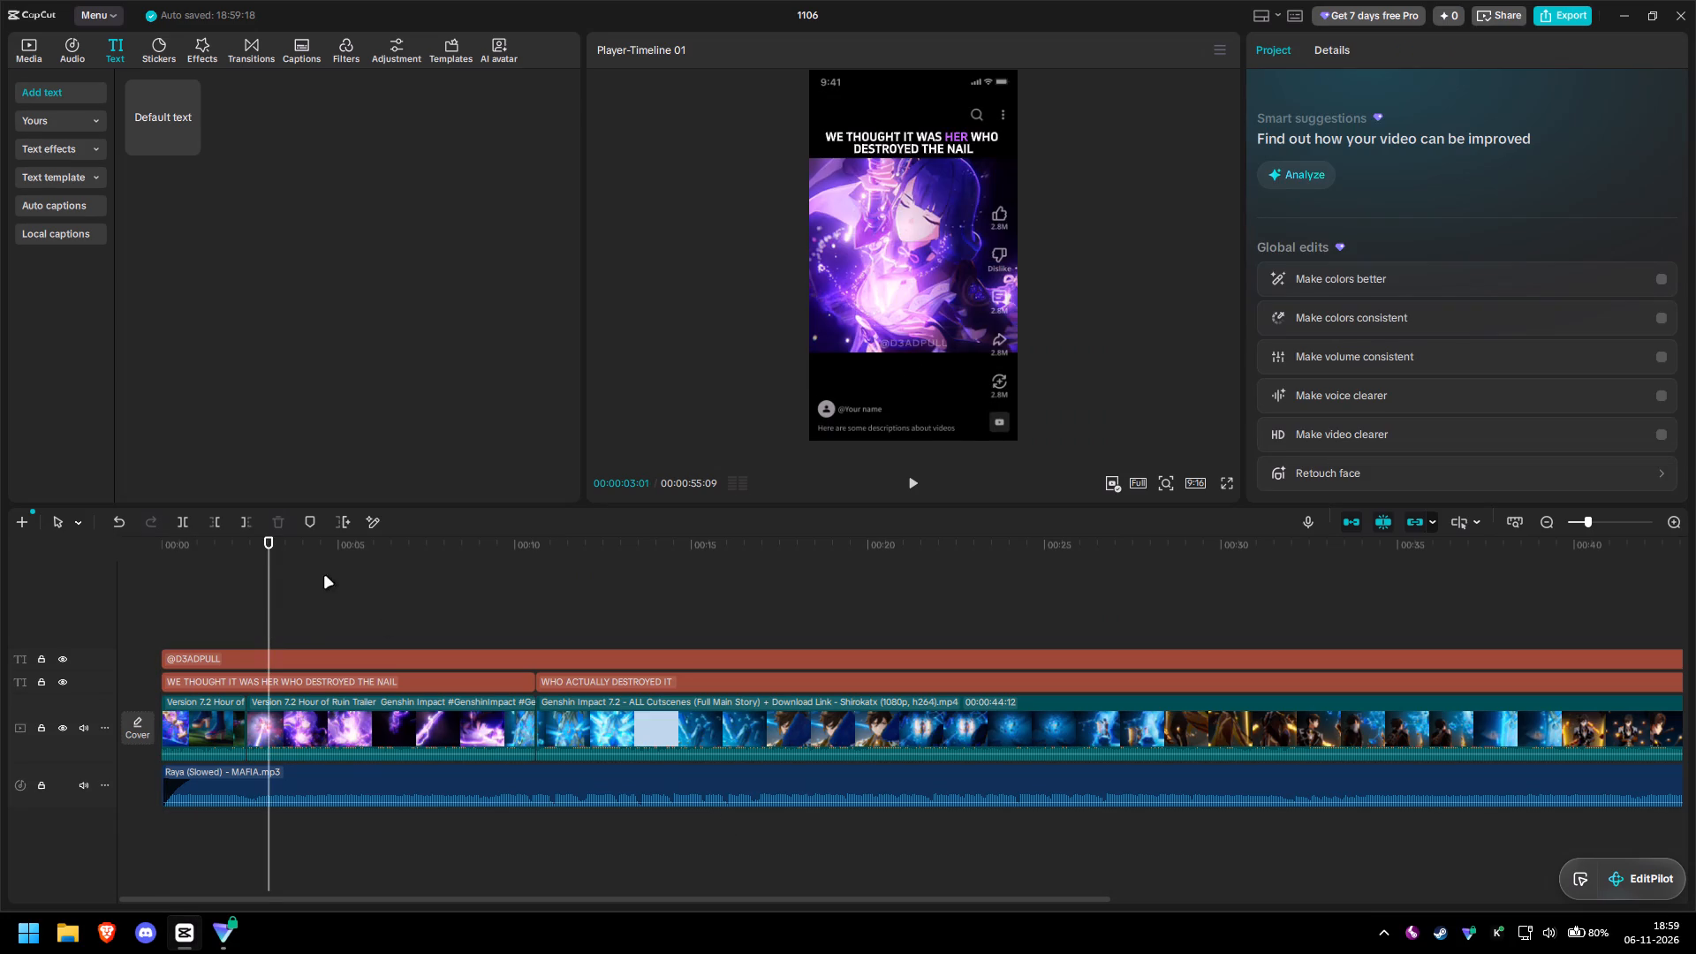
{"action": "left_click_drag", "start_coordinate": [268, 548], "coordinate": [139, 565]}
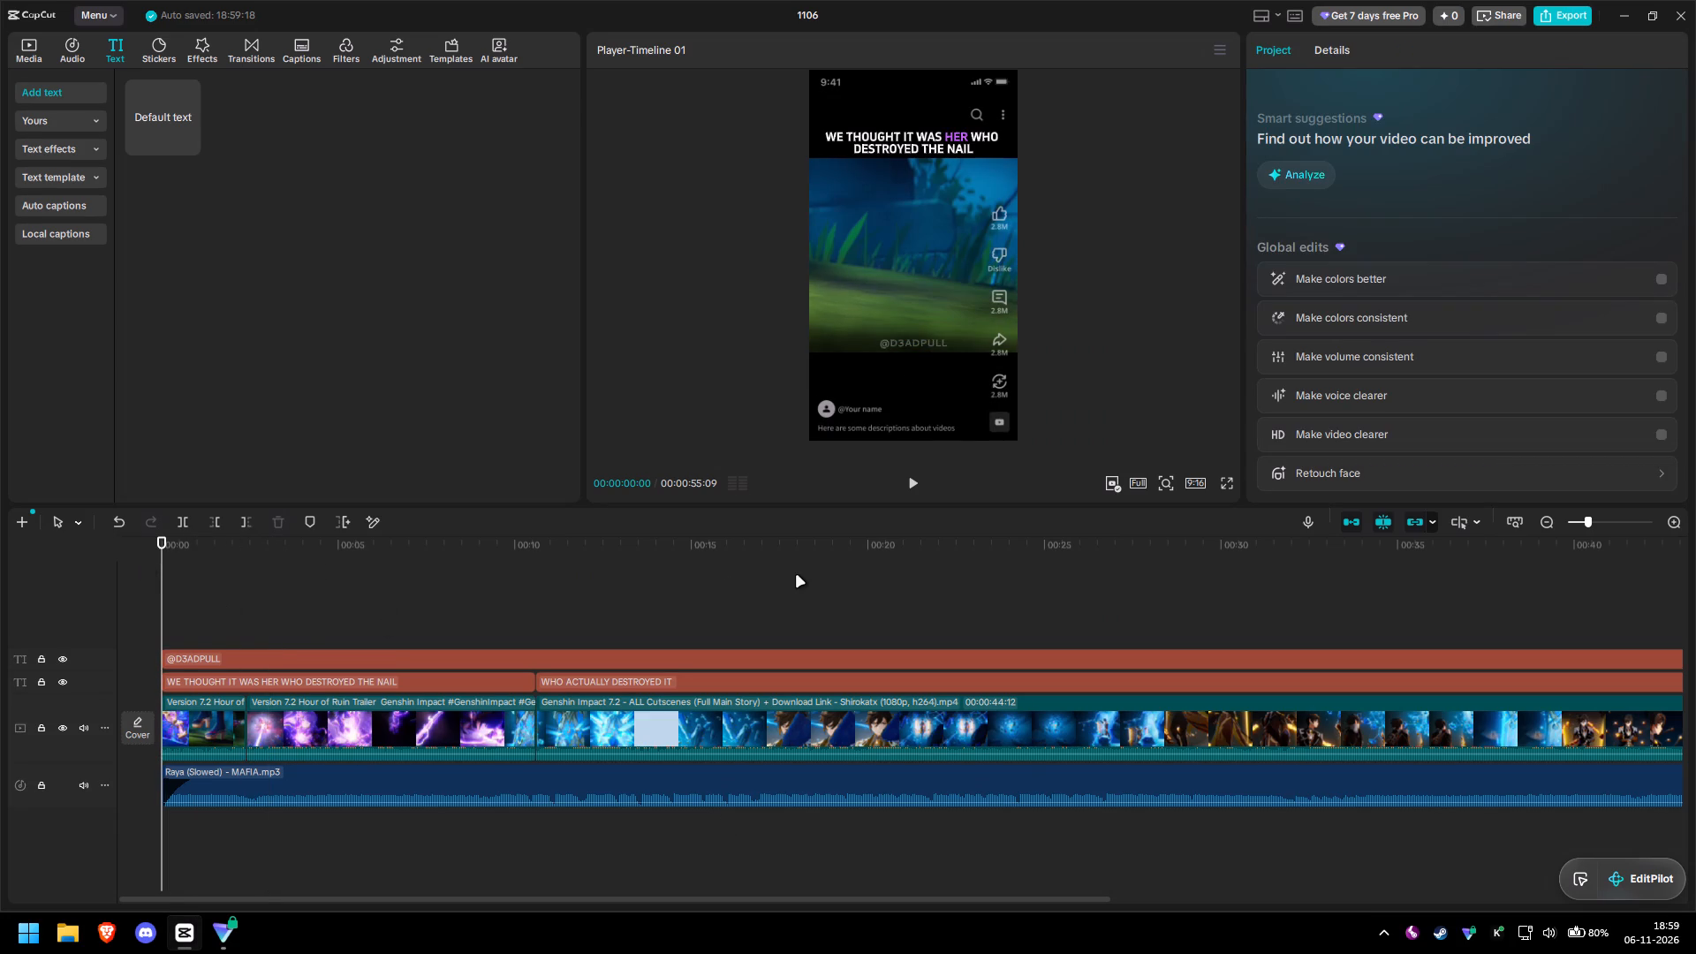
{"action": "left_click", "coordinate": [1223, 484]}
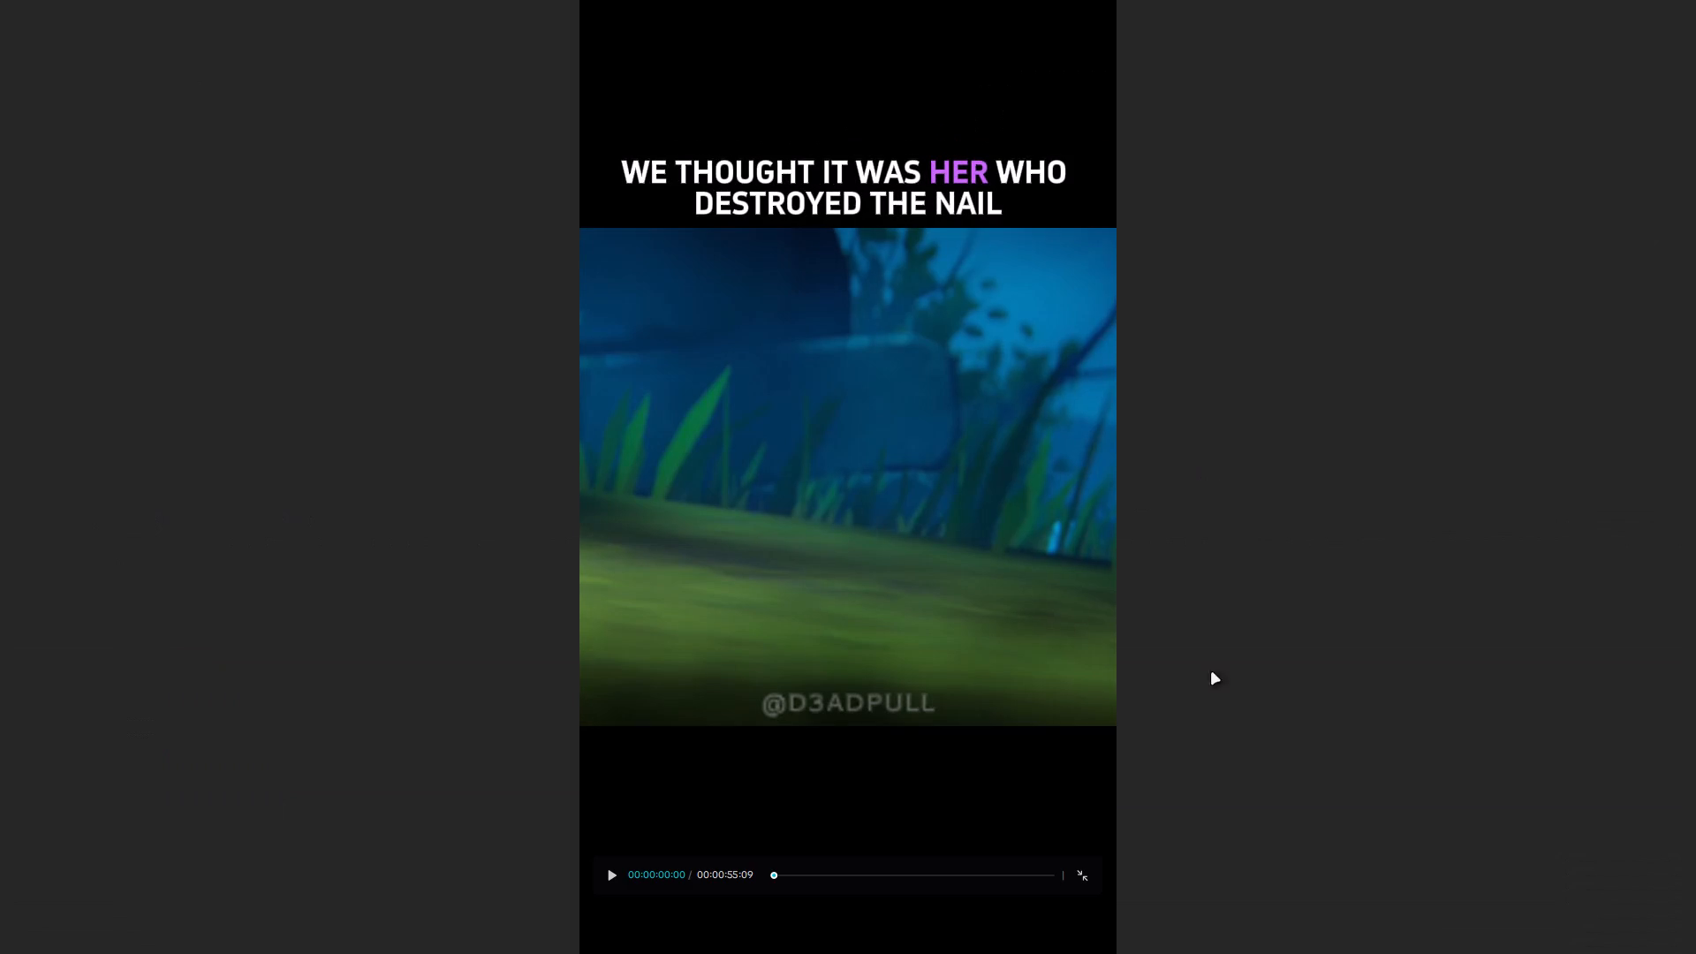
{"action": "left_click", "coordinate": [1086, 869]}
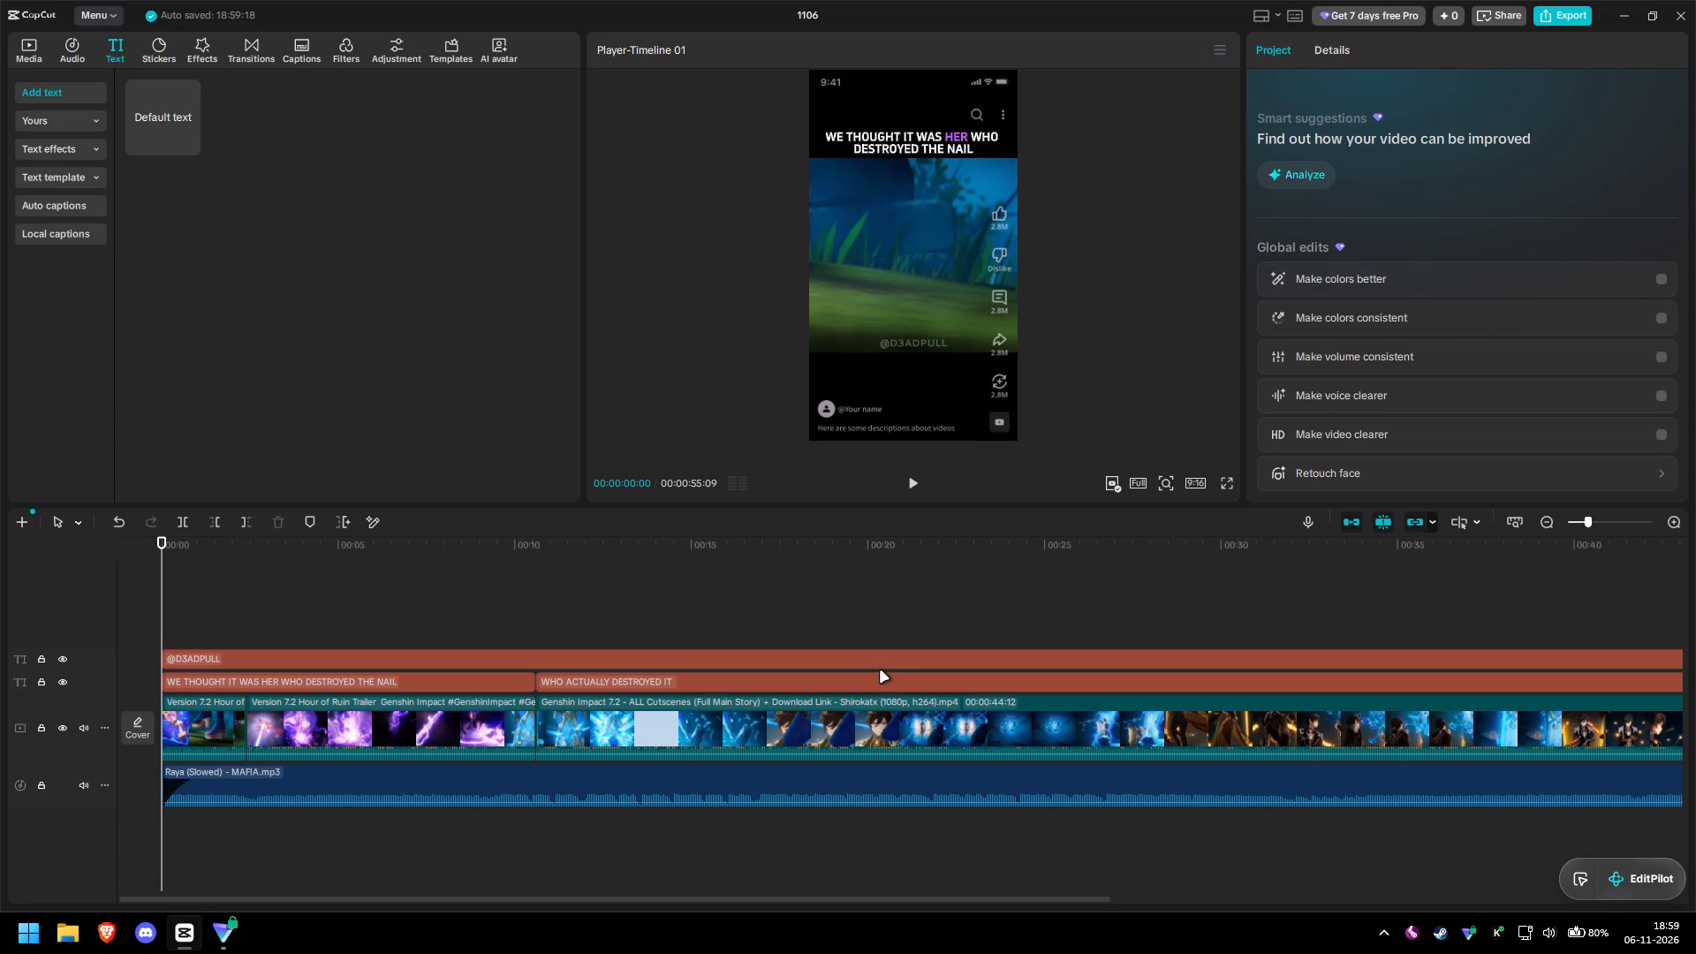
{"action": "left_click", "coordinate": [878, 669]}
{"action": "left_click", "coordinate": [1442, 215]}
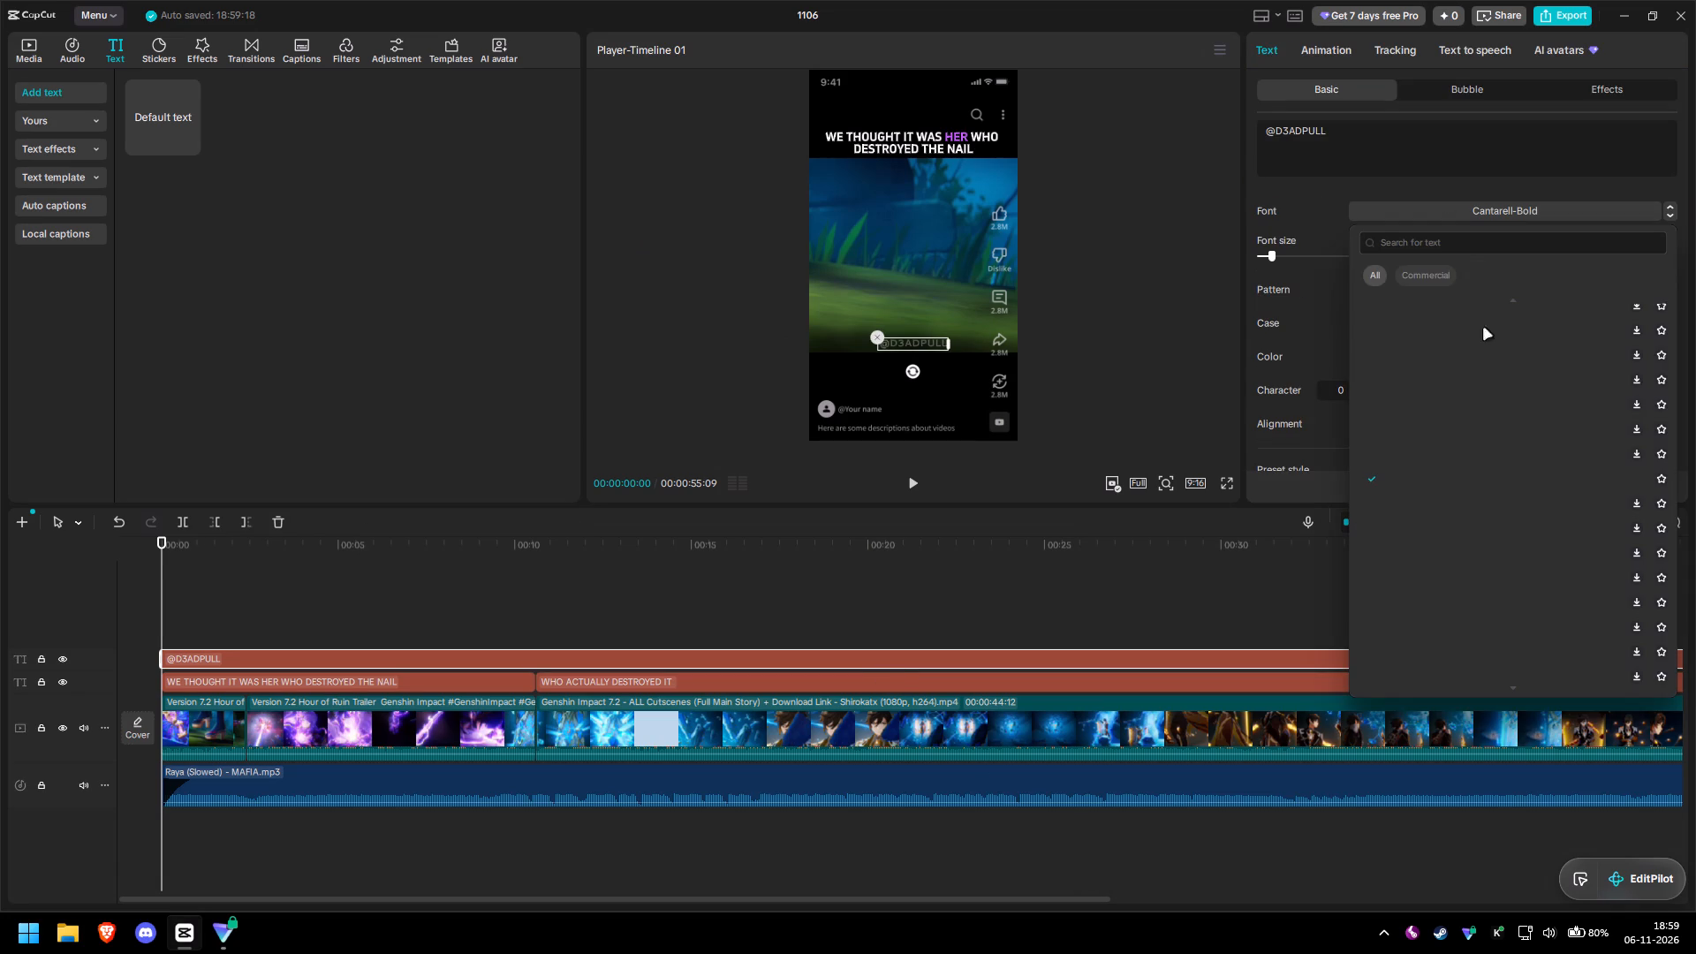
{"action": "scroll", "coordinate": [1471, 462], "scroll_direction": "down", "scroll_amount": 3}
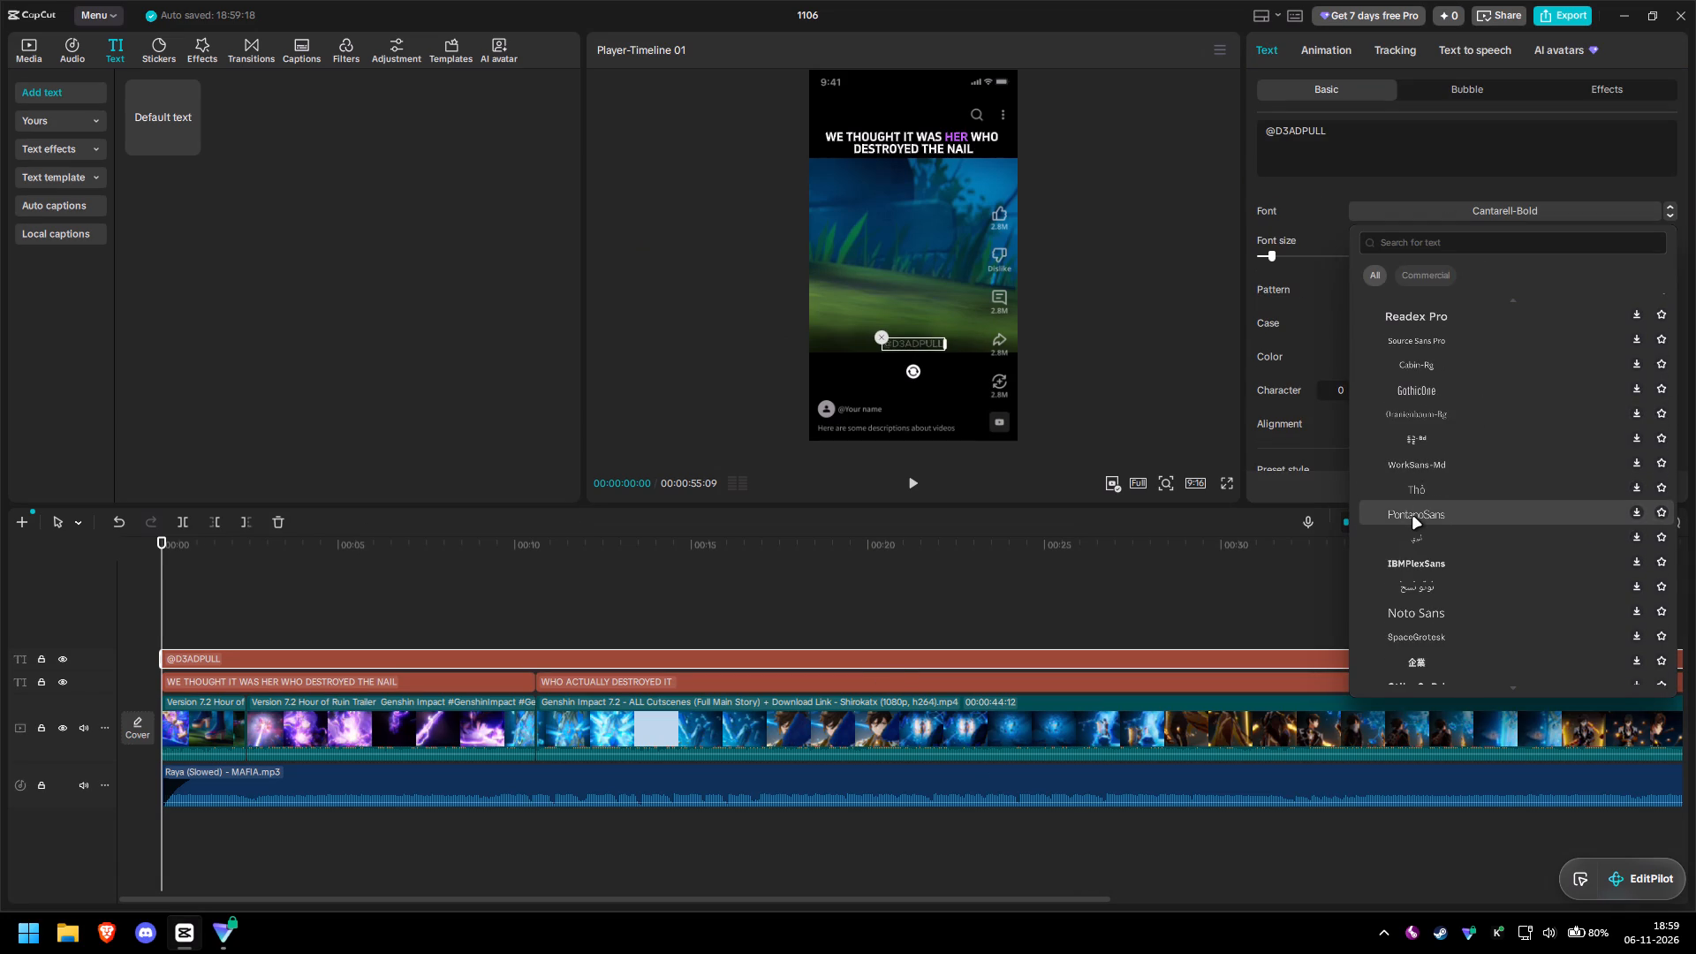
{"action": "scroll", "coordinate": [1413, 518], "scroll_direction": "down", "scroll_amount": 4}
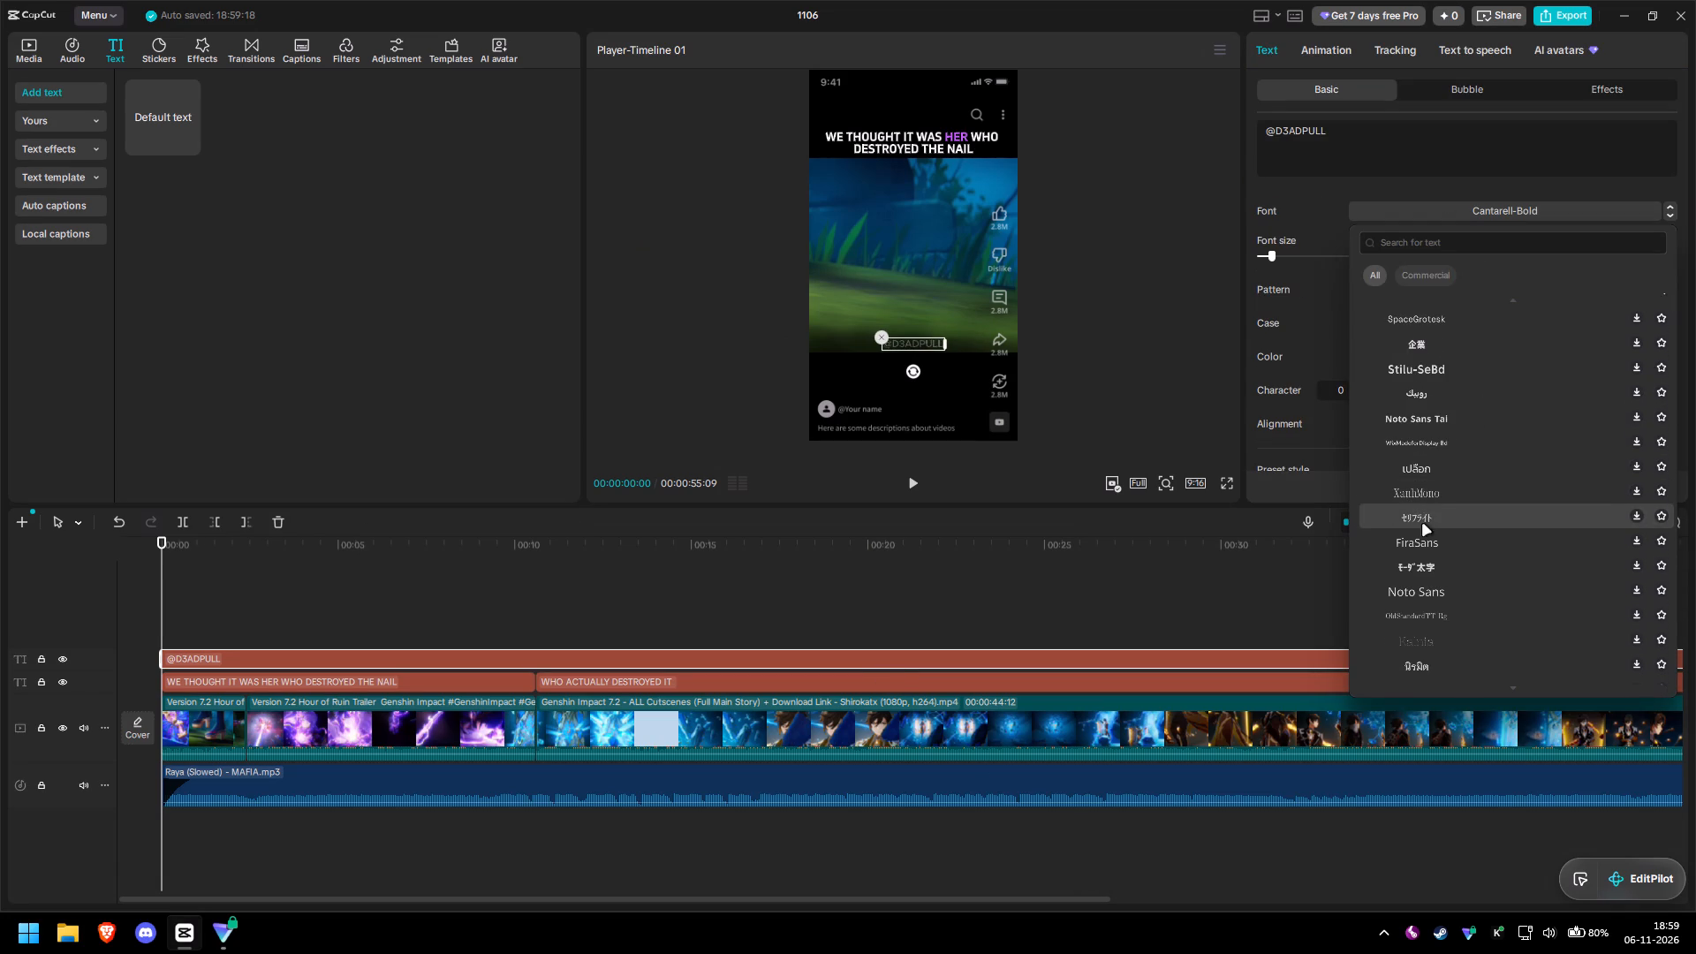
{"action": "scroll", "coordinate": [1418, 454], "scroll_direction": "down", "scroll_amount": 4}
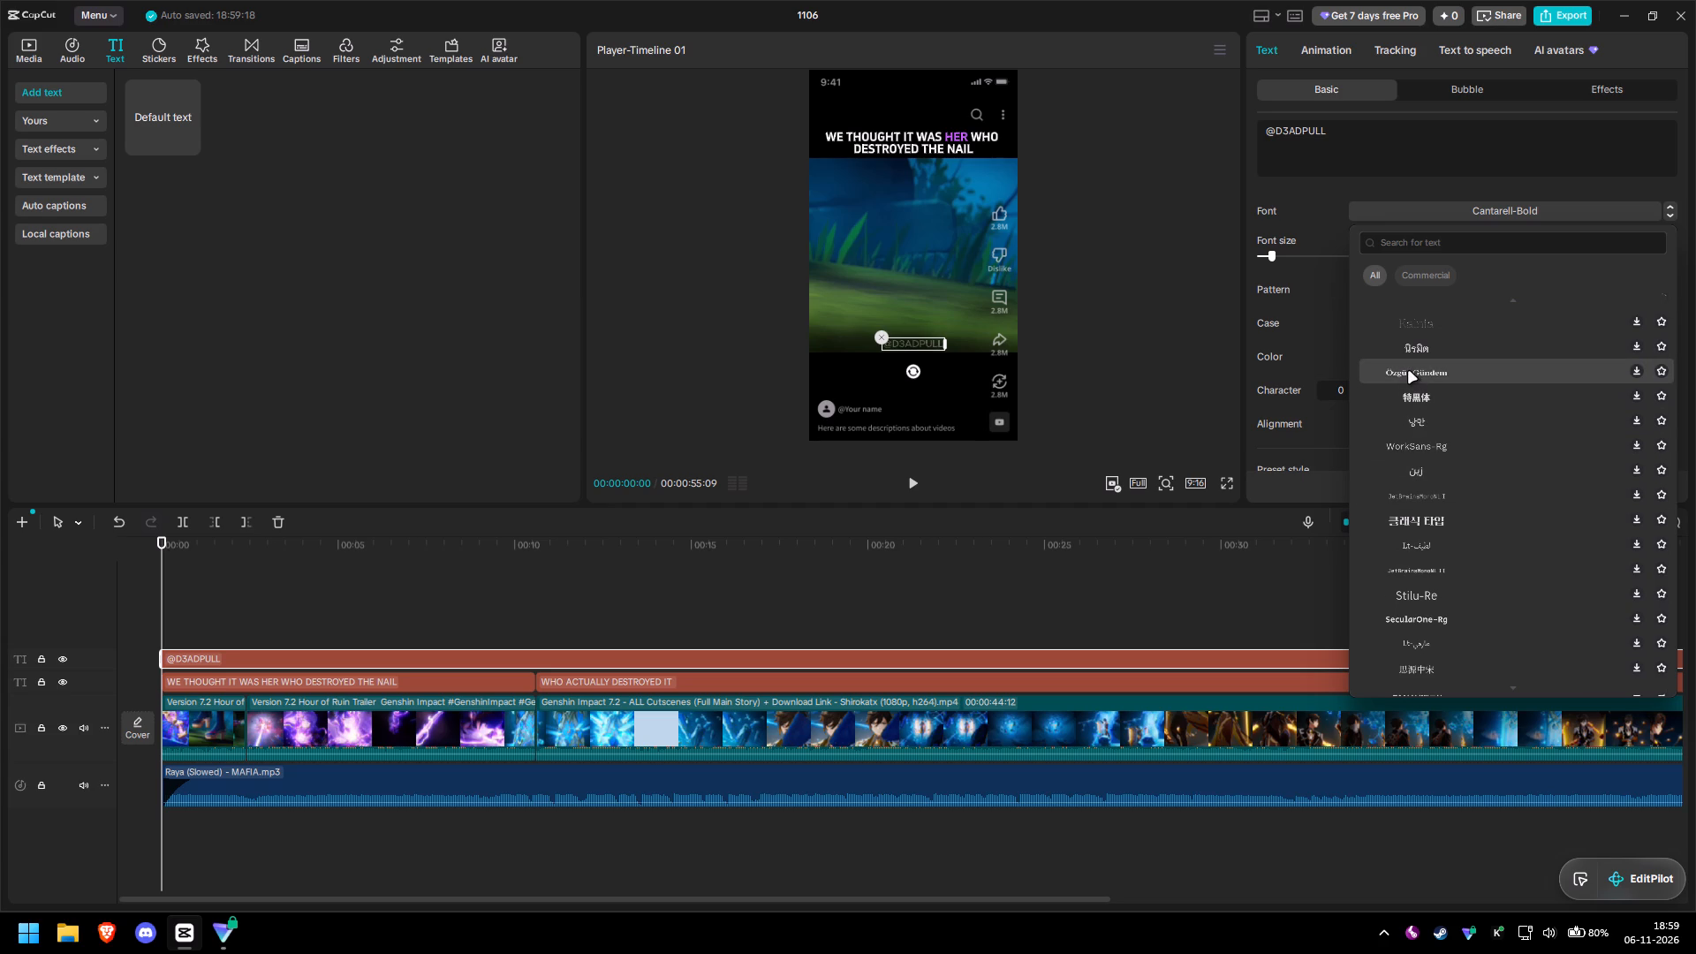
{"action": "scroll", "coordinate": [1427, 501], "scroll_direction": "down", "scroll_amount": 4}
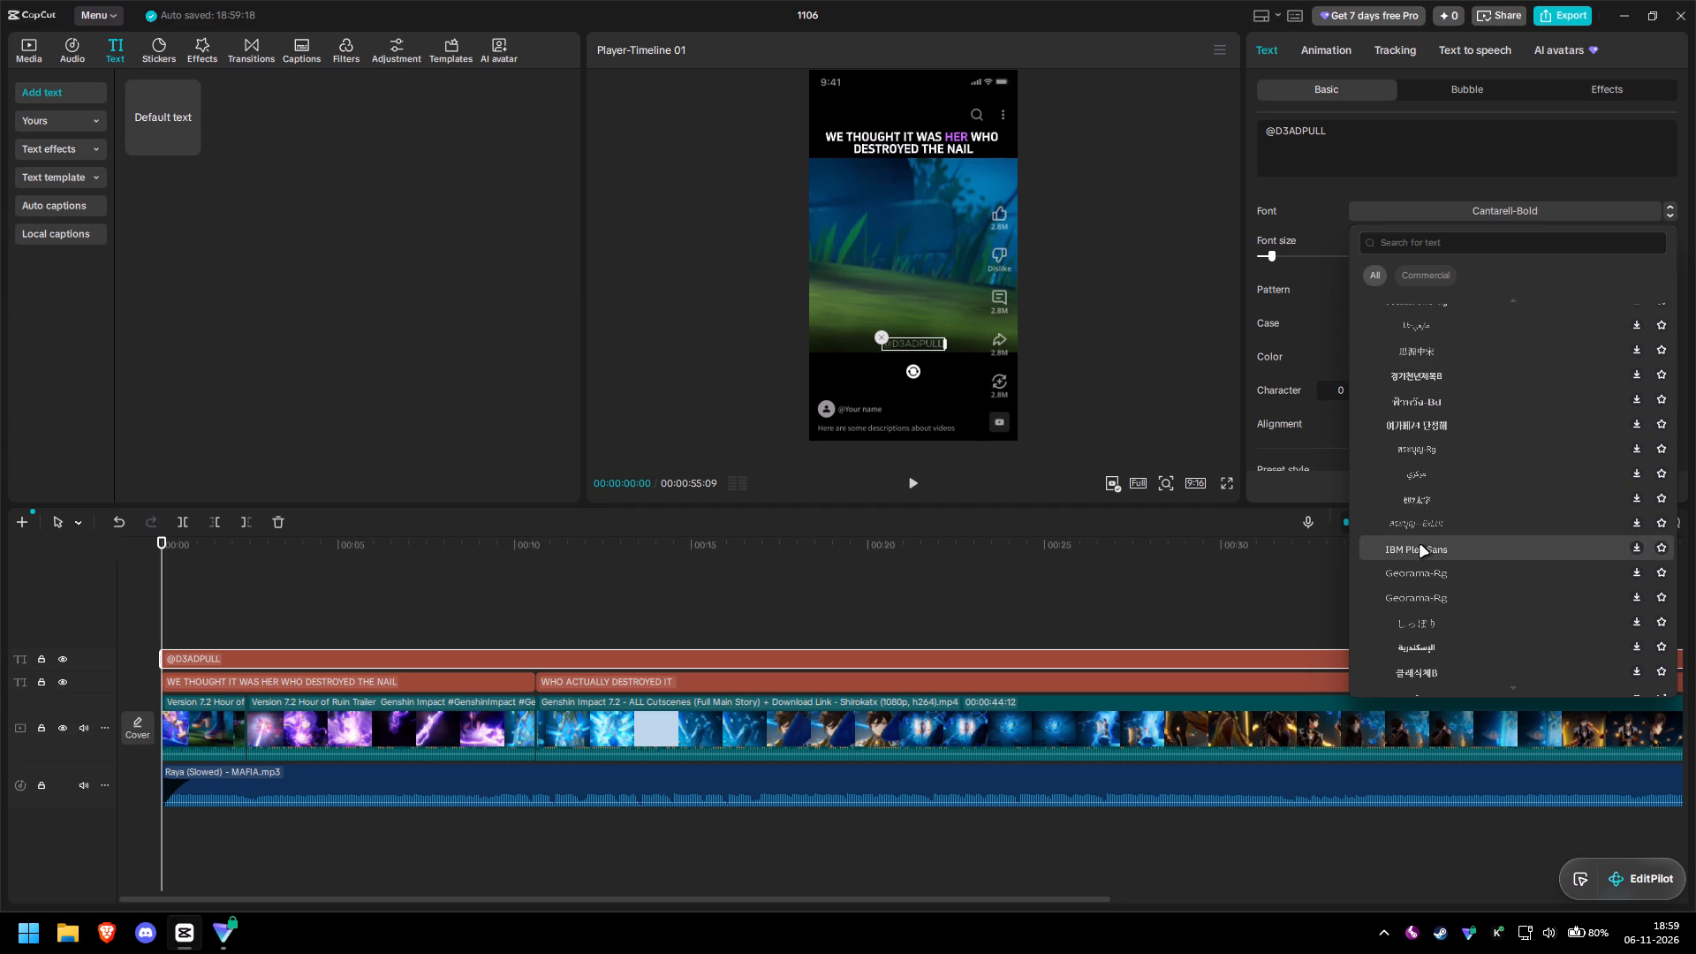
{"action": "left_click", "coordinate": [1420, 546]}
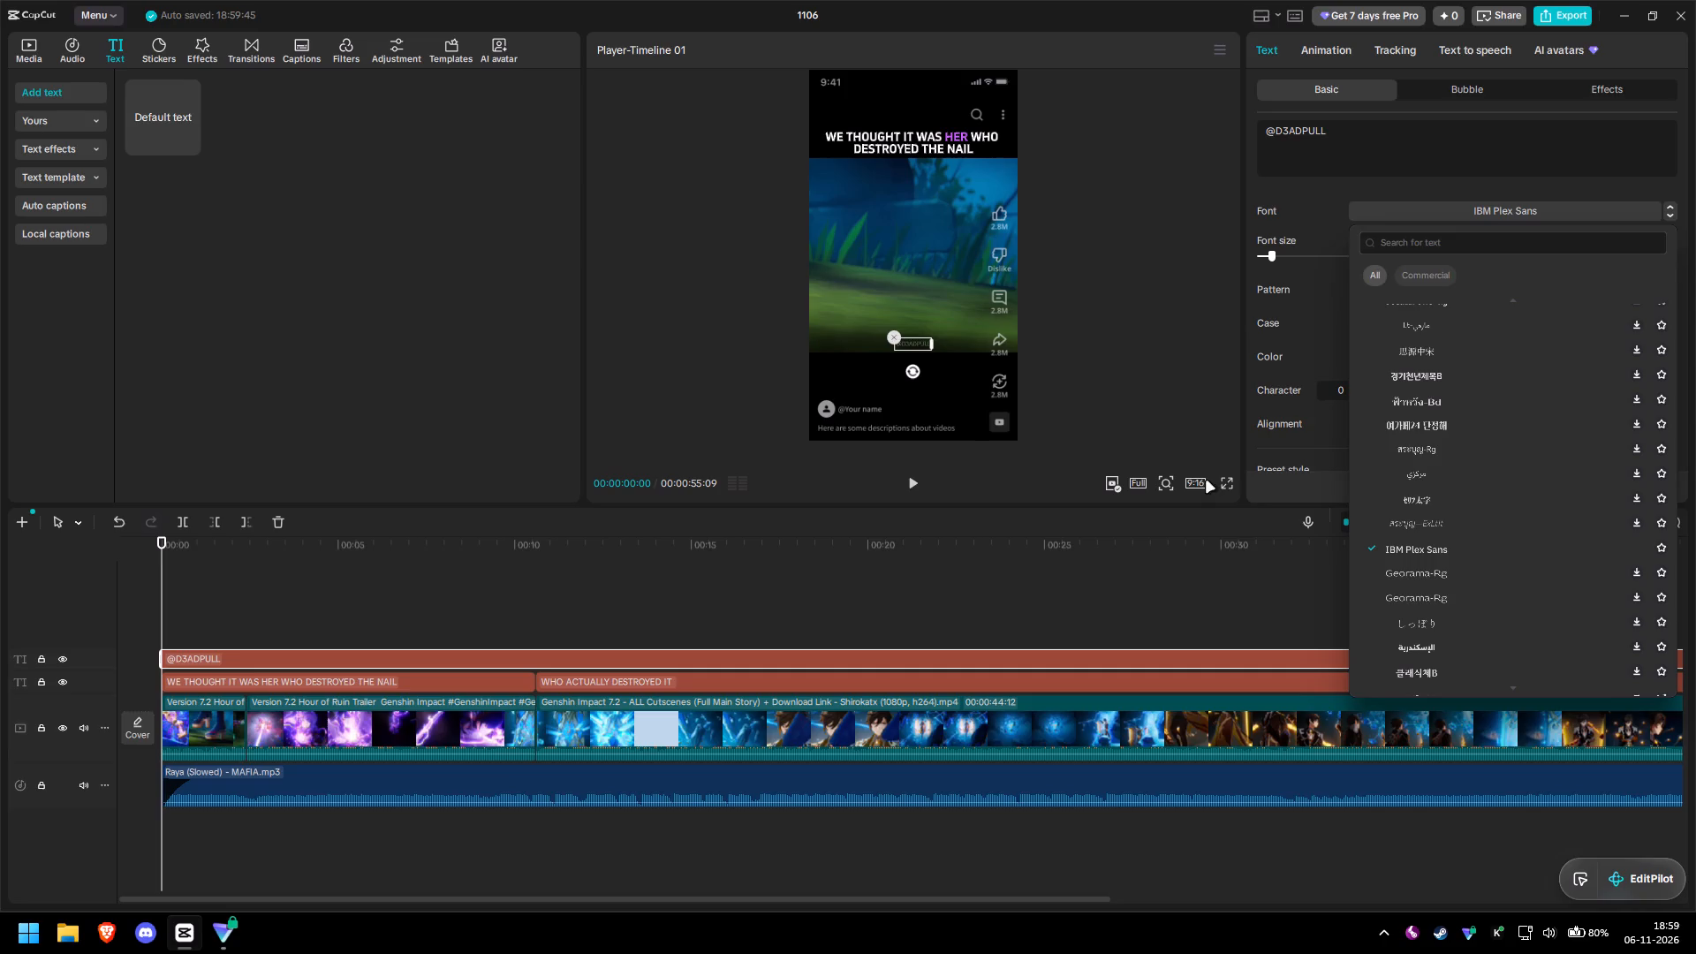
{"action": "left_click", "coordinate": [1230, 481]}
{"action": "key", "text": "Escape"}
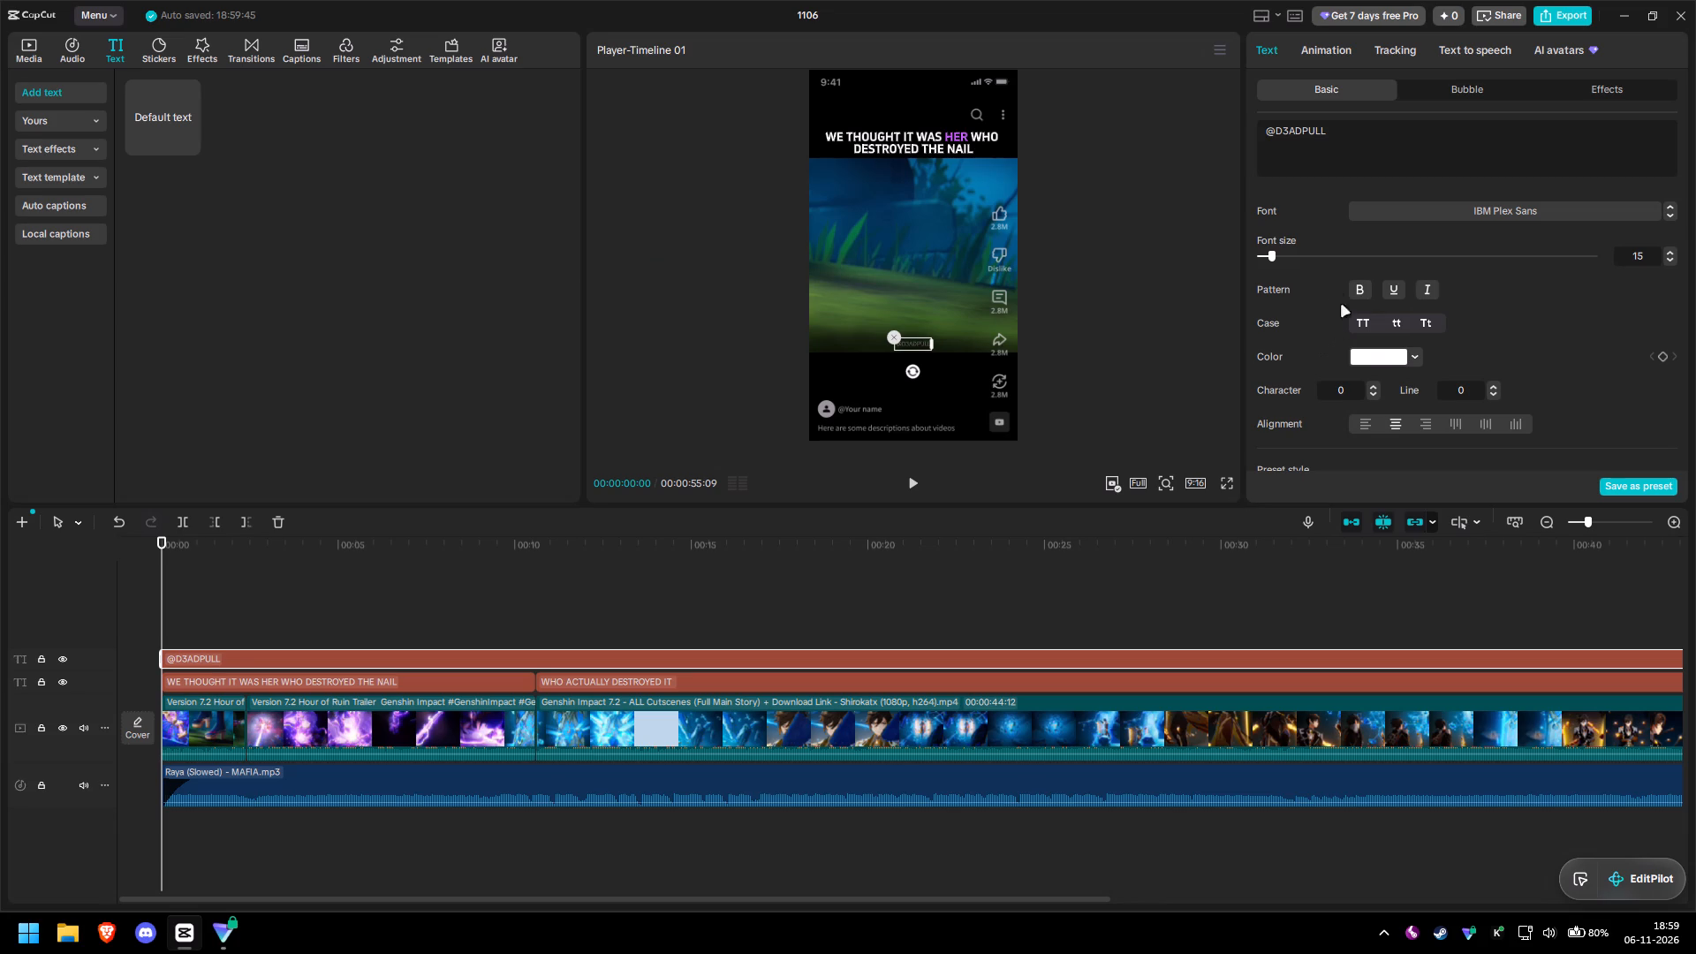
{"action": "left_click_drag", "start_coordinate": [1274, 259], "coordinate": [1288, 257]}
{"action": "left_click", "coordinate": [1223, 488]}
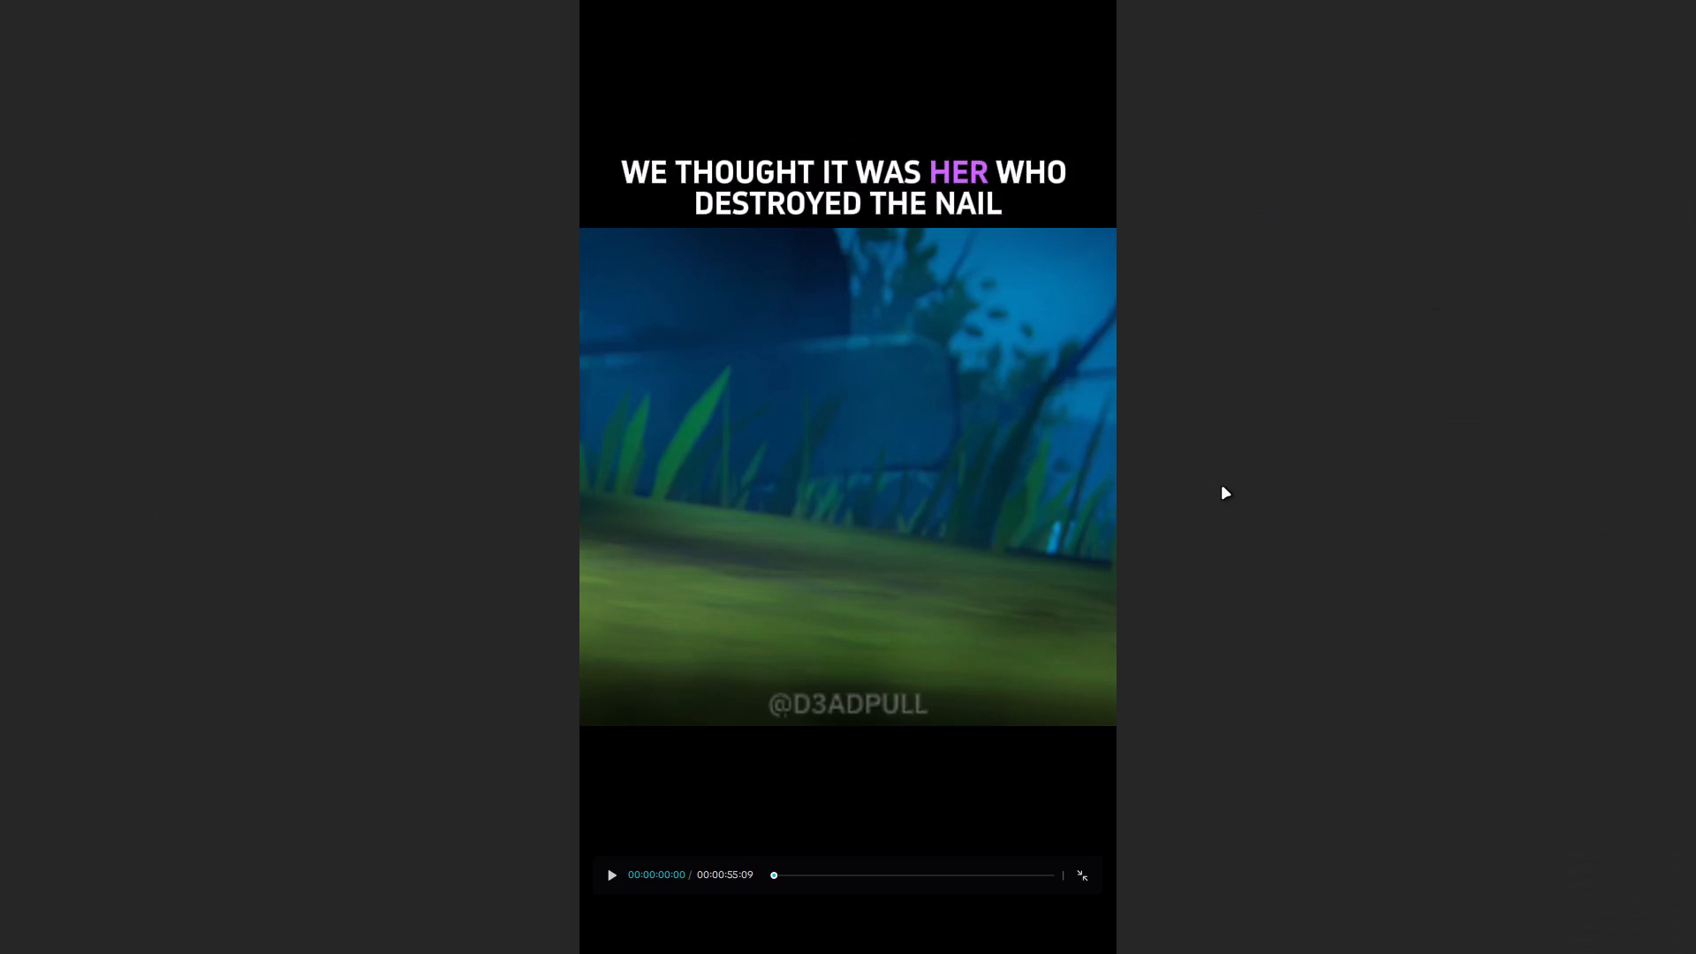
{"action": "left_click", "coordinate": [610, 875]}
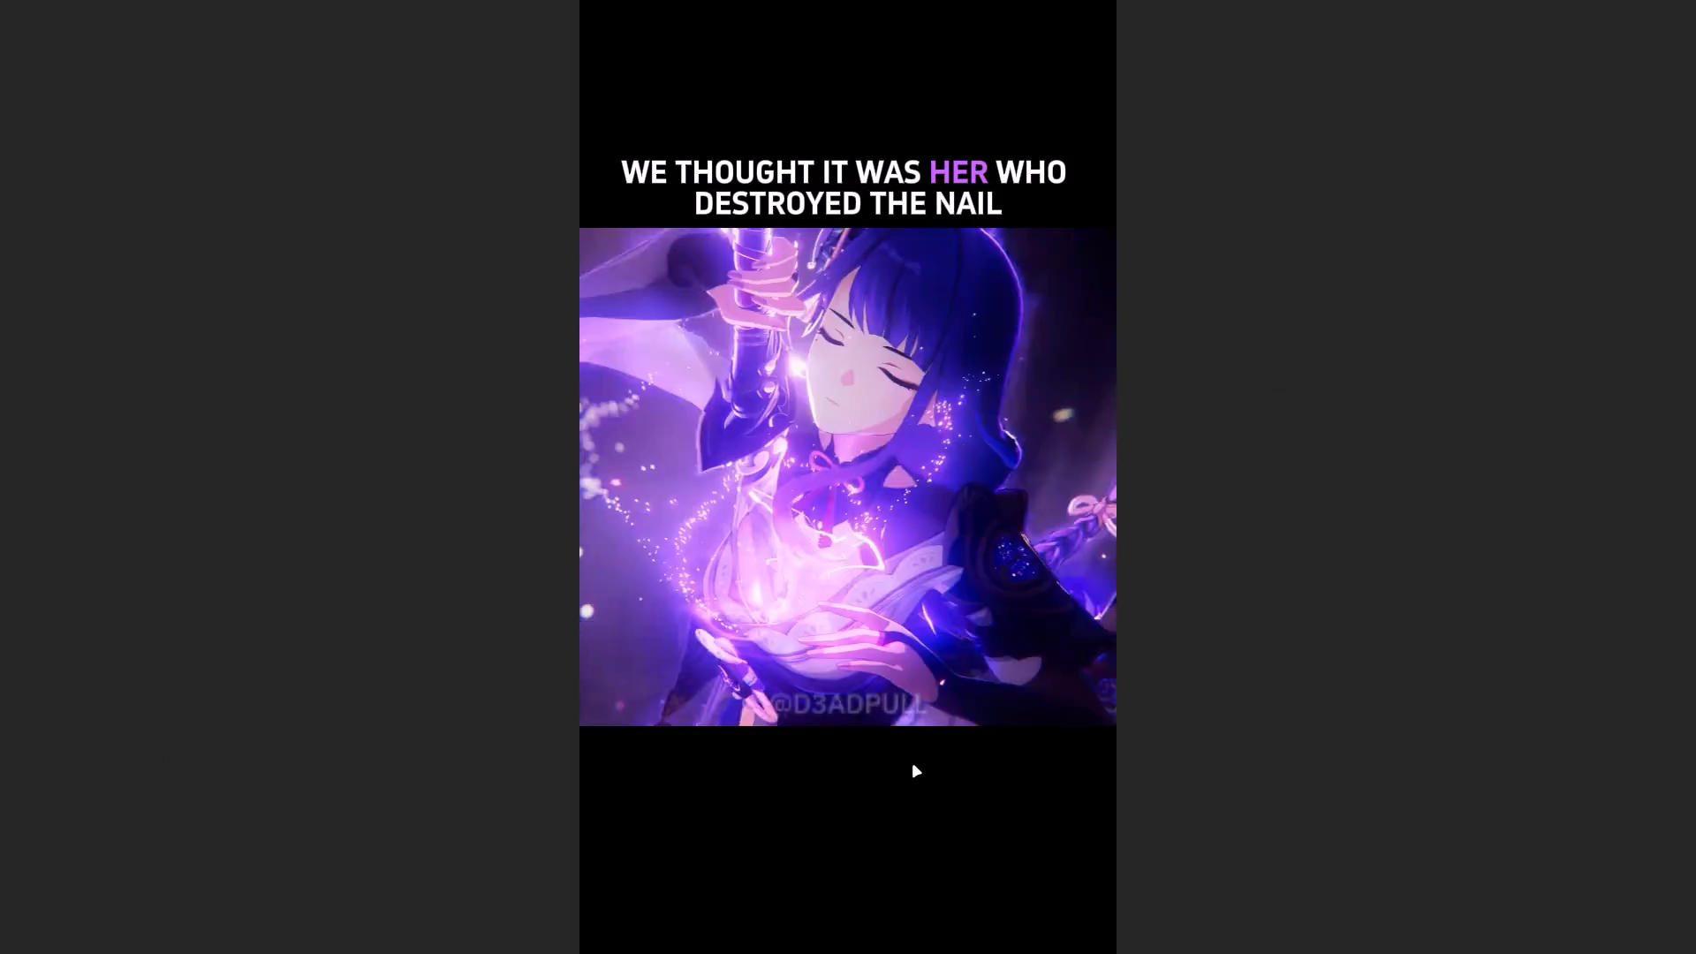
{"action": "key", "text": "Escape"}
{"action": "key", "text": "space"}
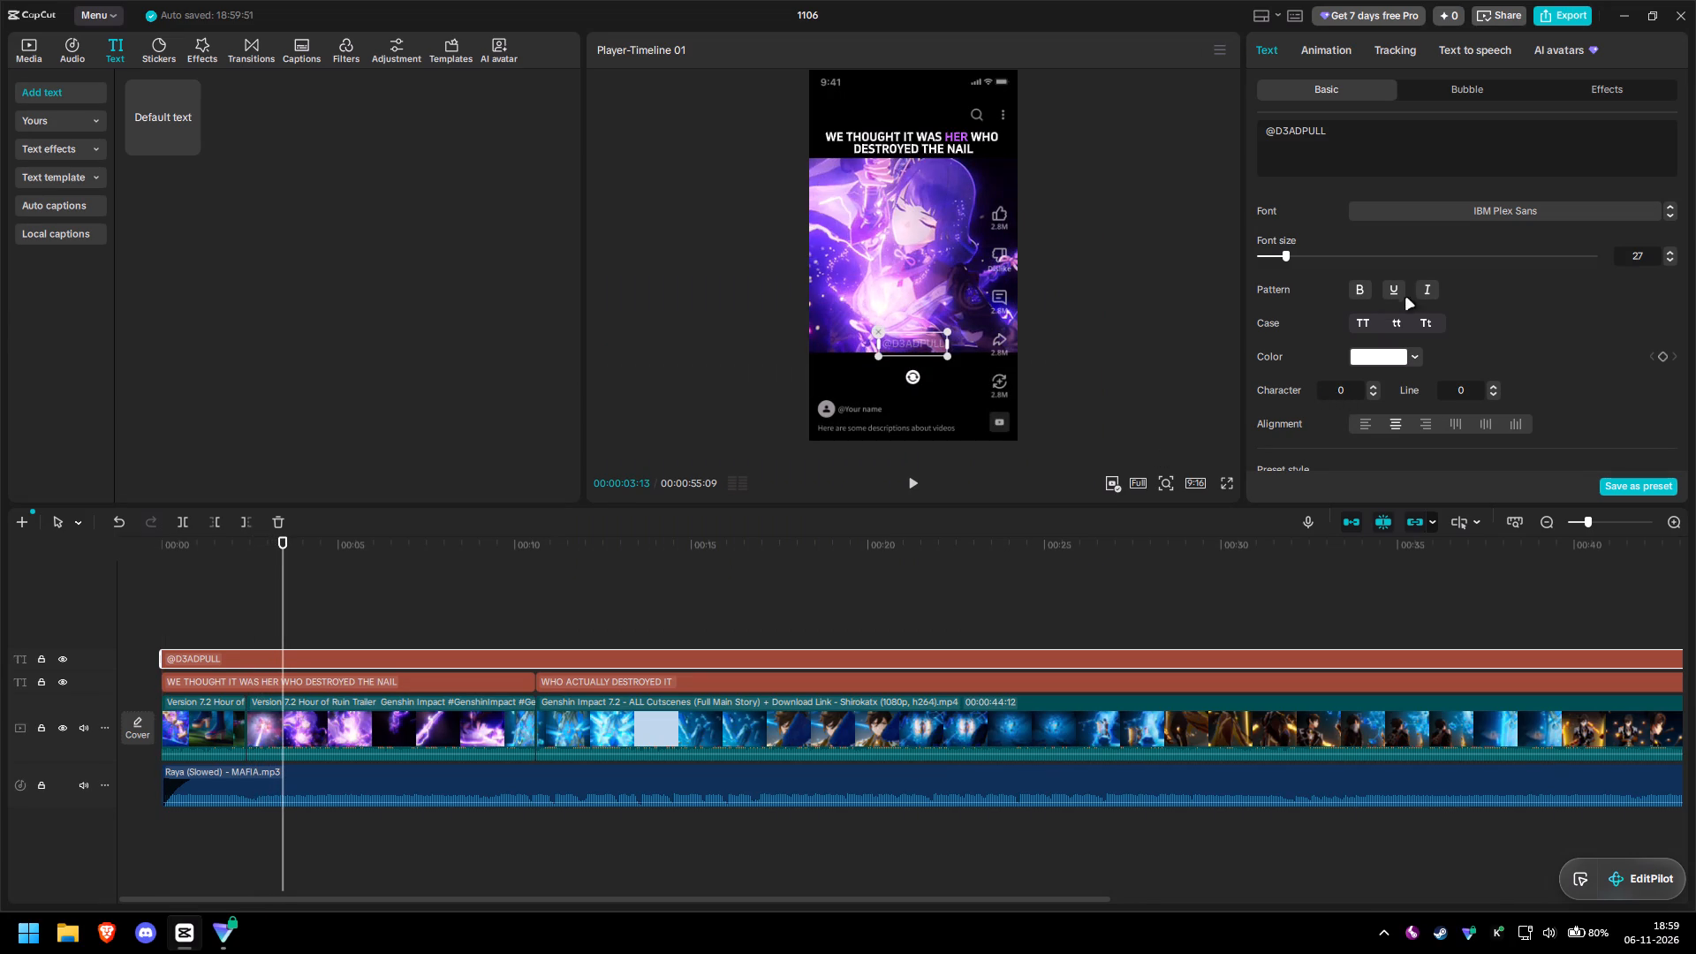
{"action": "left_click", "coordinate": [1289, 256]}
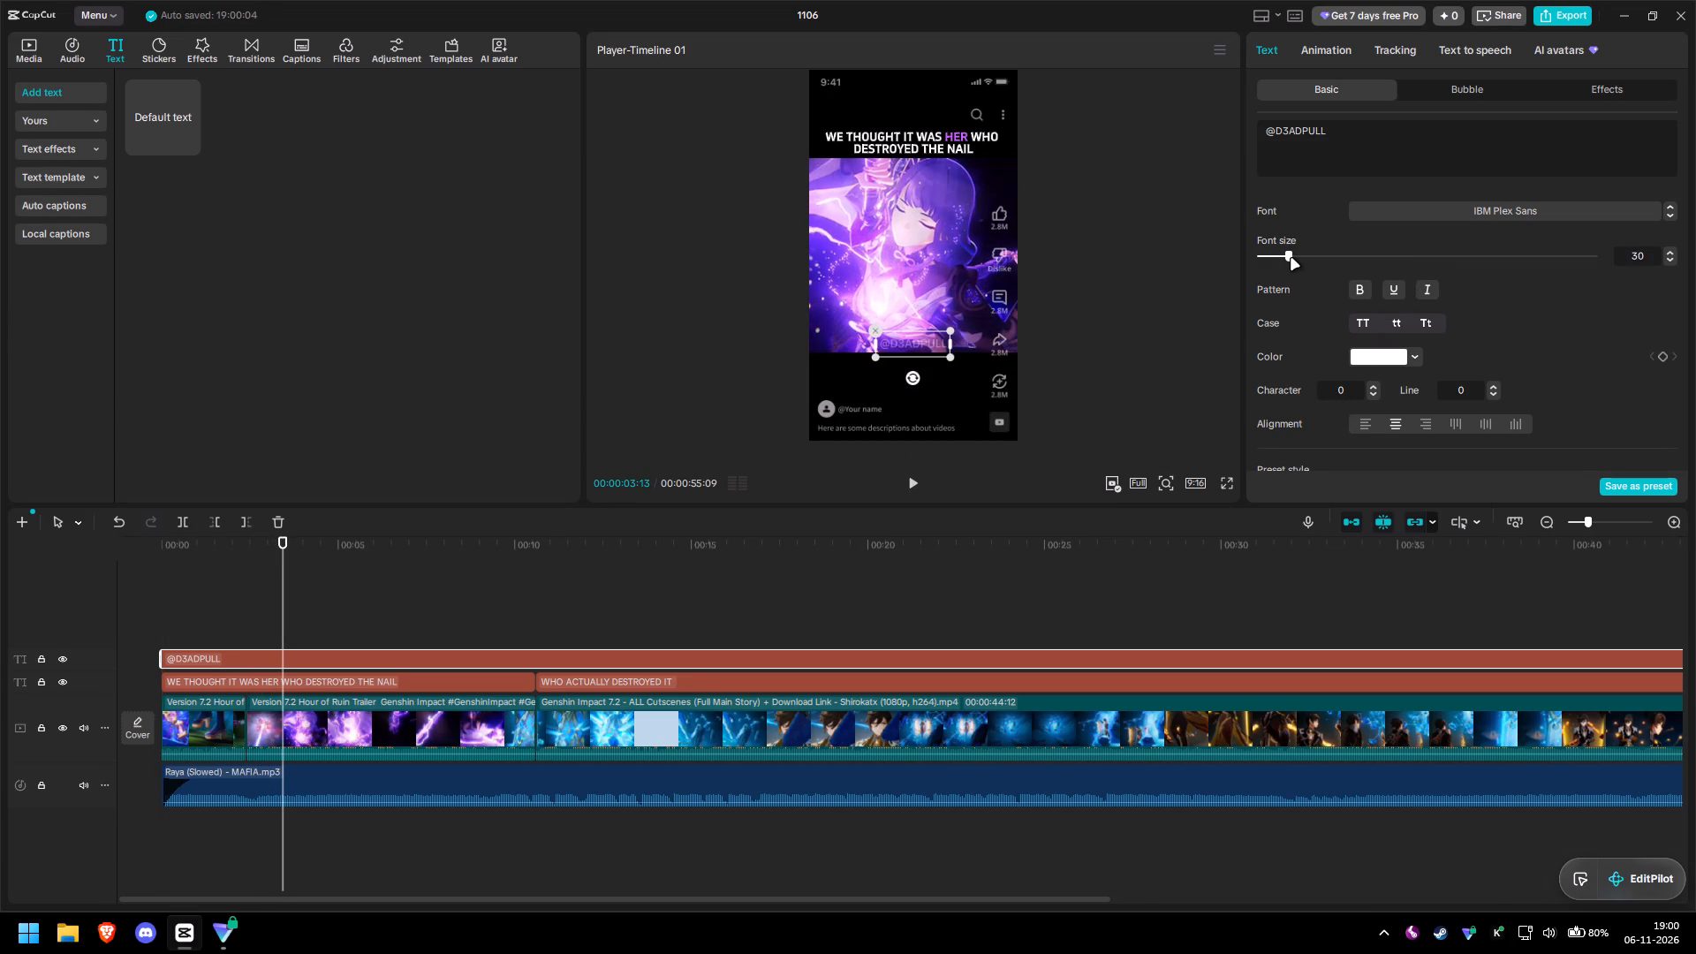
{"action": "scroll", "coordinate": [1411, 355], "scroll_direction": "down", "scroll_amount": 5}
{"action": "scroll", "coordinate": [1411, 359], "scroll_direction": "up", "scroll_amount": 1}
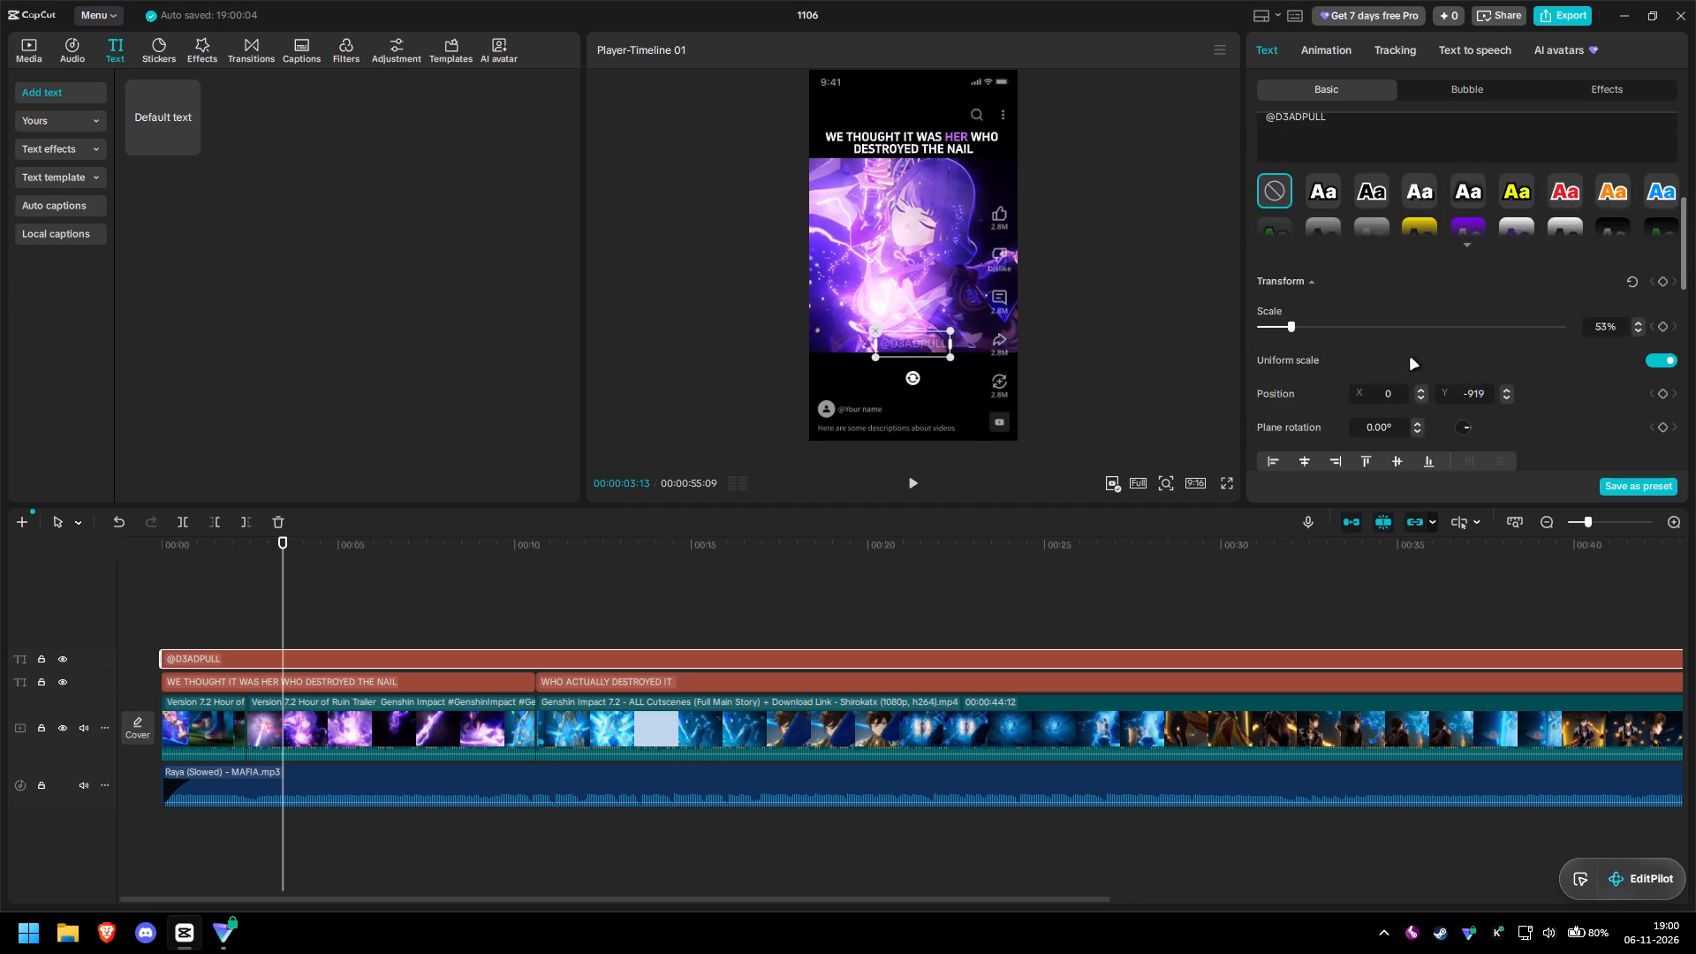
{"action": "scroll", "coordinate": [1411, 359], "scroll_direction": "down", "scroll_amount": 3}
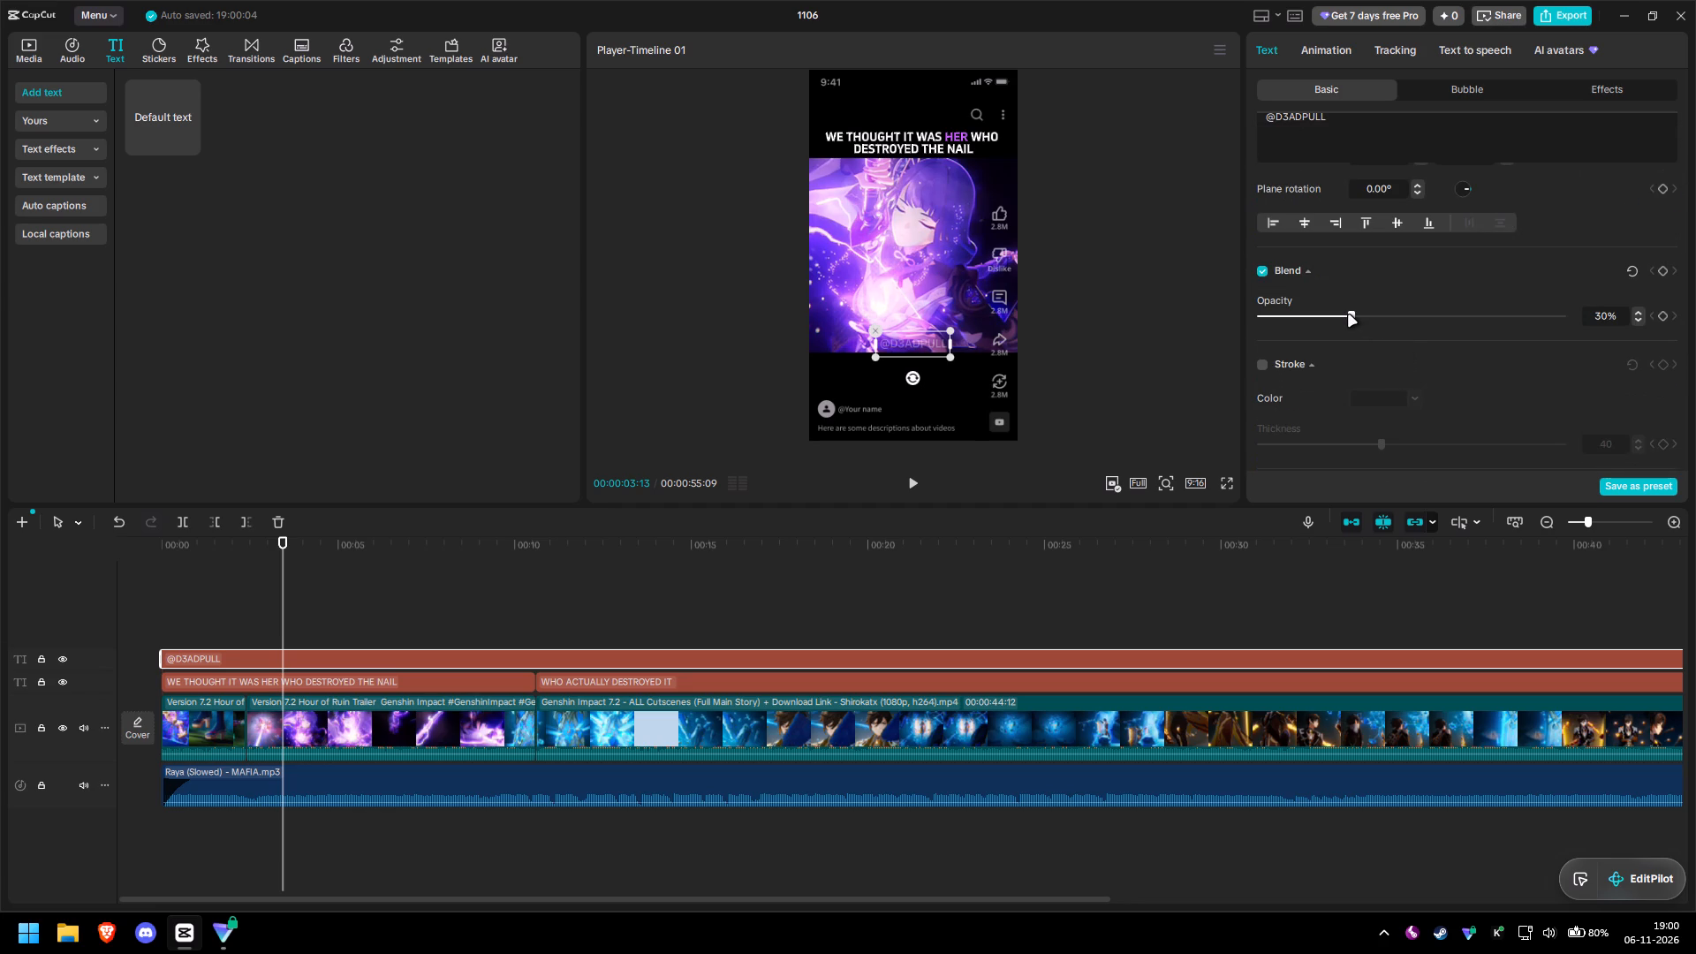
{"action": "left_click_drag", "start_coordinate": [1352, 315], "coordinate": [1367, 317]}
{"action": "left_click_drag", "start_coordinate": [1367, 317], "coordinate": [1355, 318]}
{"action": "left_click_drag", "start_coordinate": [1355, 318], "coordinate": [1417, 324]}
{"action": "left_click_drag", "start_coordinate": [1417, 324], "coordinate": [1412, 322]}
{"action": "double_click", "coordinate": [779, 655]}
{"action": "scroll", "coordinate": [1395, 264], "scroll_direction": "up", "scroll_amount": 12}
{"action": "left_click", "coordinate": [1401, 217]}
{"action": "scroll", "coordinate": [1436, 269], "scroll_direction": "up", "scroll_amount": 11}
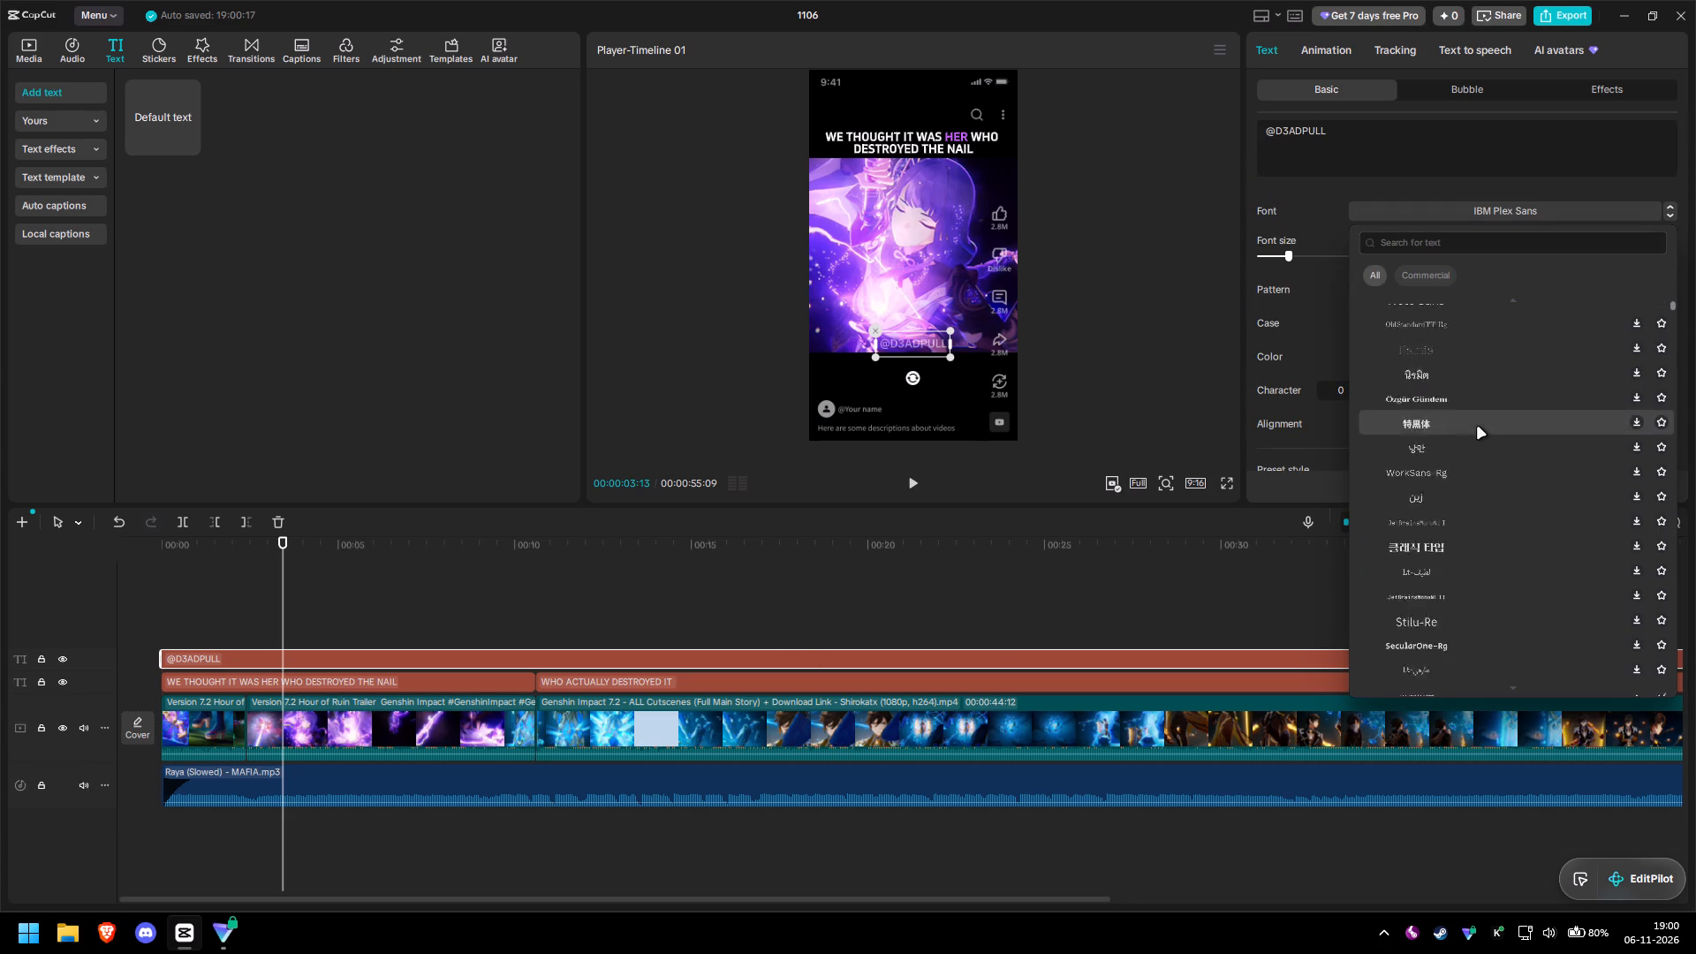
{"action": "scroll", "coordinate": [1478, 428], "scroll_direction": "up", "scroll_amount": 20}
{"action": "scroll", "coordinate": [1478, 428], "scroll_direction": "up", "scroll_amount": 14}
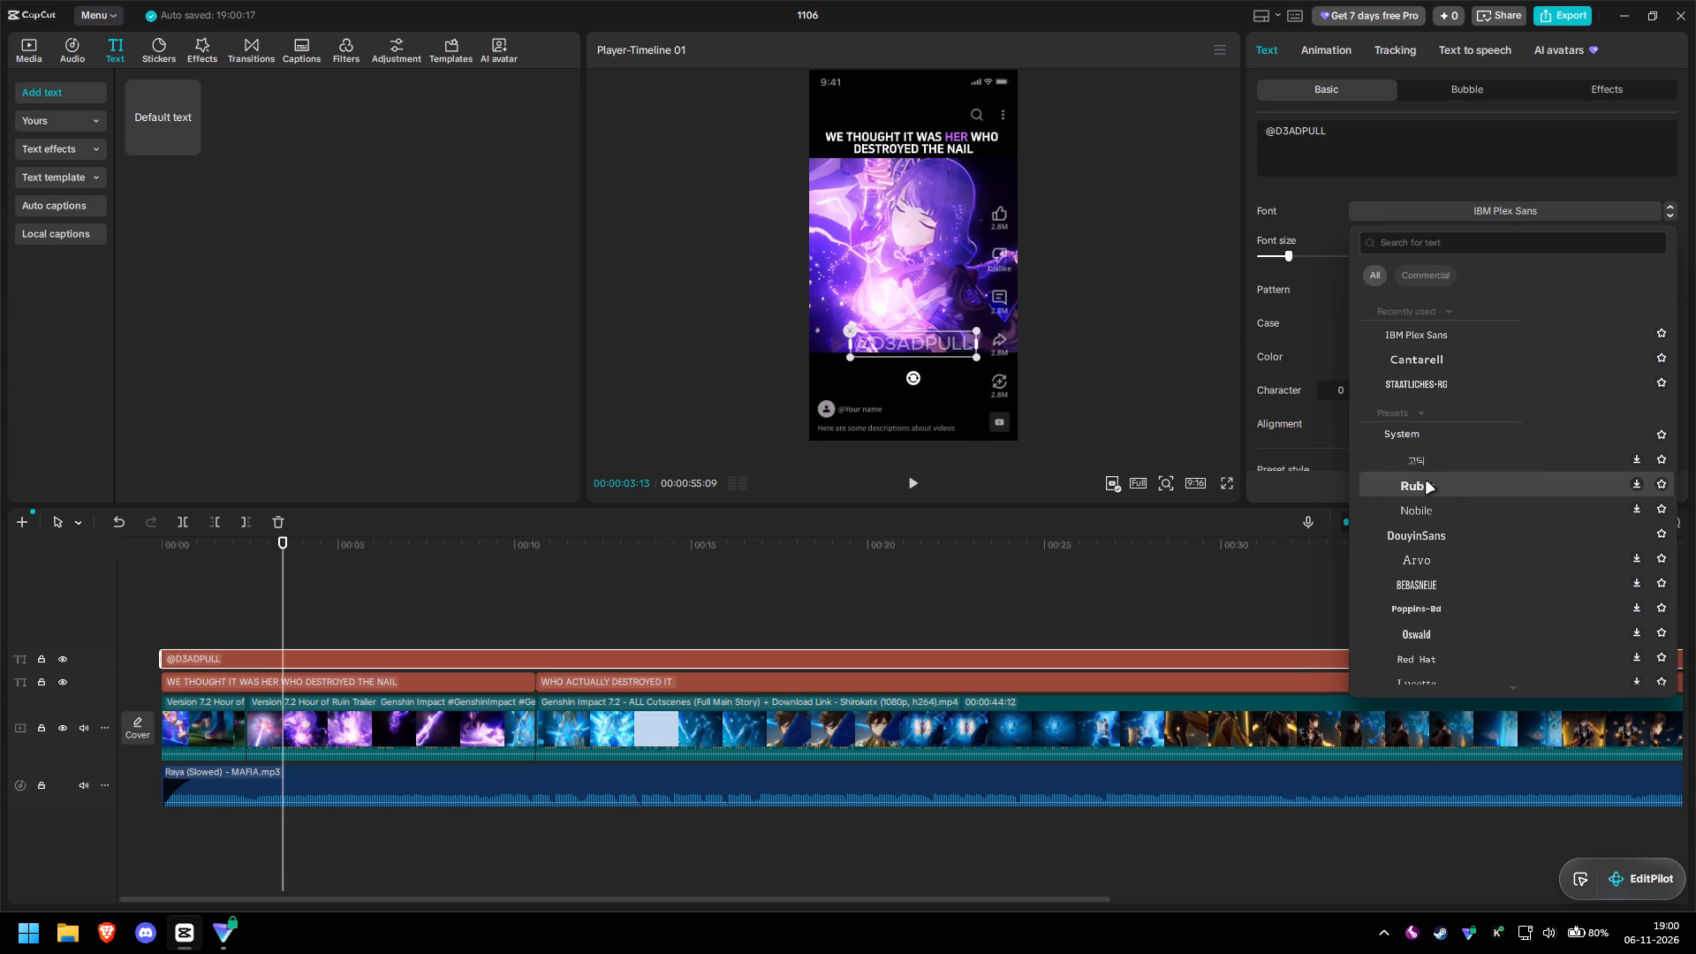
{"action": "left_click", "coordinate": [1420, 529]}
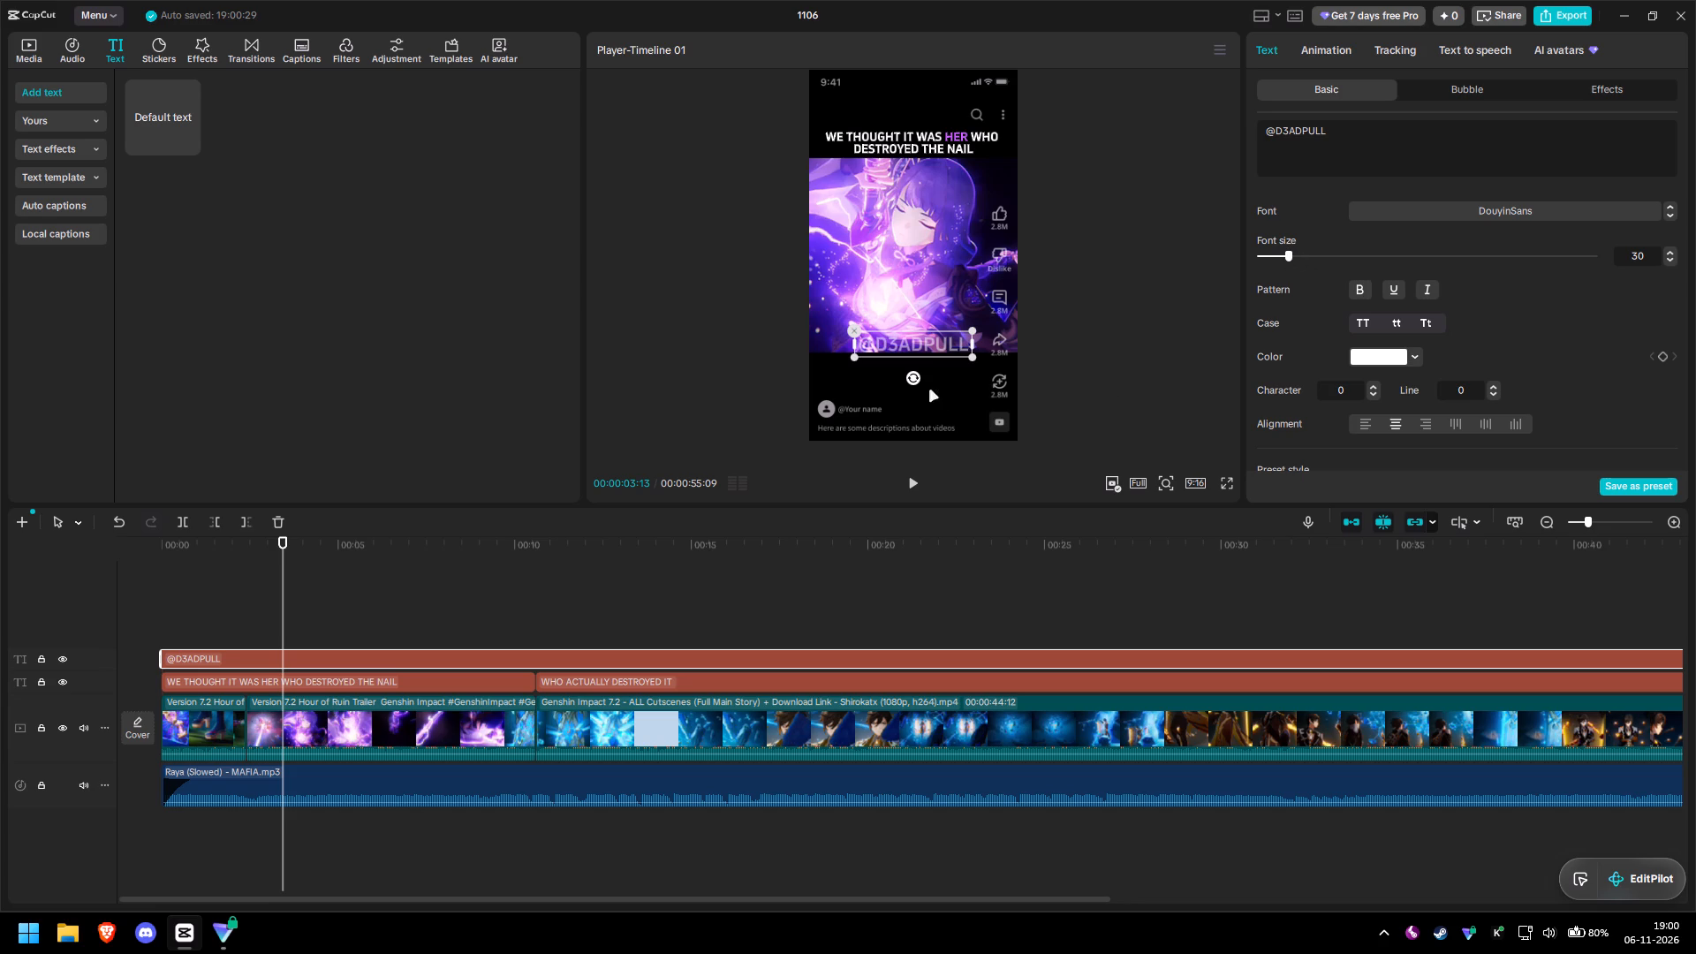
{"action": "left_click_drag", "start_coordinate": [970, 360], "coordinate": [929, 339]}
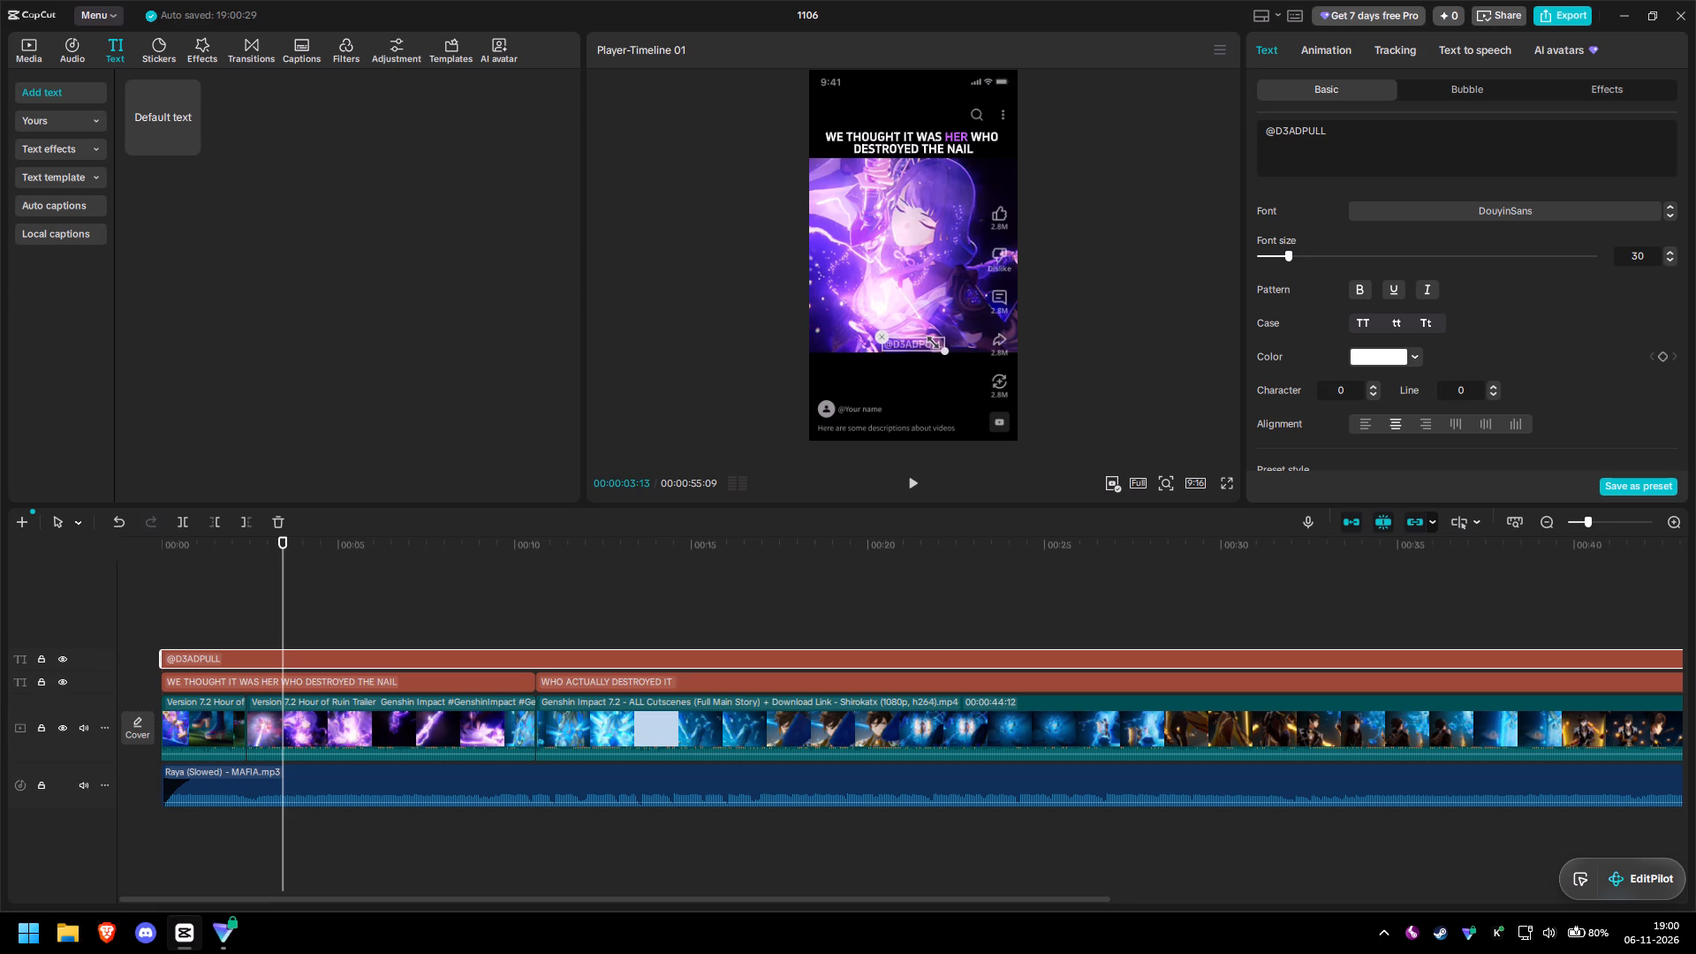
{"action": "left_click_drag", "start_coordinate": [929, 339], "coordinate": [935, 339]}
{"action": "left_click", "coordinate": [1225, 481]}
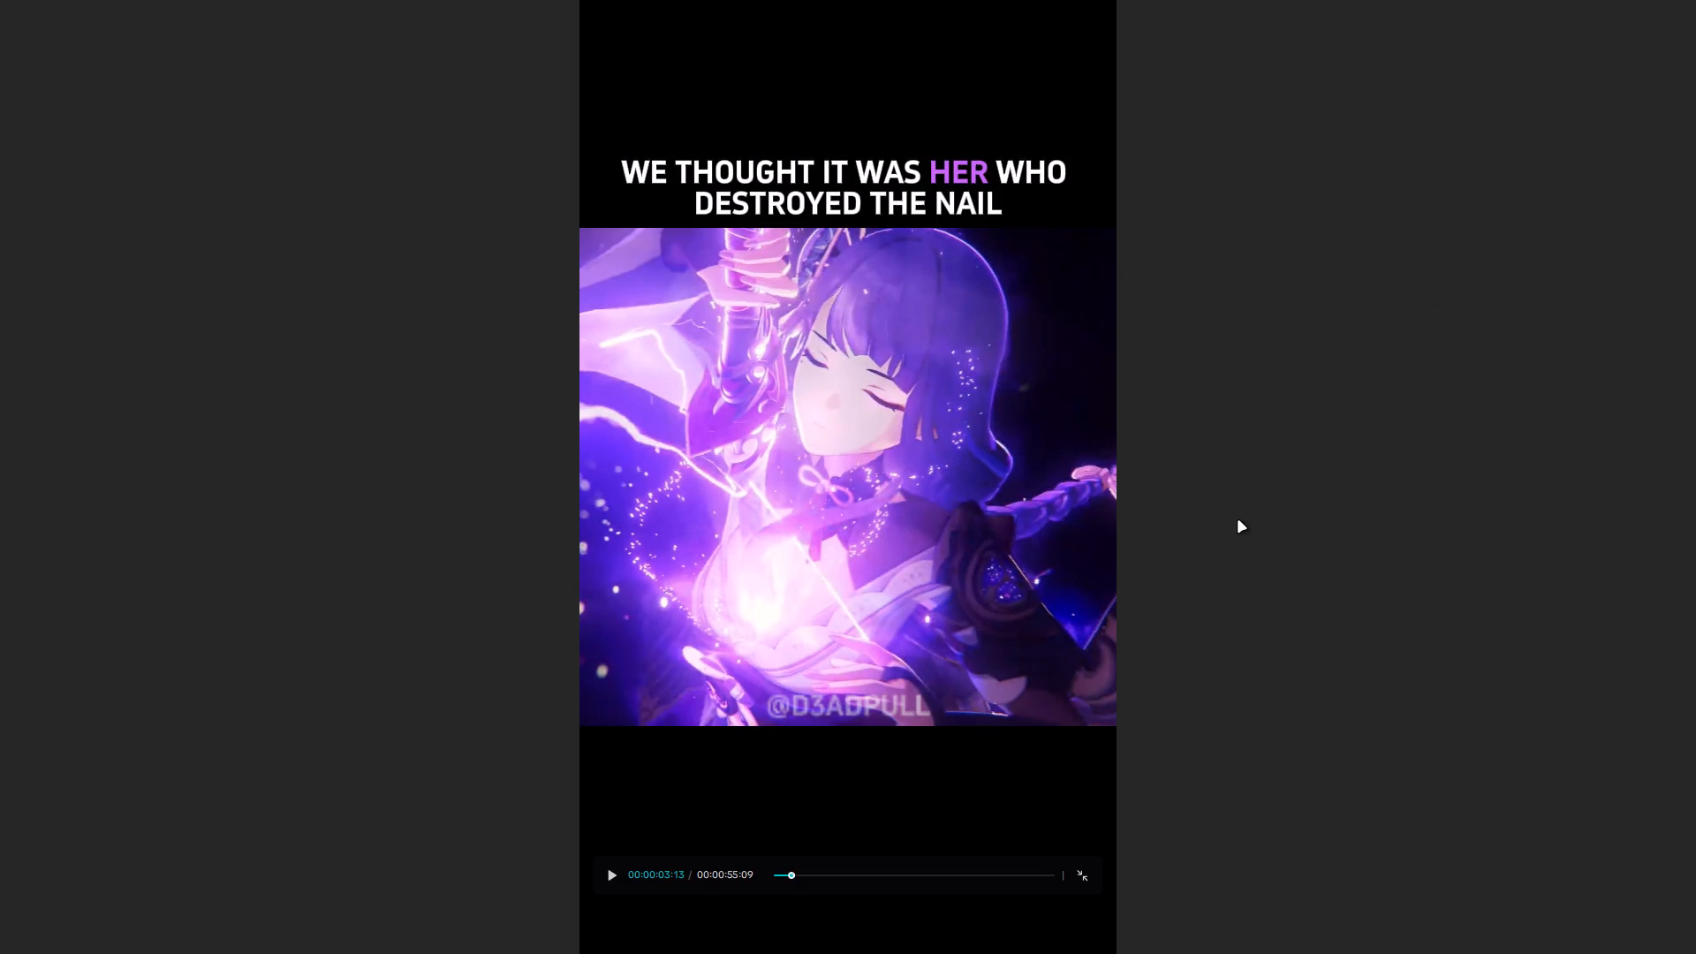
{"action": "key", "text": "Escape"}
Play the video from the start and scrub back and forth around the caption change near 10 seconds, replaying that passage.
{"action": "left_click_drag", "start_coordinate": [284, 546], "coordinate": [140, 580]}
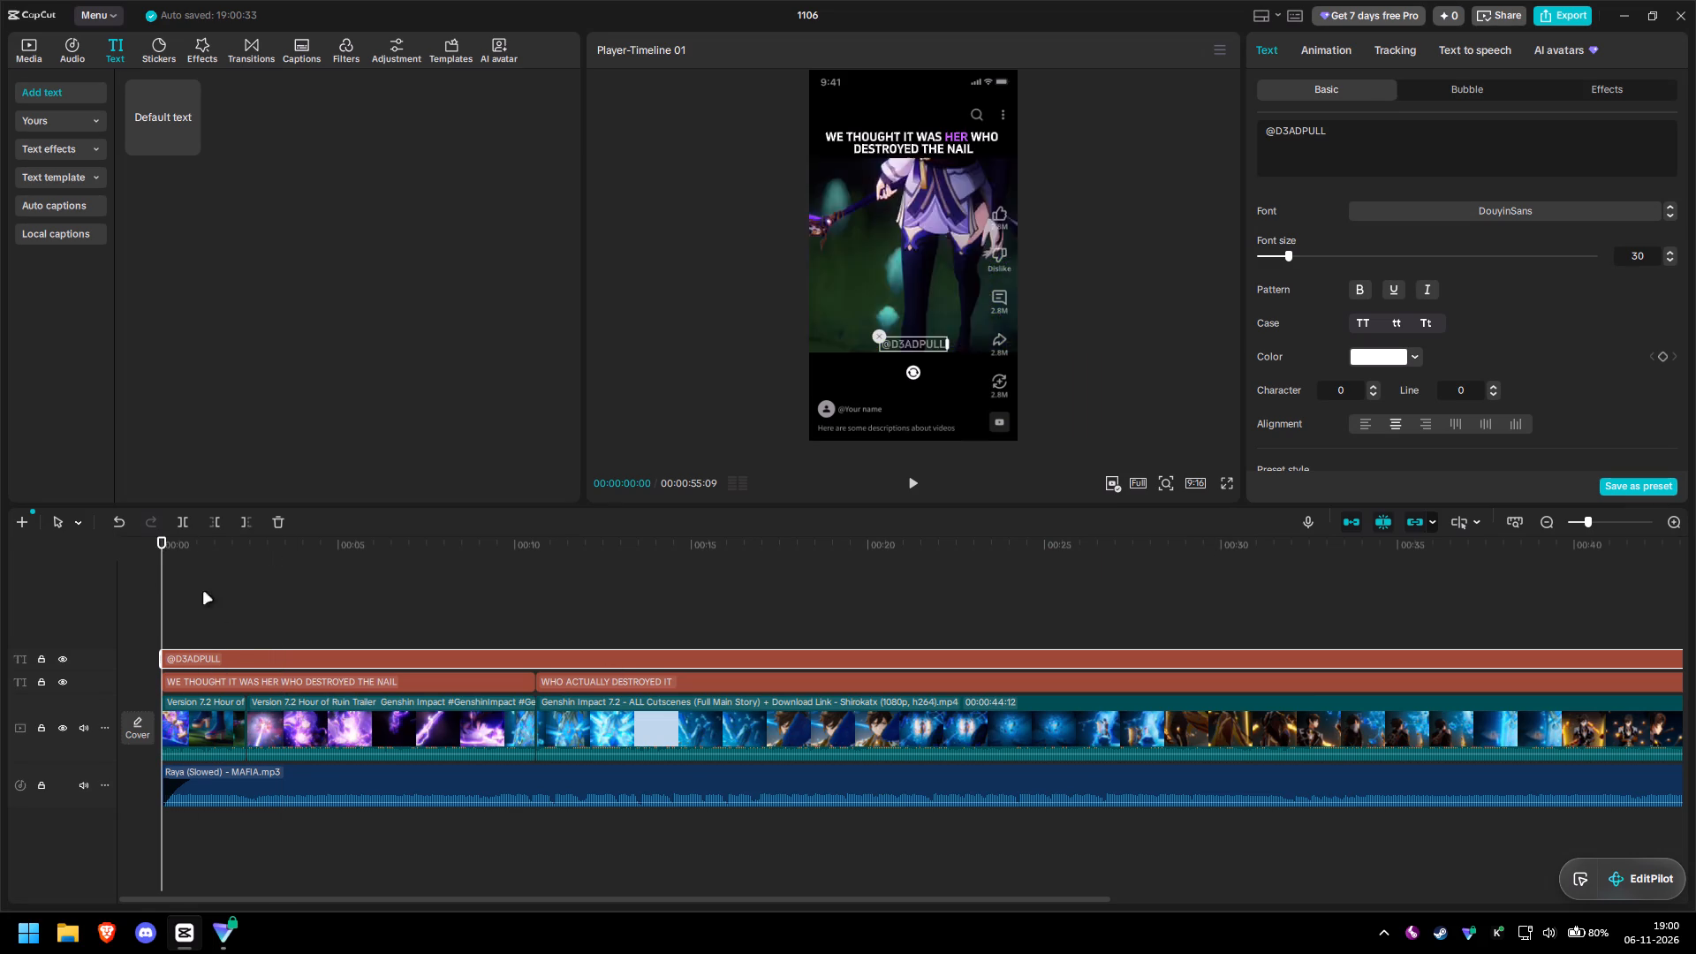
{"action": "key", "text": "space"}
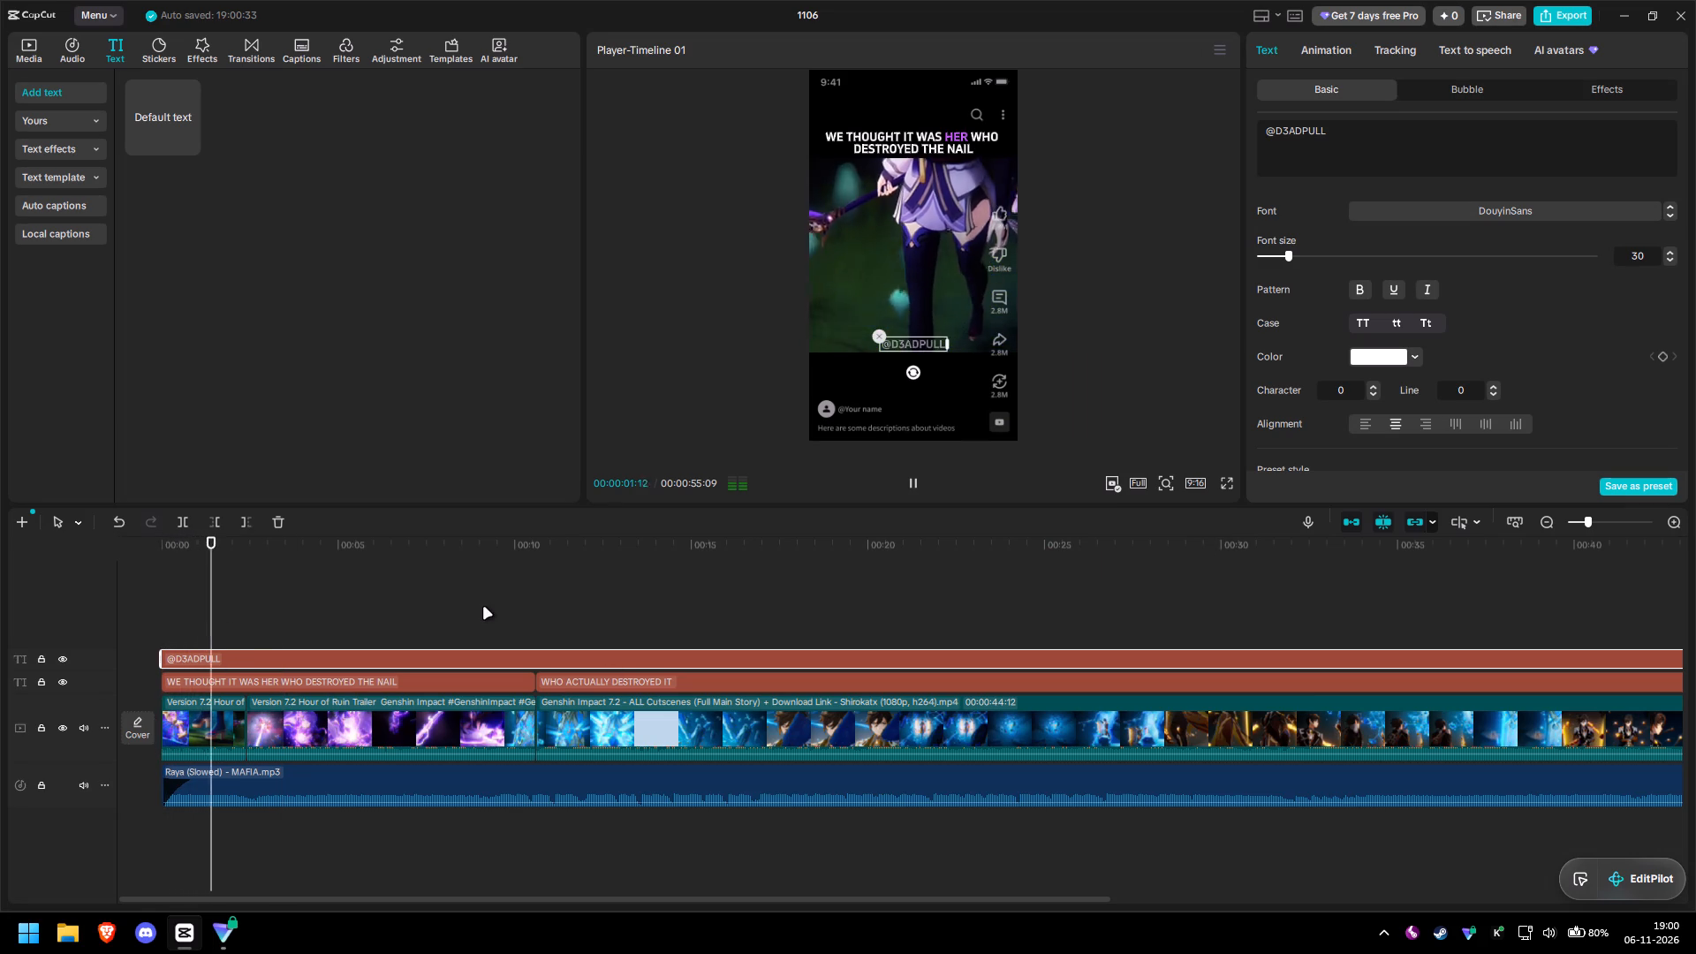
{"action": "left_click", "coordinate": [621, 379]}
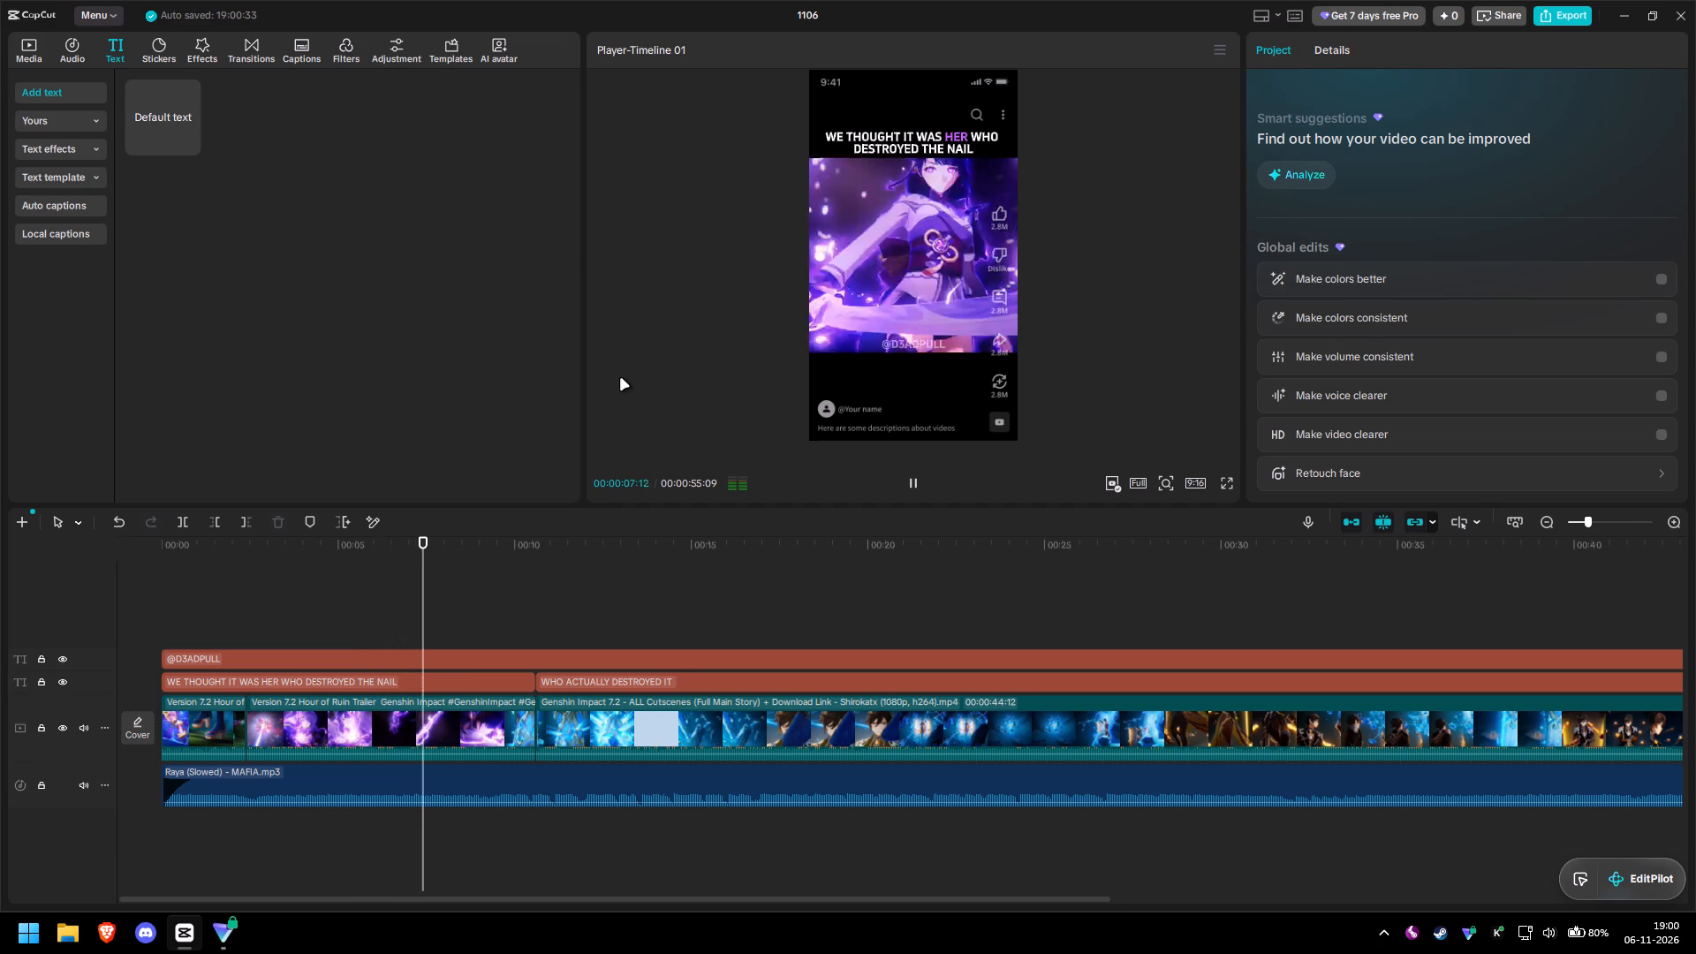
{"action": "left_click_drag", "start_coordinate": [476, 552], "coordinate": [484, 552]}
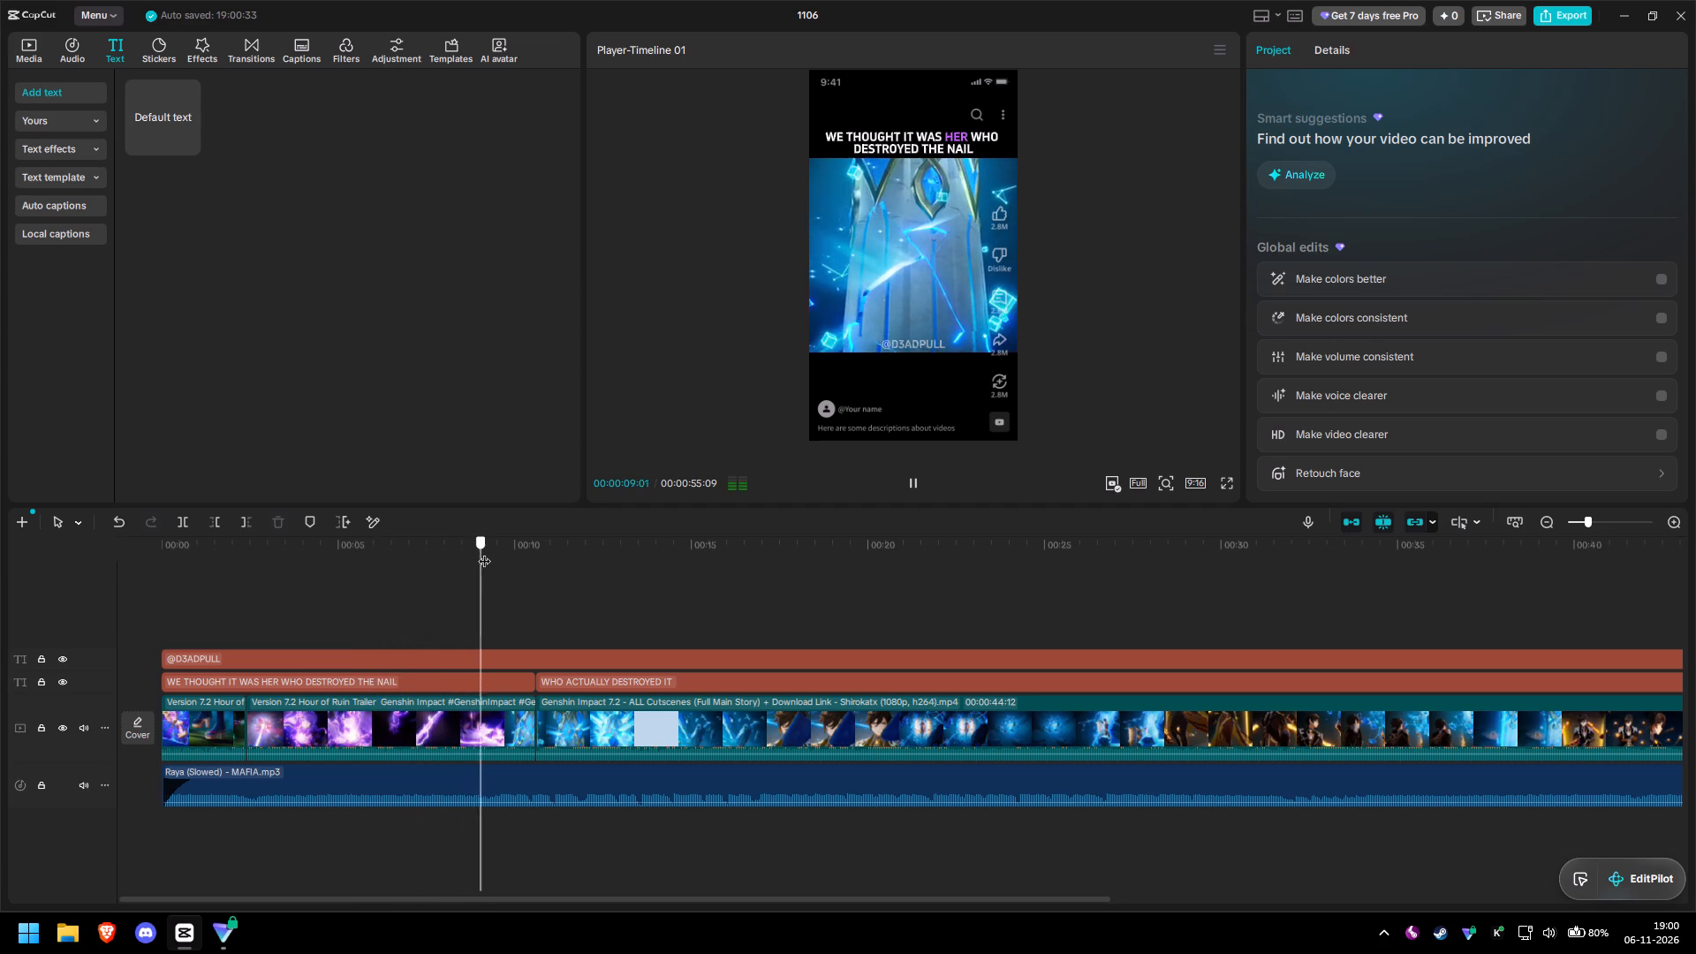
{"action": "left_click_drag", "start_coordinate": [484, 552], "coordinate": [553, 571]}
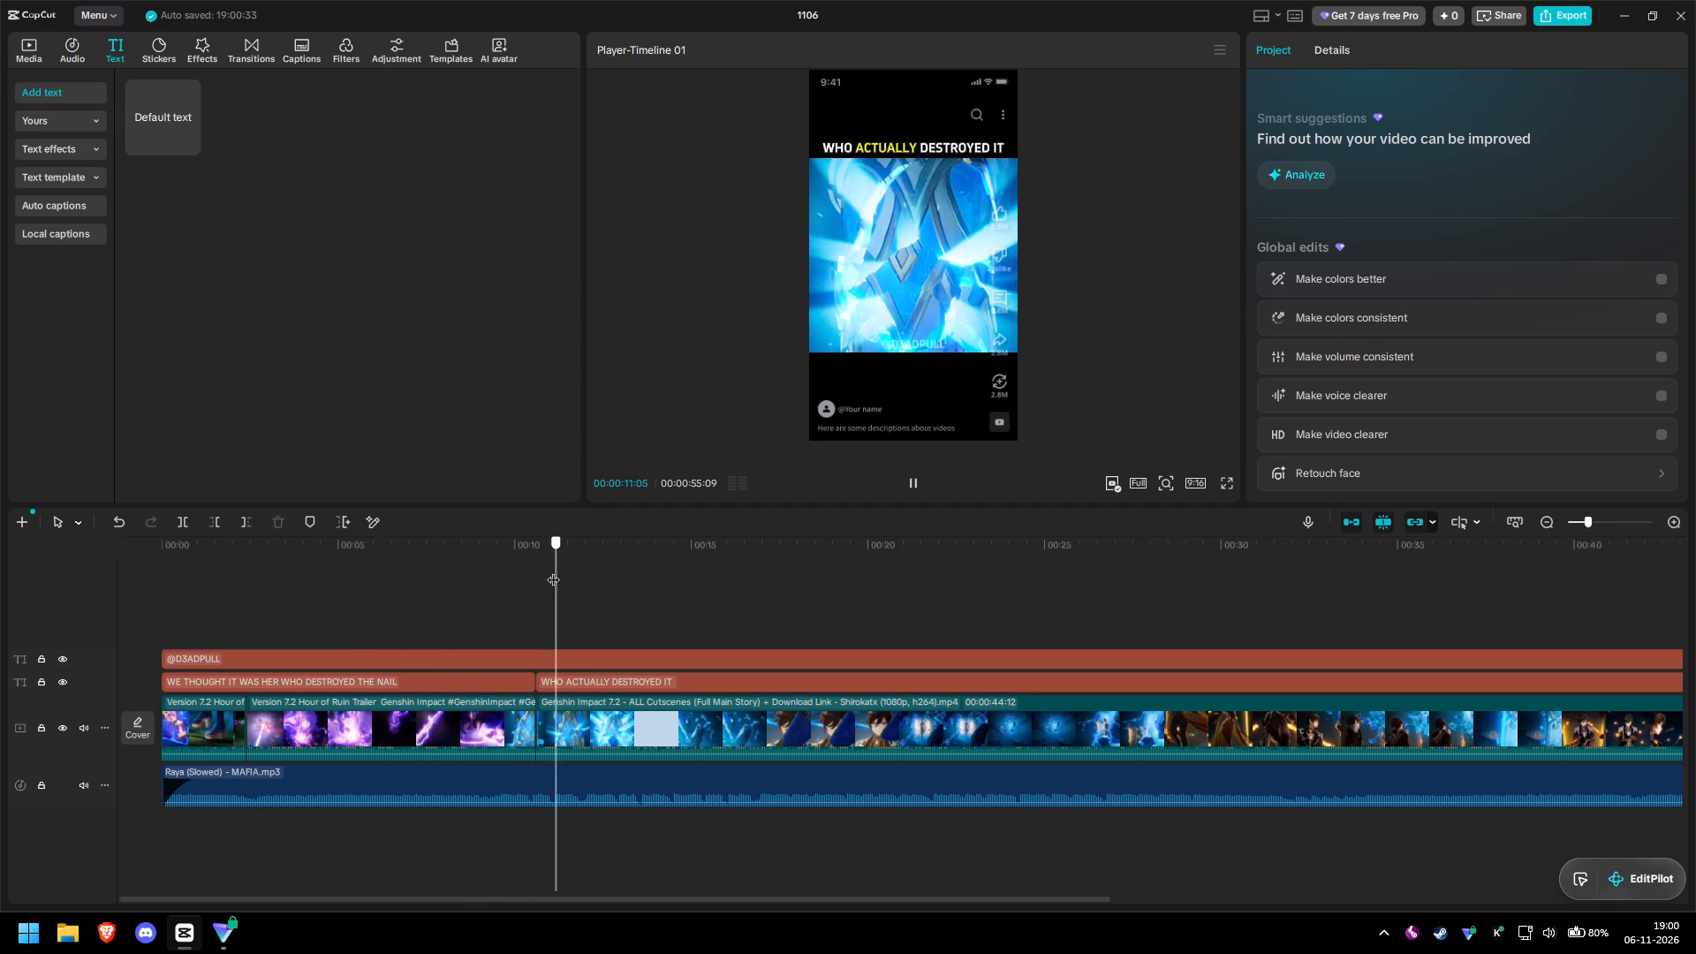
{"action": "left_click_drag", "start_coordinate": [553, 571], "coordinate": [532, 573]}
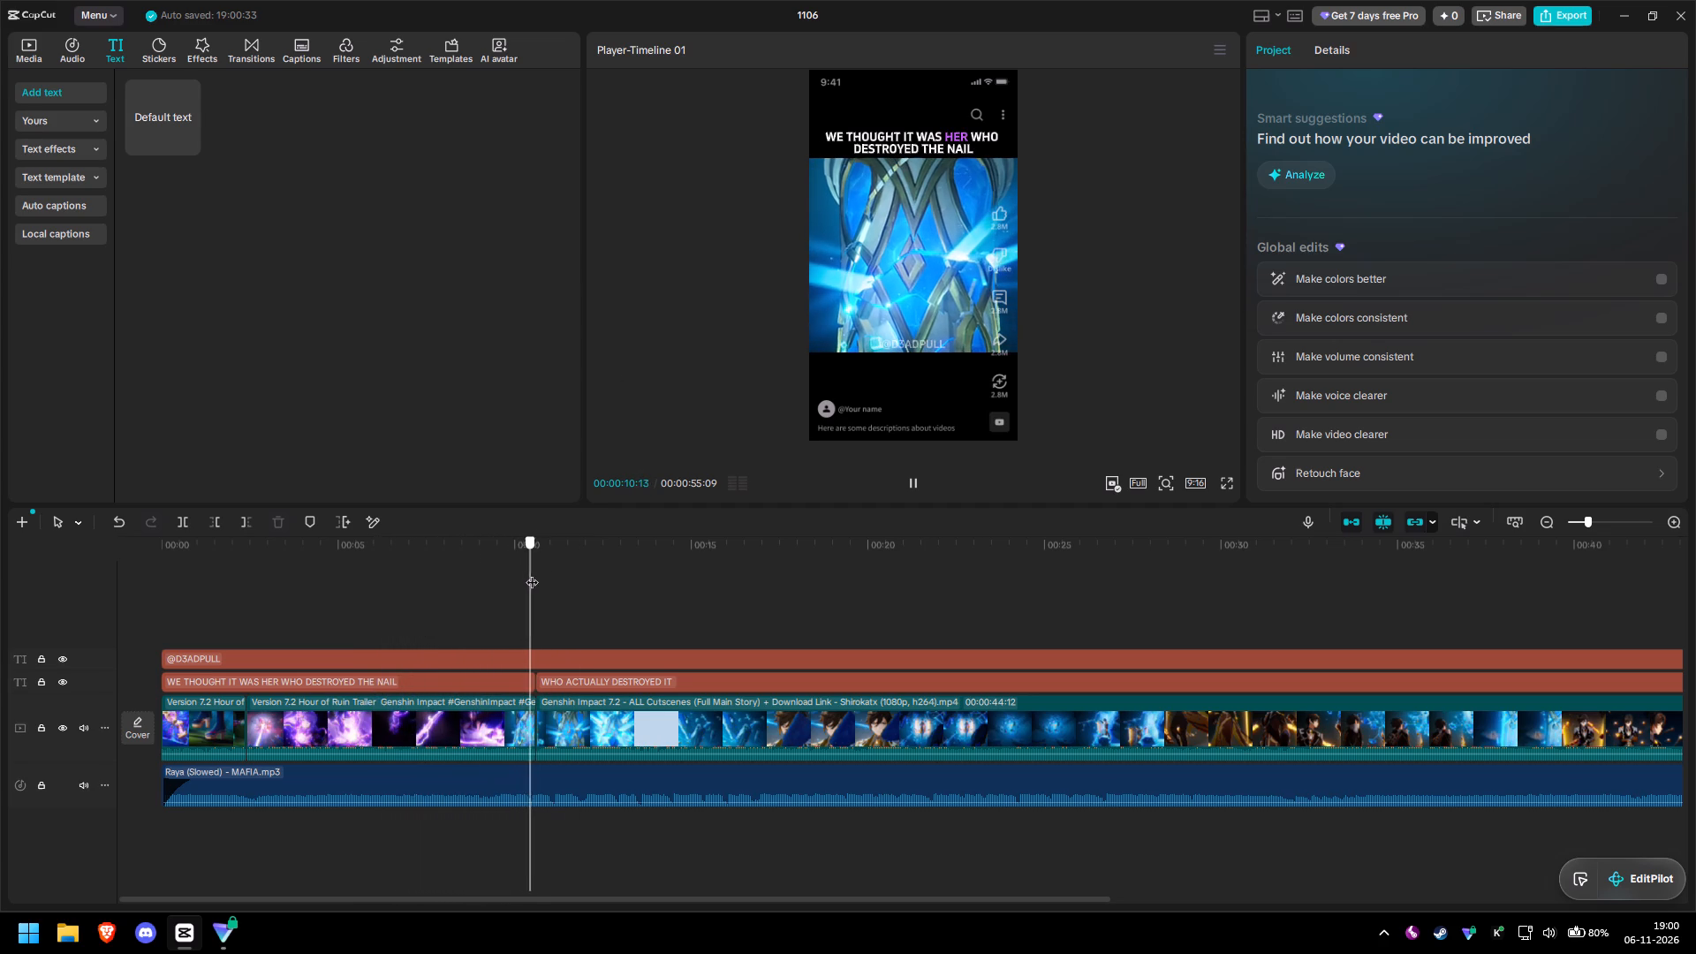
{"action": "left_click_drag", "start_coordinate": [532, 573], "coordinate": [441, 571]}
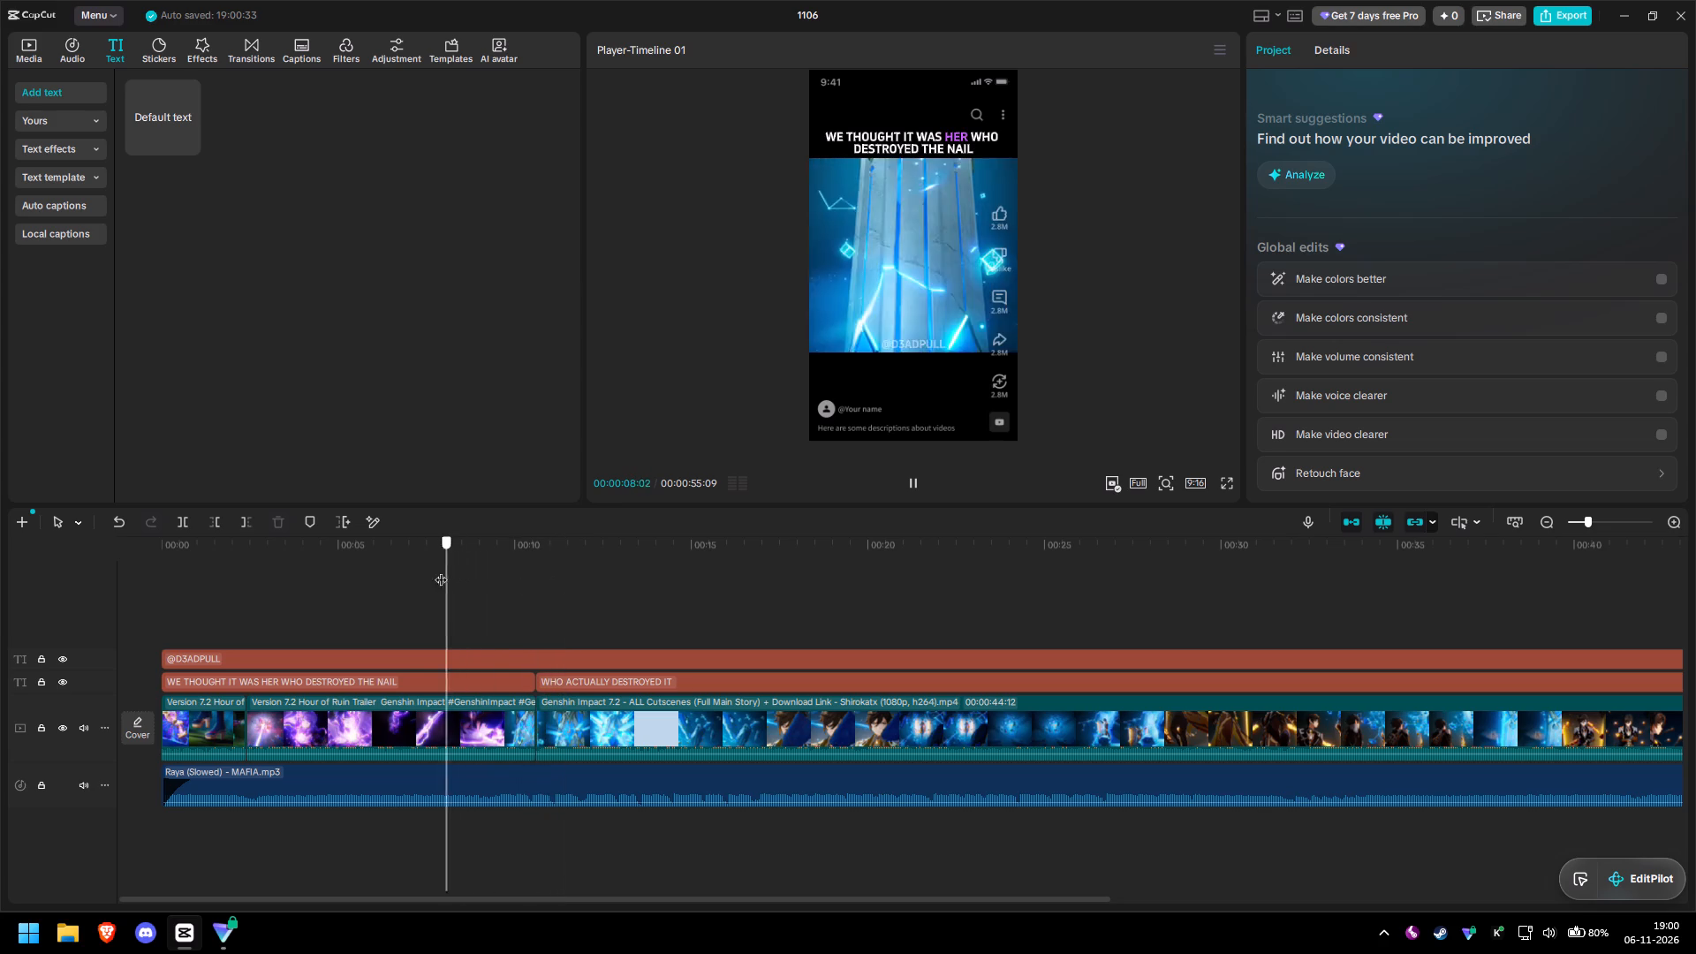
{"action": "left_click_drag", "start_coordinate": [441, 571], "coordinate": [550, 584]}
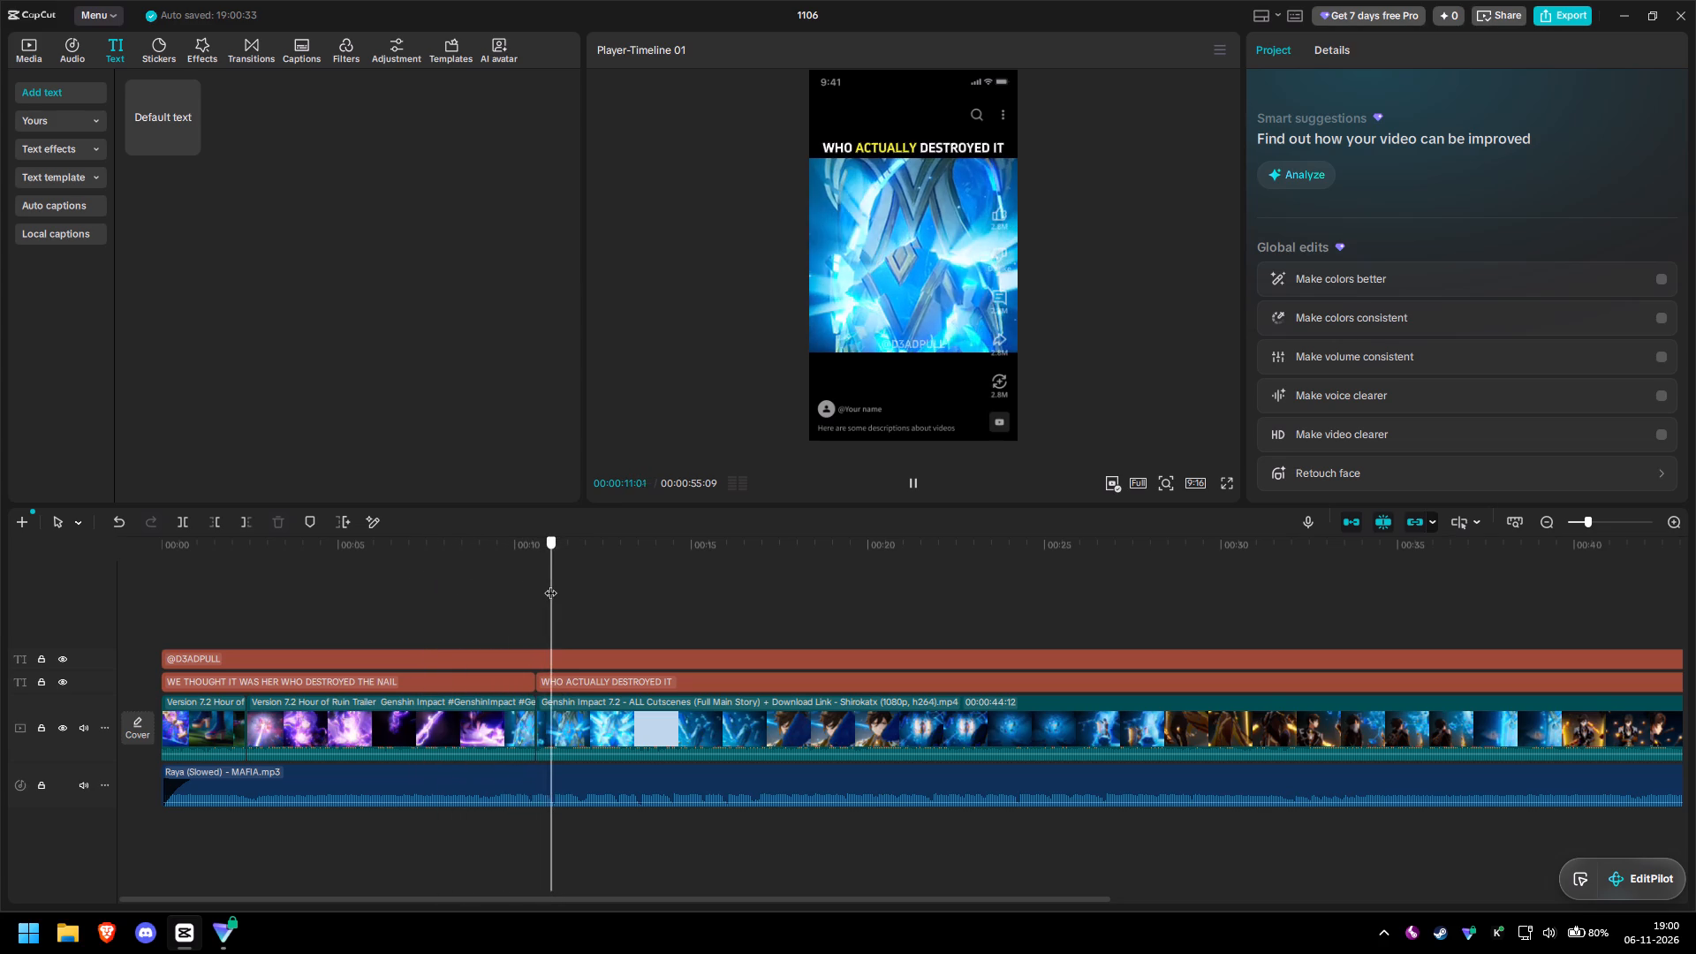
{"action": "left_click_drag", "start_coordinate": [550, 584], "coordinate": [530, 584]}
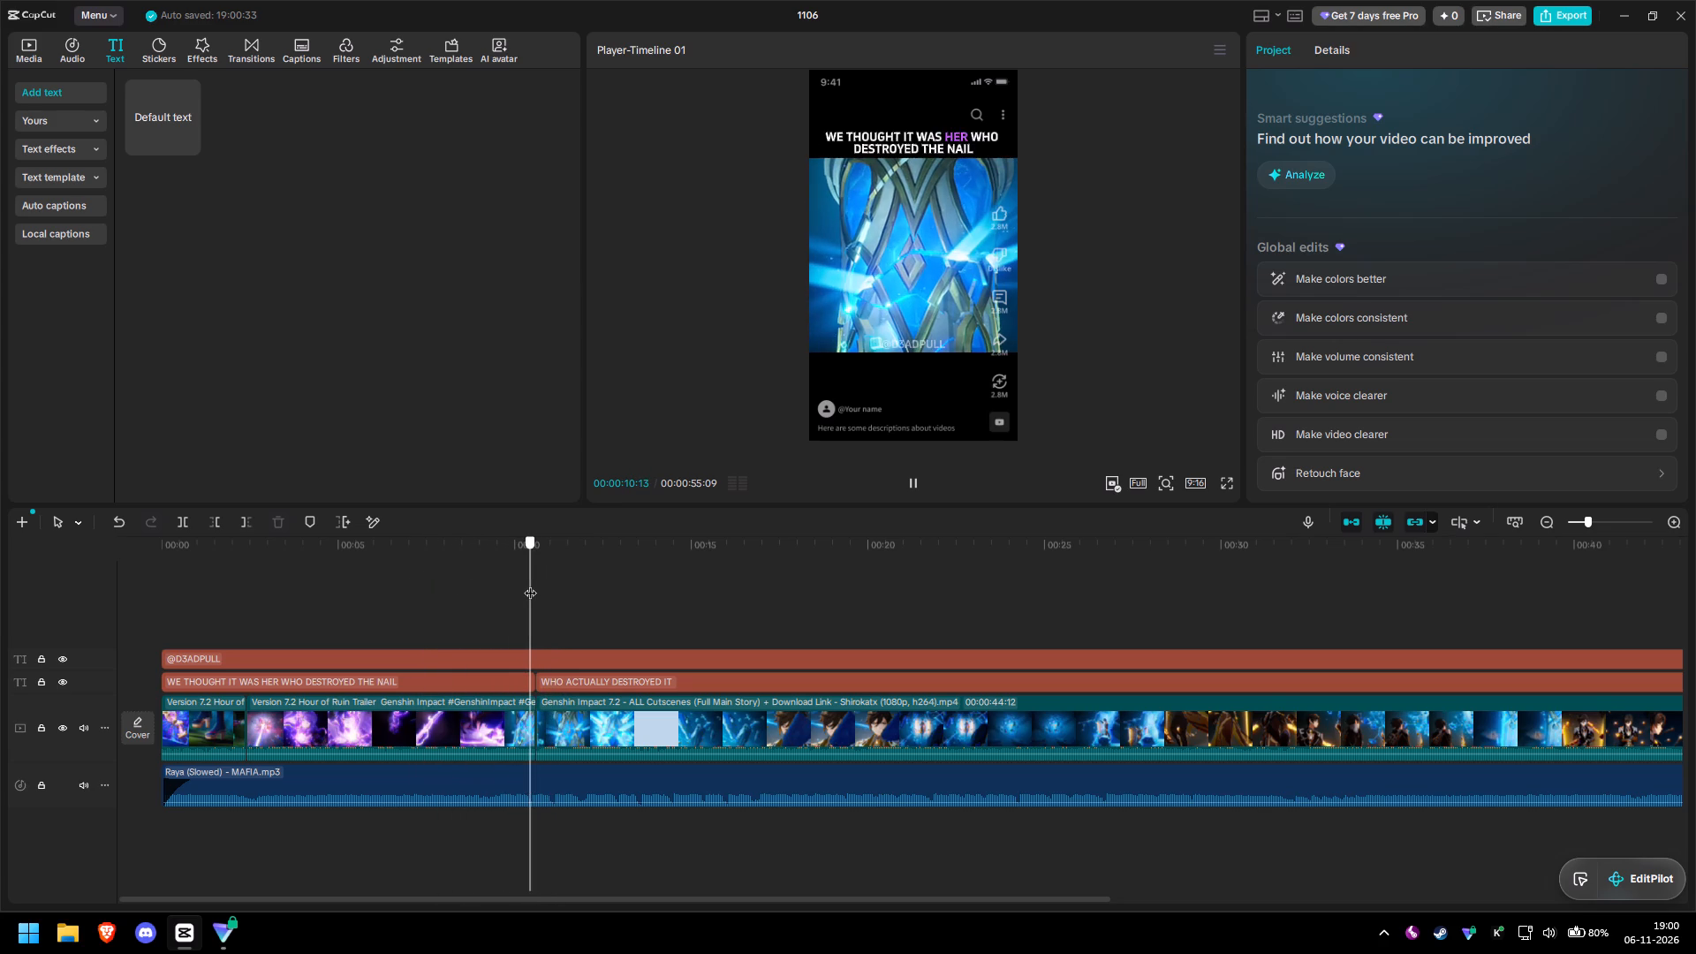
{"action": "left_click_drag", "start_coordinate": [530, 584], "coordinate": [522, 584]}
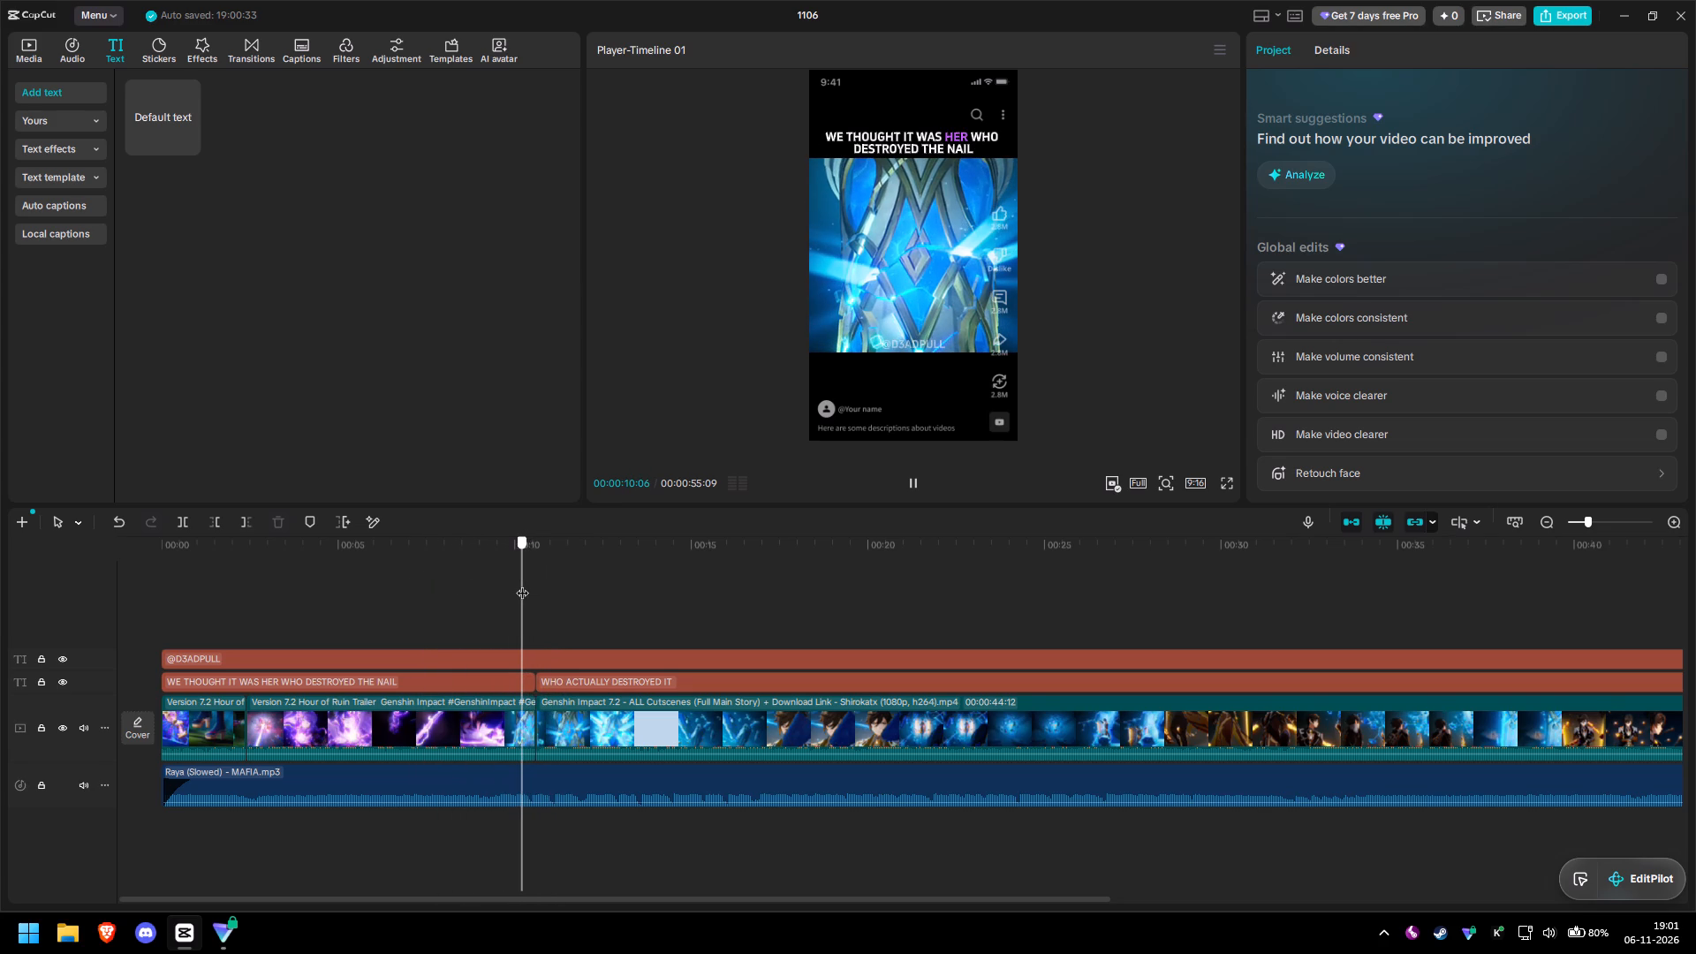
{"action": "left_click_drag", "start_coordinate": [522, 584], "coordinate": [525, 584]}
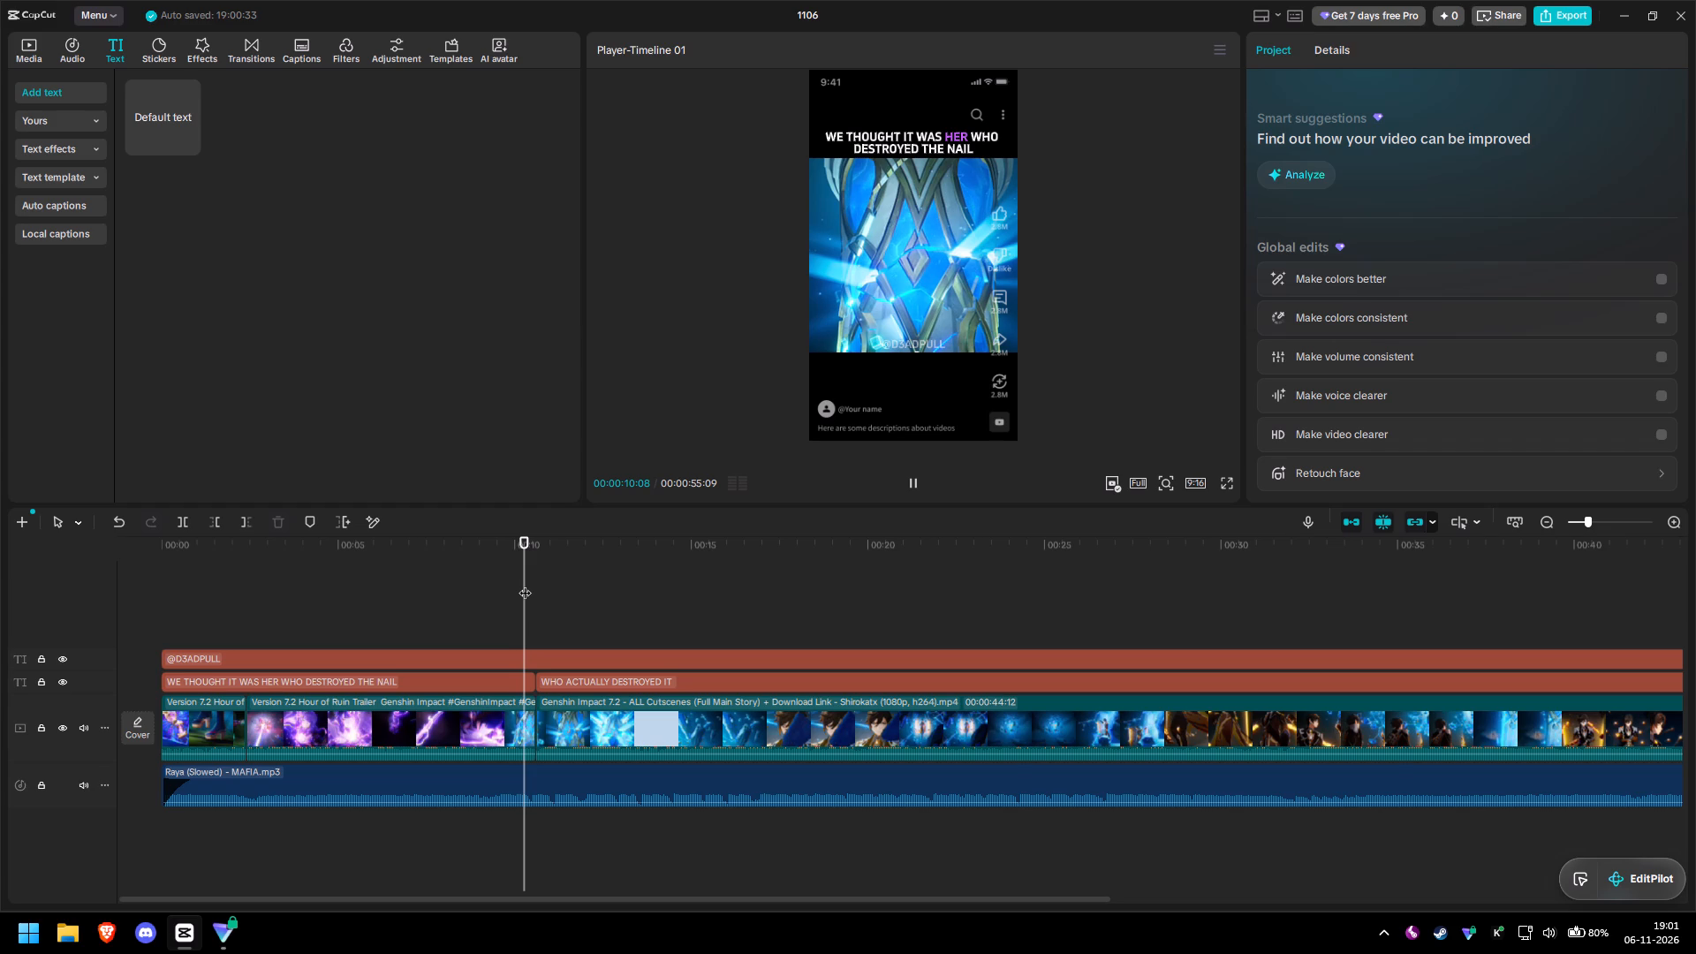
{"action": "key", "text": "space"}
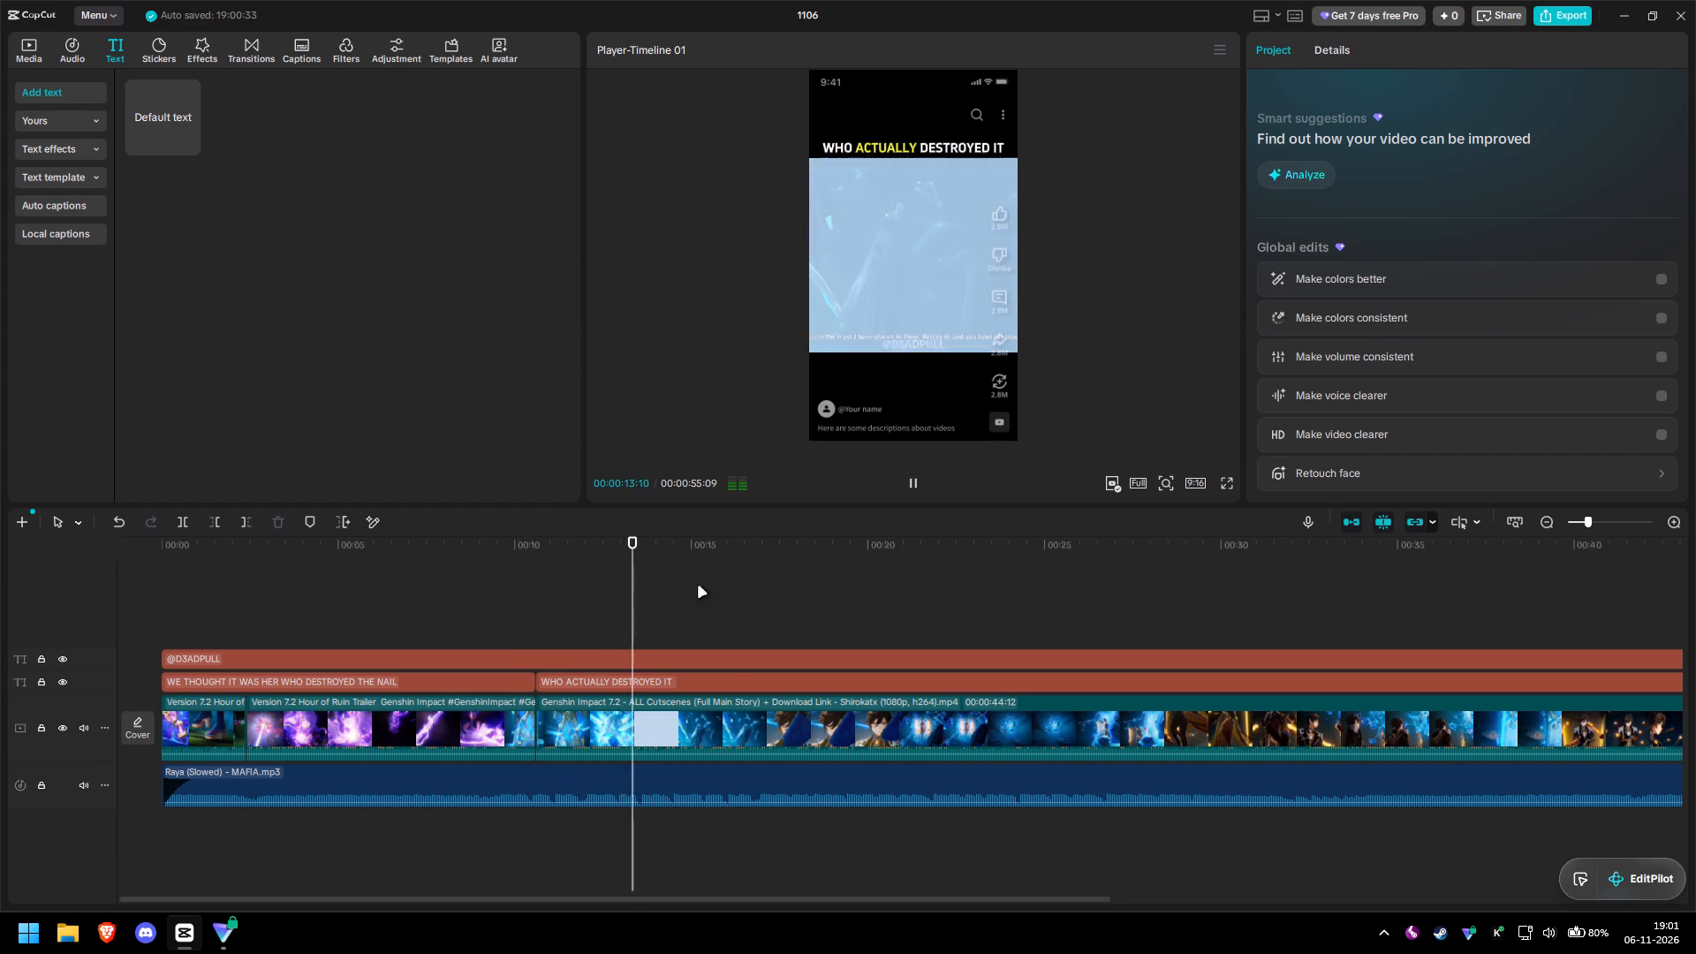
Lower the audio volume of the "Genshin Impact 7.2 - ALL Cutscenes" clip to -5.0 dB.
{"action": "left_click", "coordinate": [695, 730]}
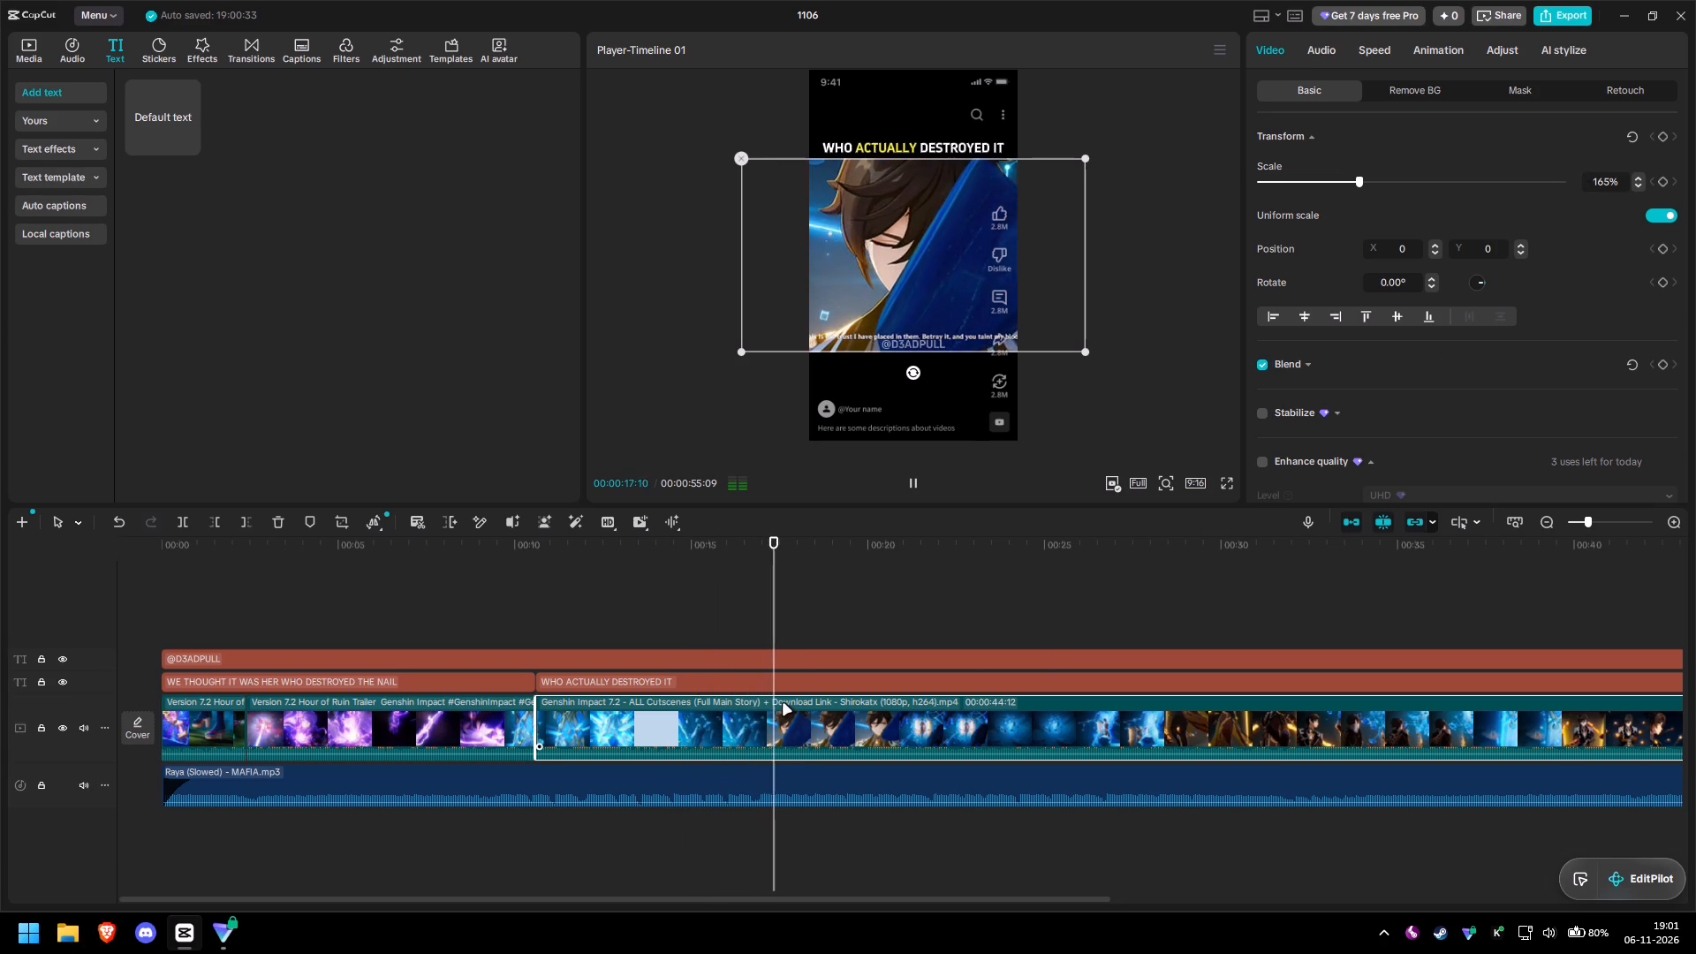
{"action": "key", "text": "space"}
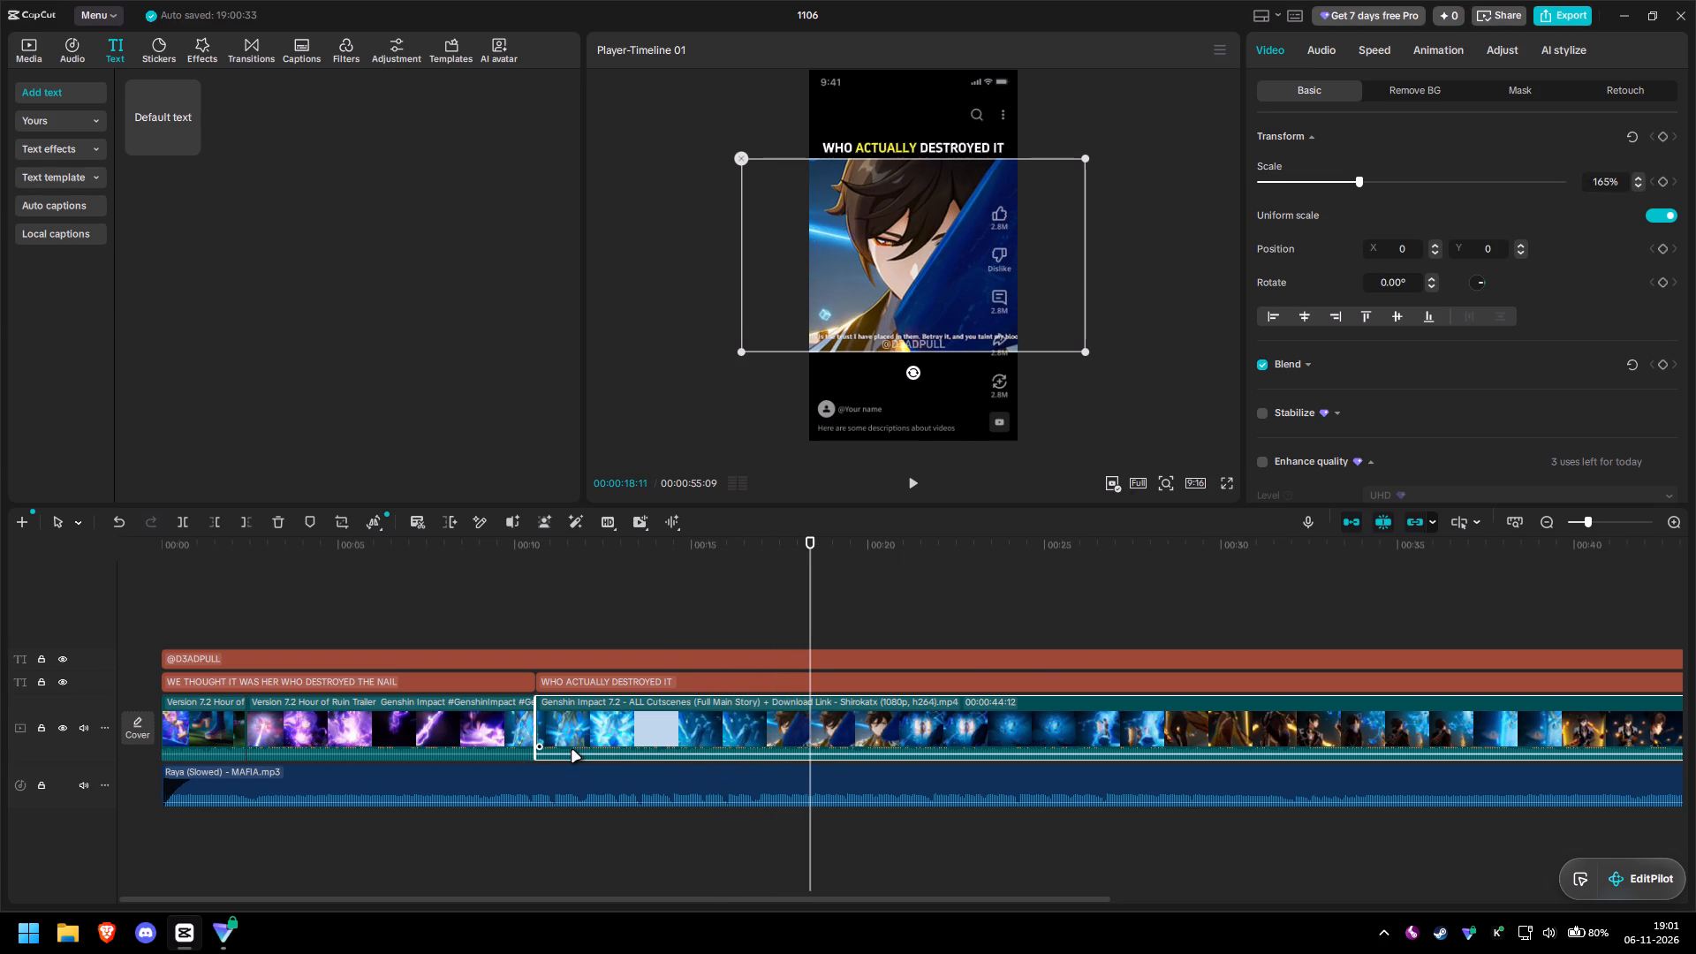
{"action": "left_click", "coordinate": [1340, 54]}
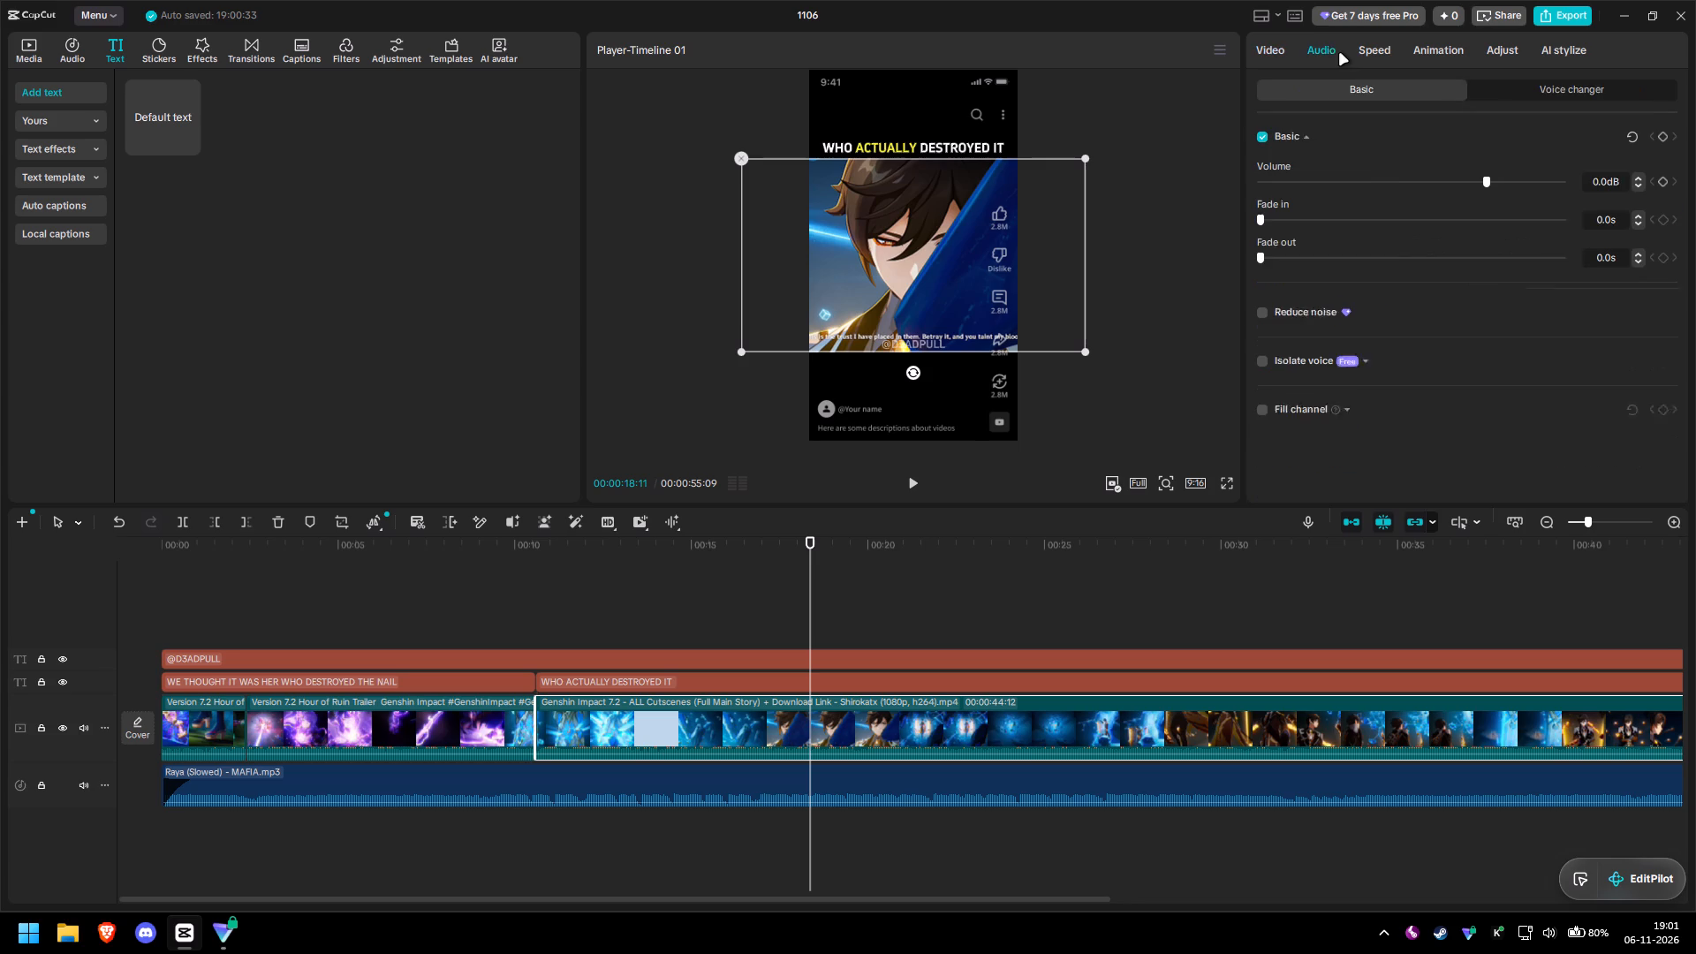
{"action": "left_click", "coordinate": [1601, 187]}
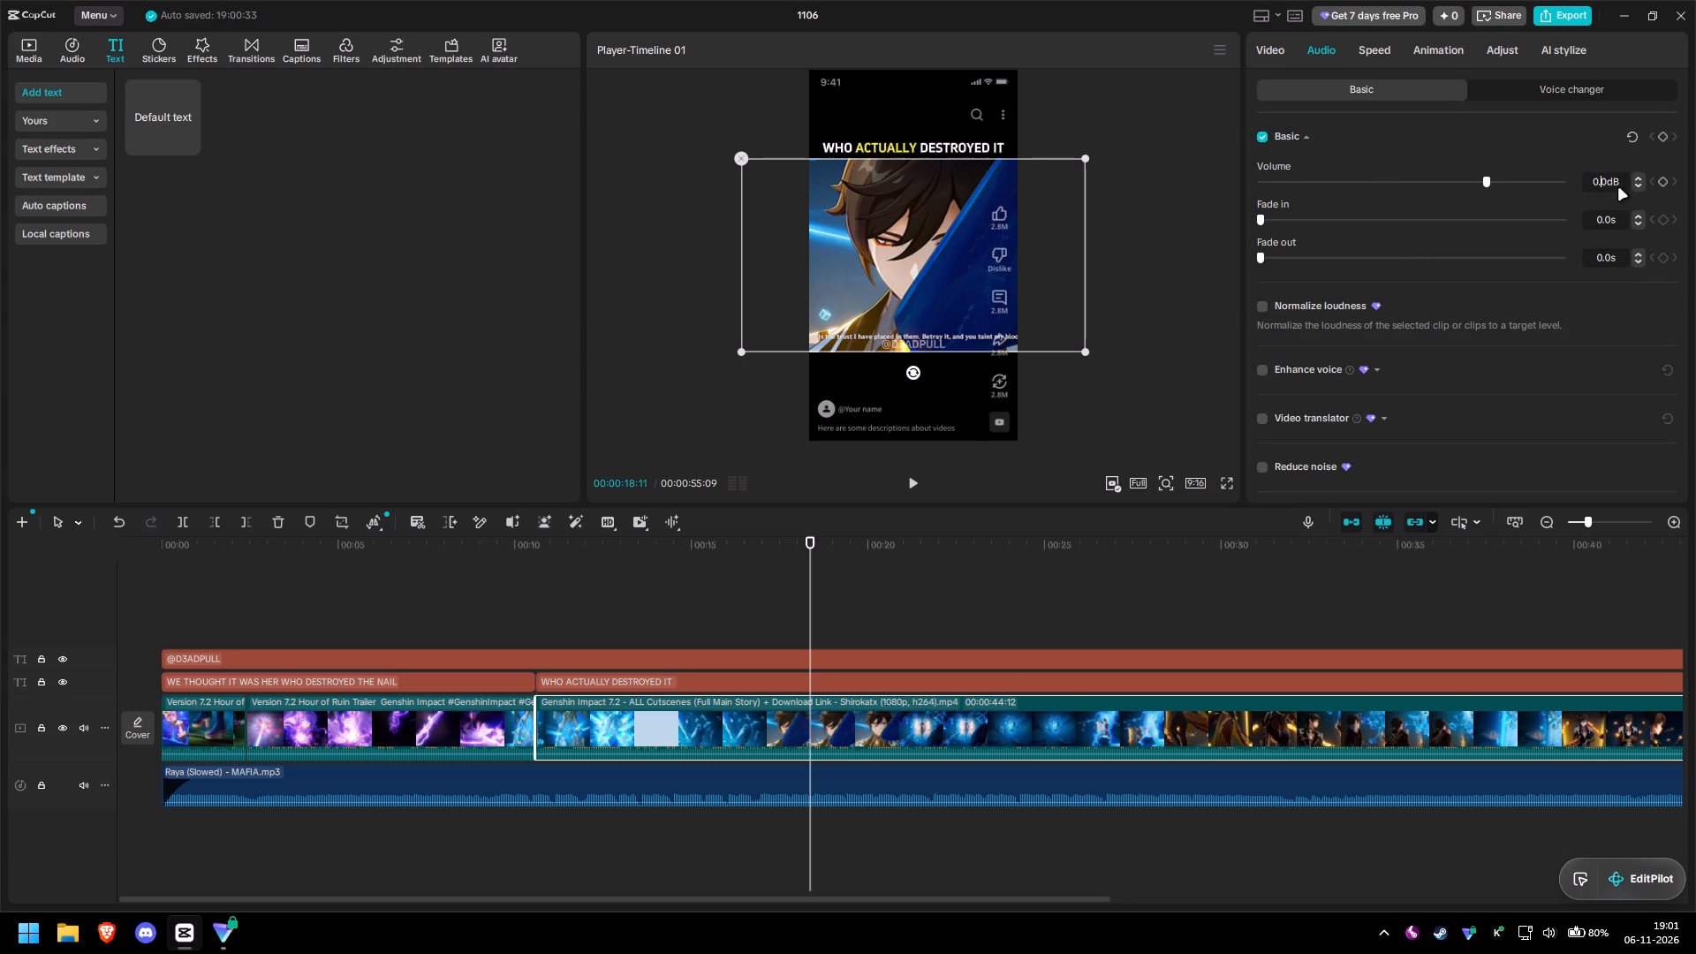
{"action": "key", "text": "Left"}
{"action": "key", "text": "BackSpace"}
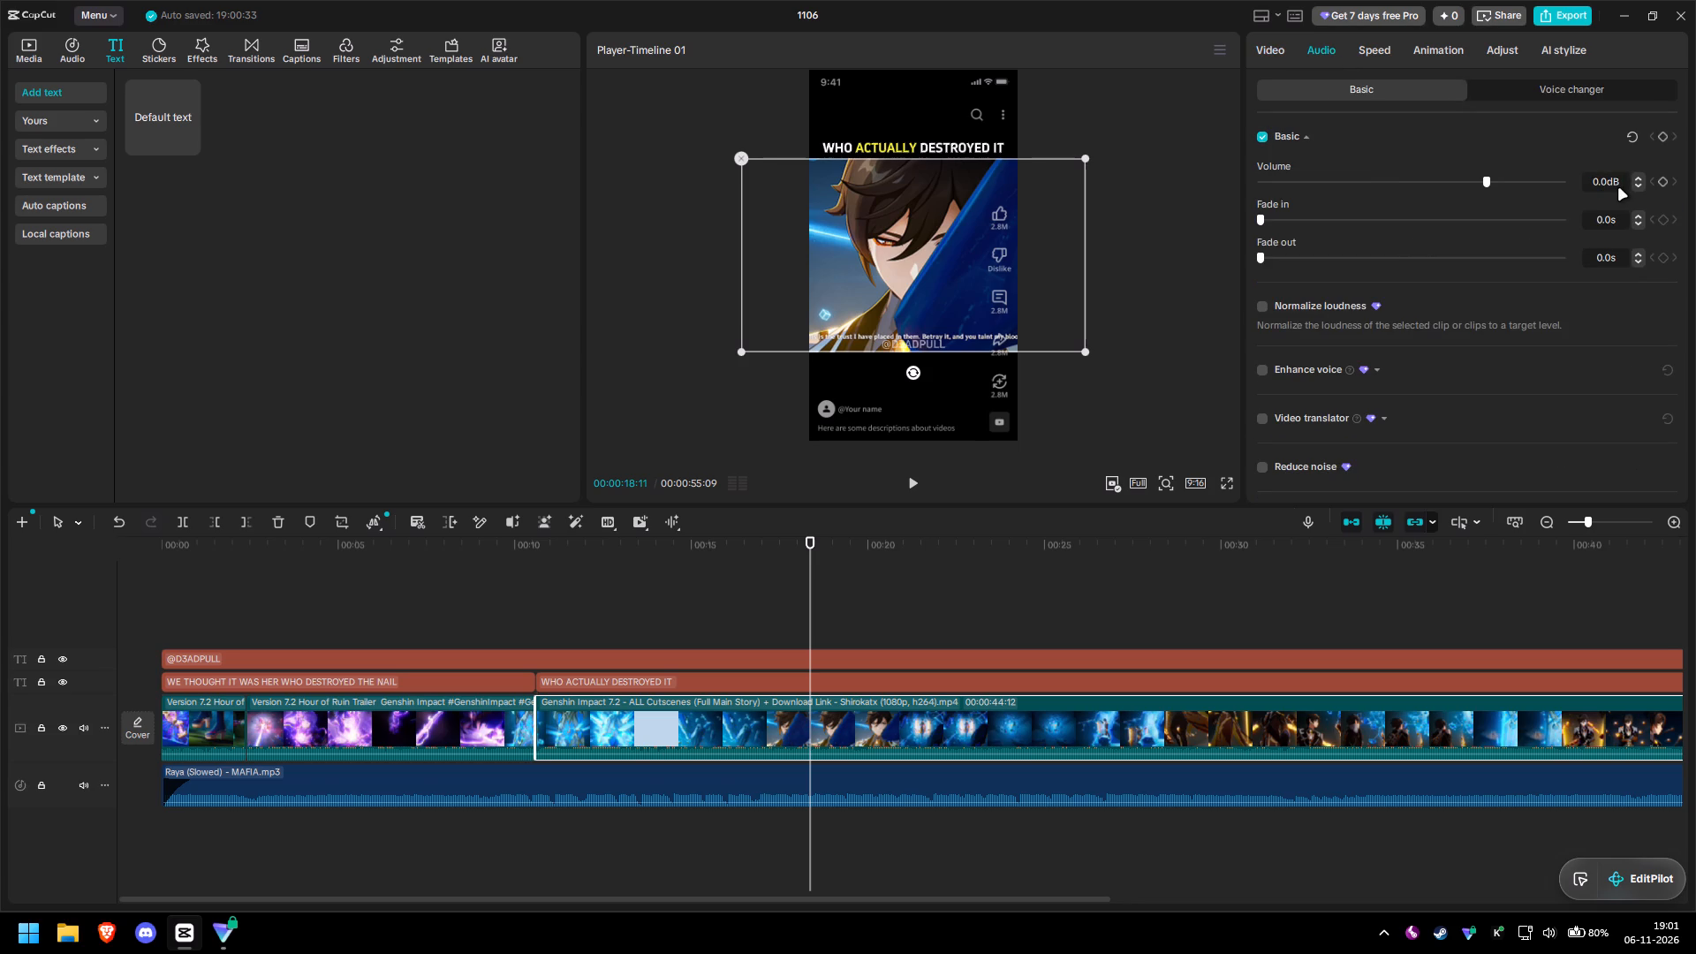
{"action": "double_click", "coordinate": [1639, 190]}
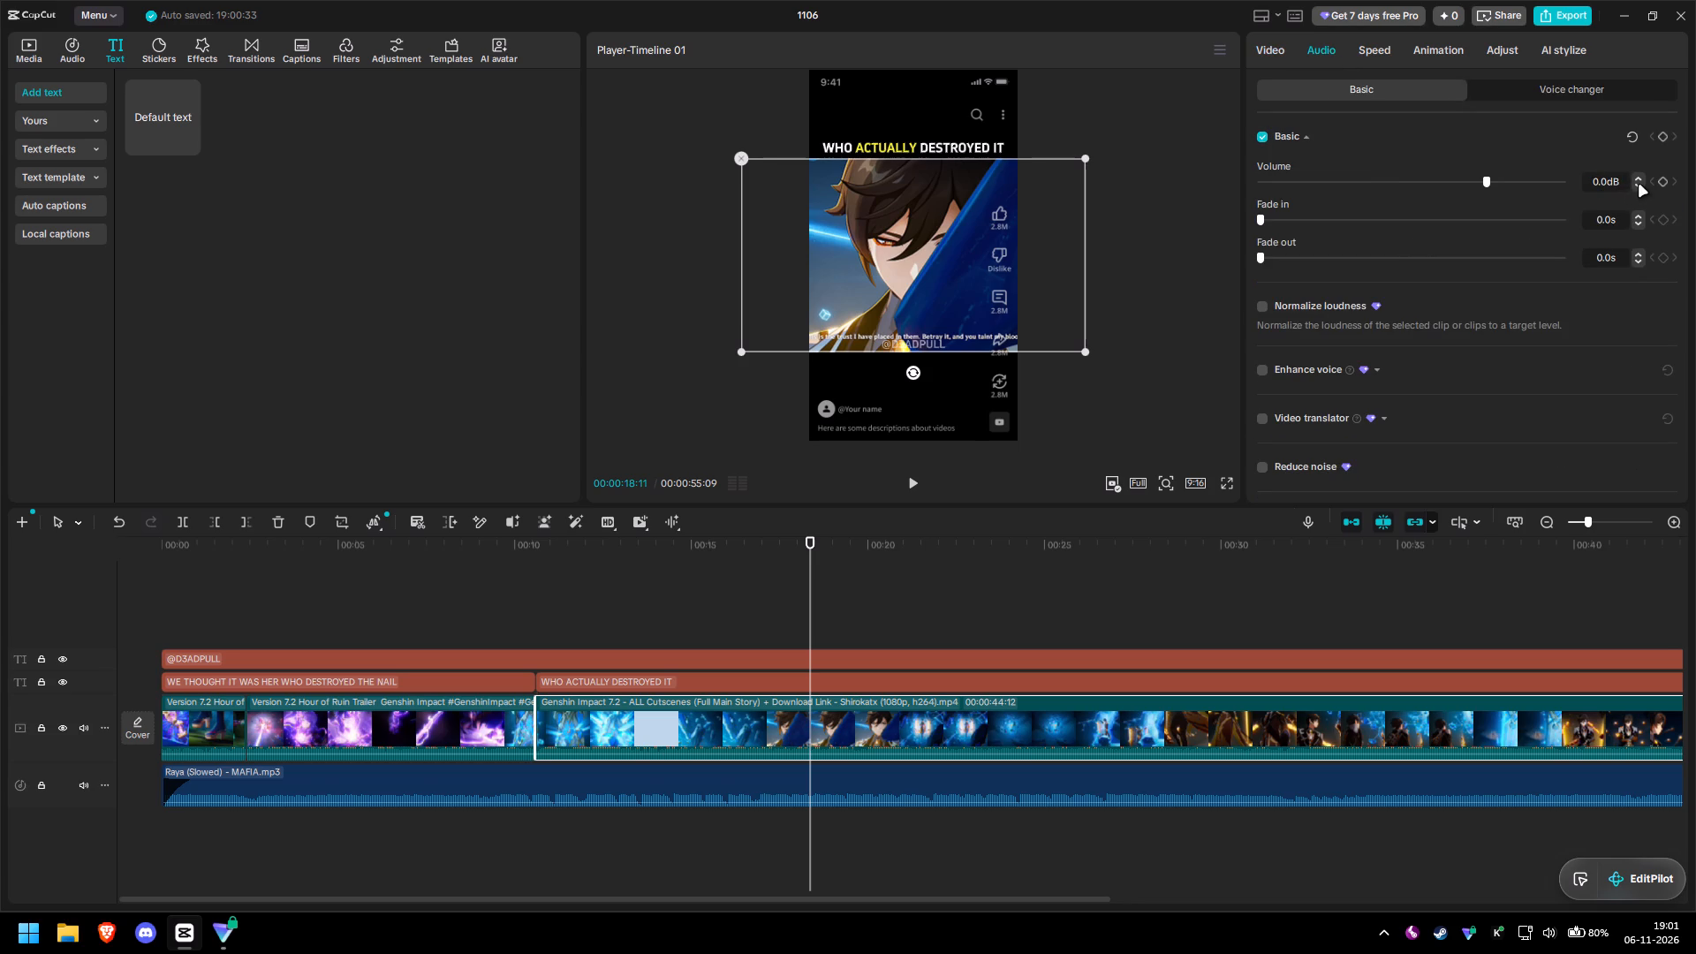
{"action": "left_click", "coordinate": [1639, 186]}
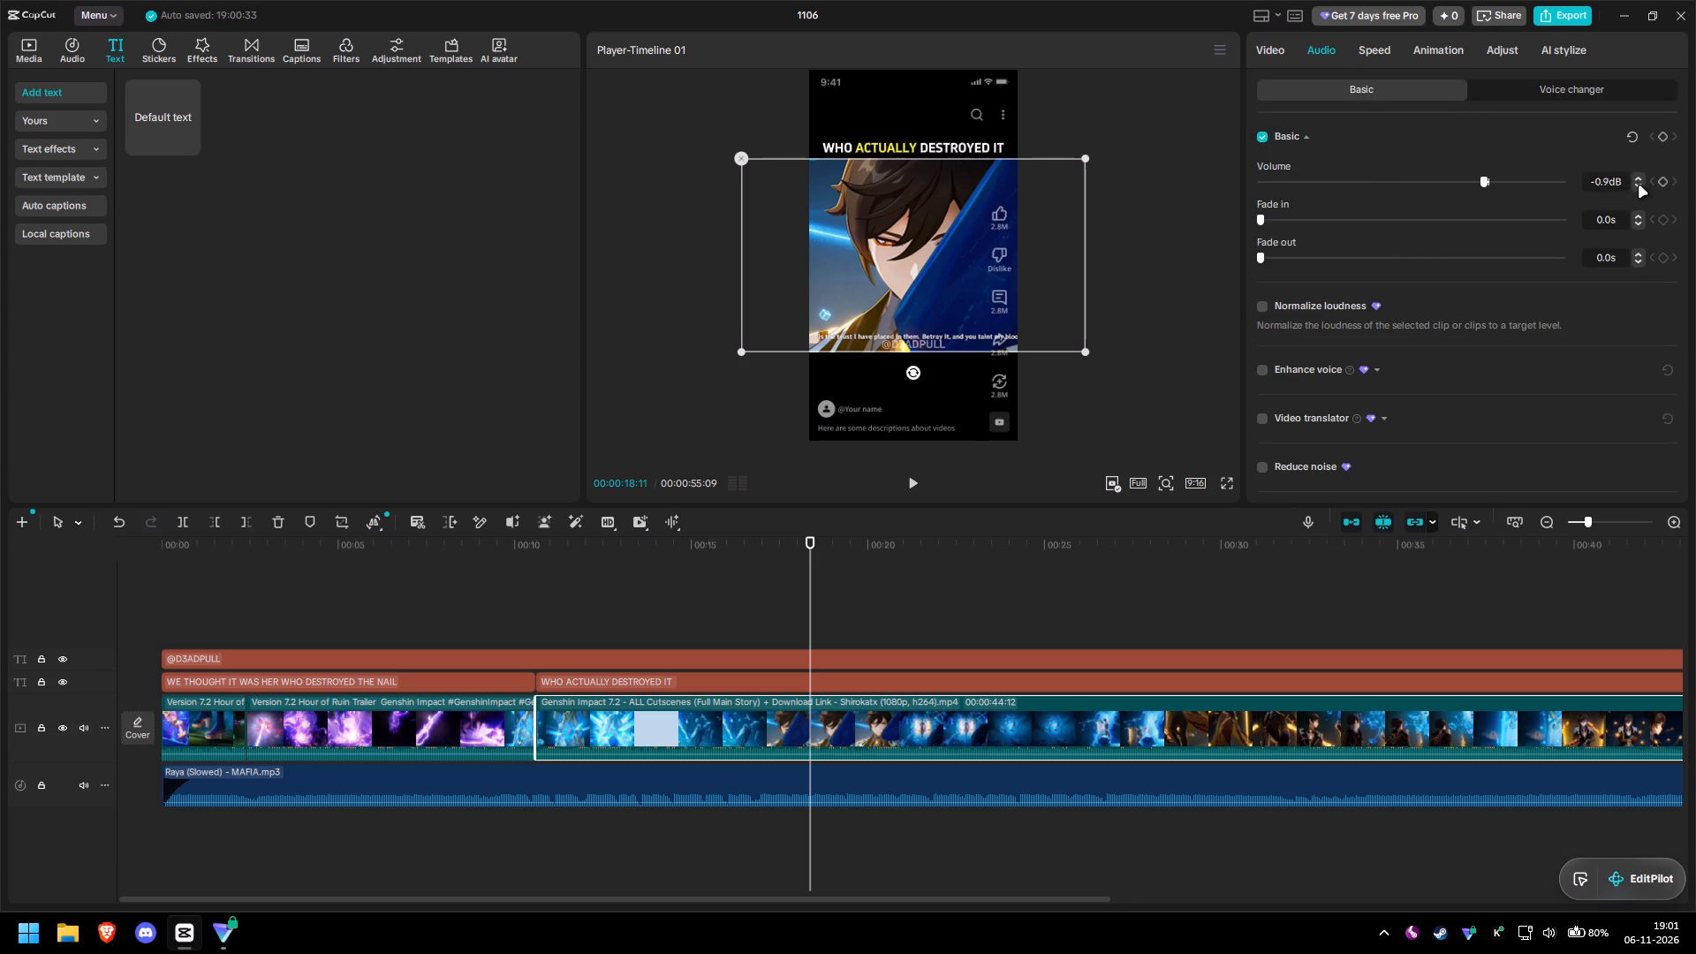
{"action": "triple_click", "coordinate": [1639, 186]}
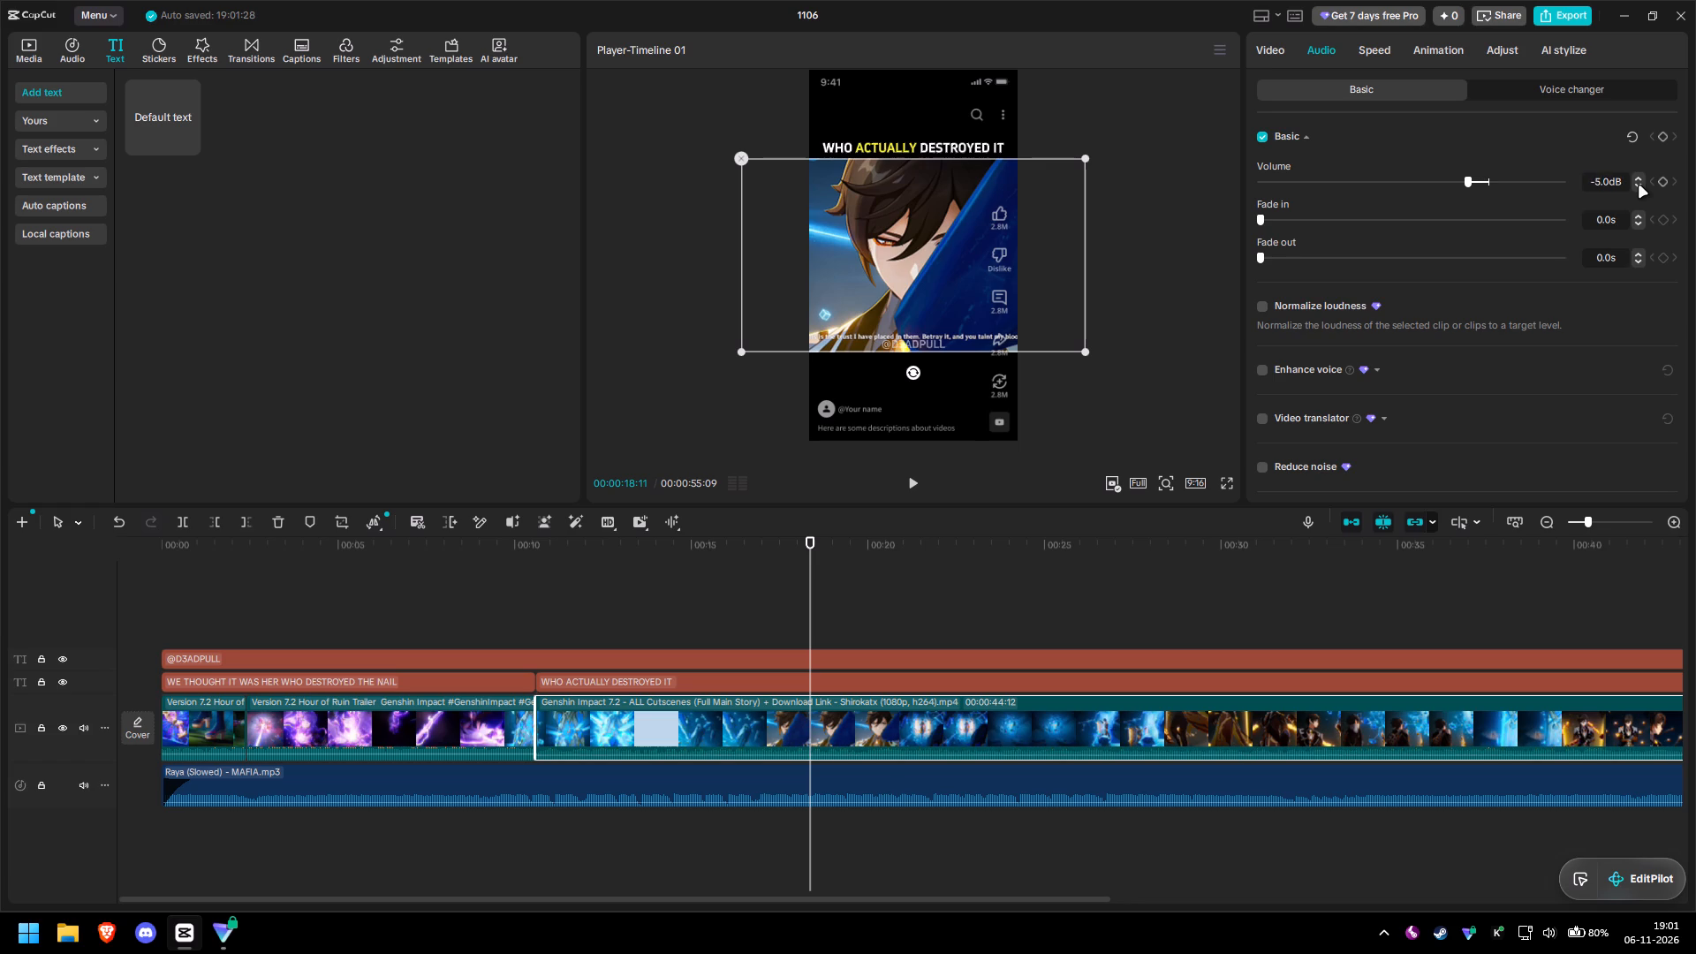
{"action": "left_click", "coordinate": [1636, 183]}
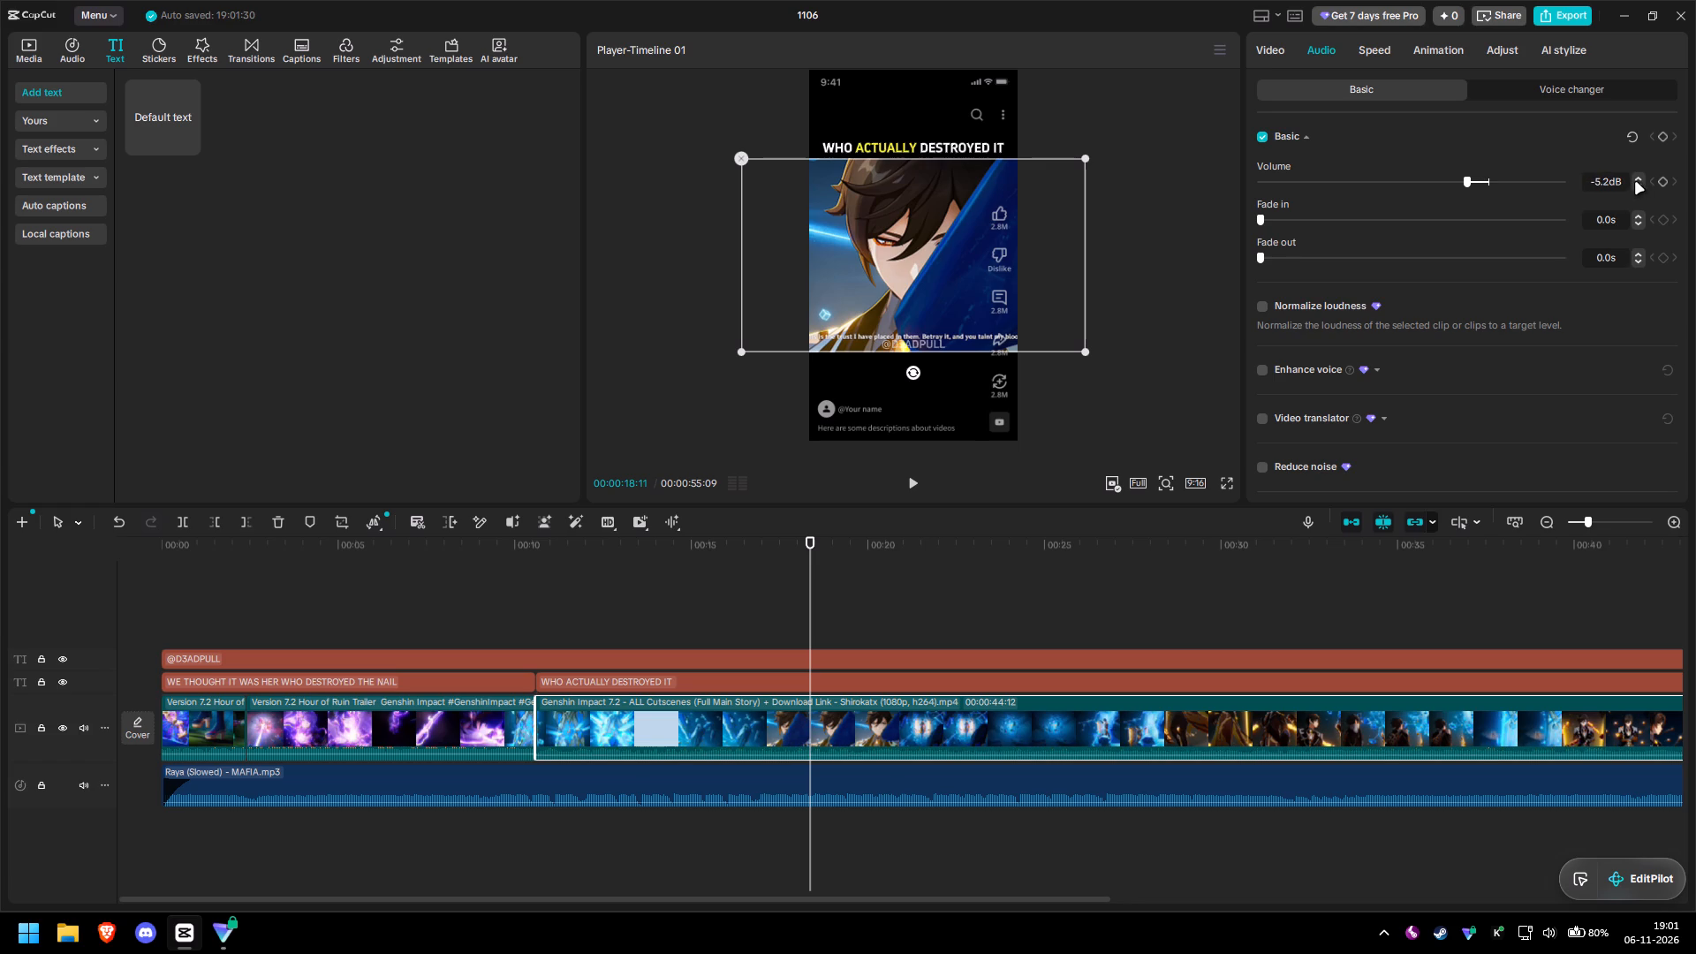
{"action": "triple_click", "coordinate": [1637, 178]}
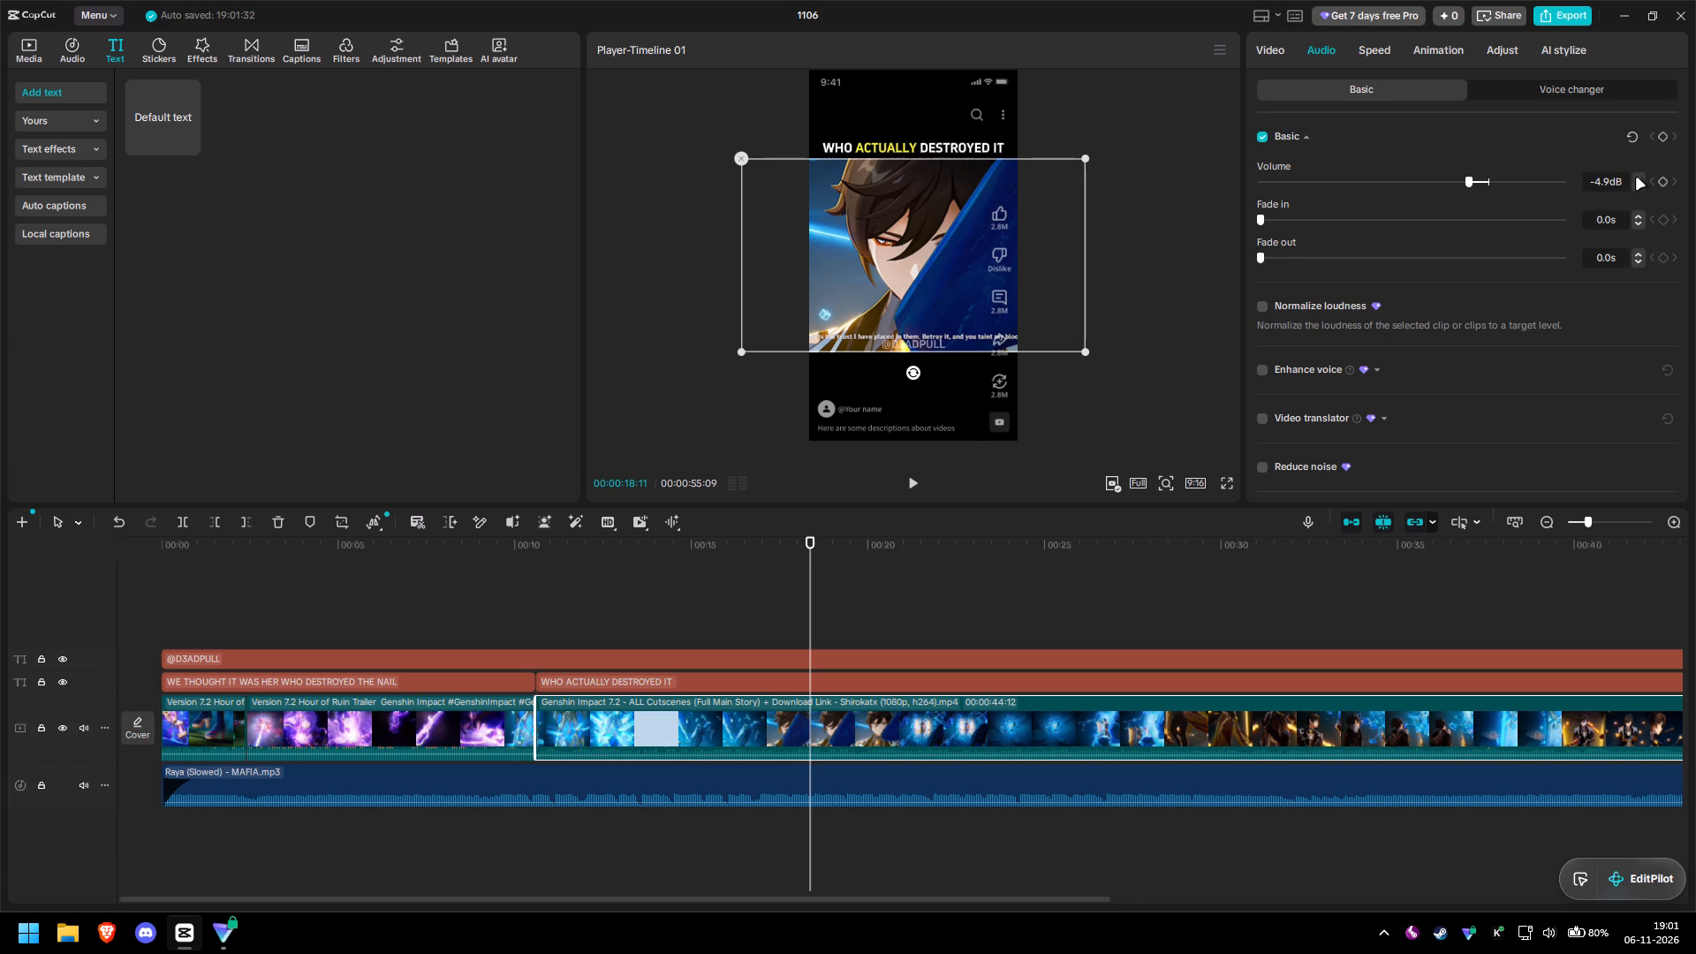
{"action": "left_click", "coordinate": [1639, 186]}
Set the audio volume of the second "Version 7.2 Hour of Ruin Trailer" clip to -5 dB.
{"action": "left_click", "coordinate": [460, 726]}
{"action": "left_click", "coordinate": [1594, 186]}
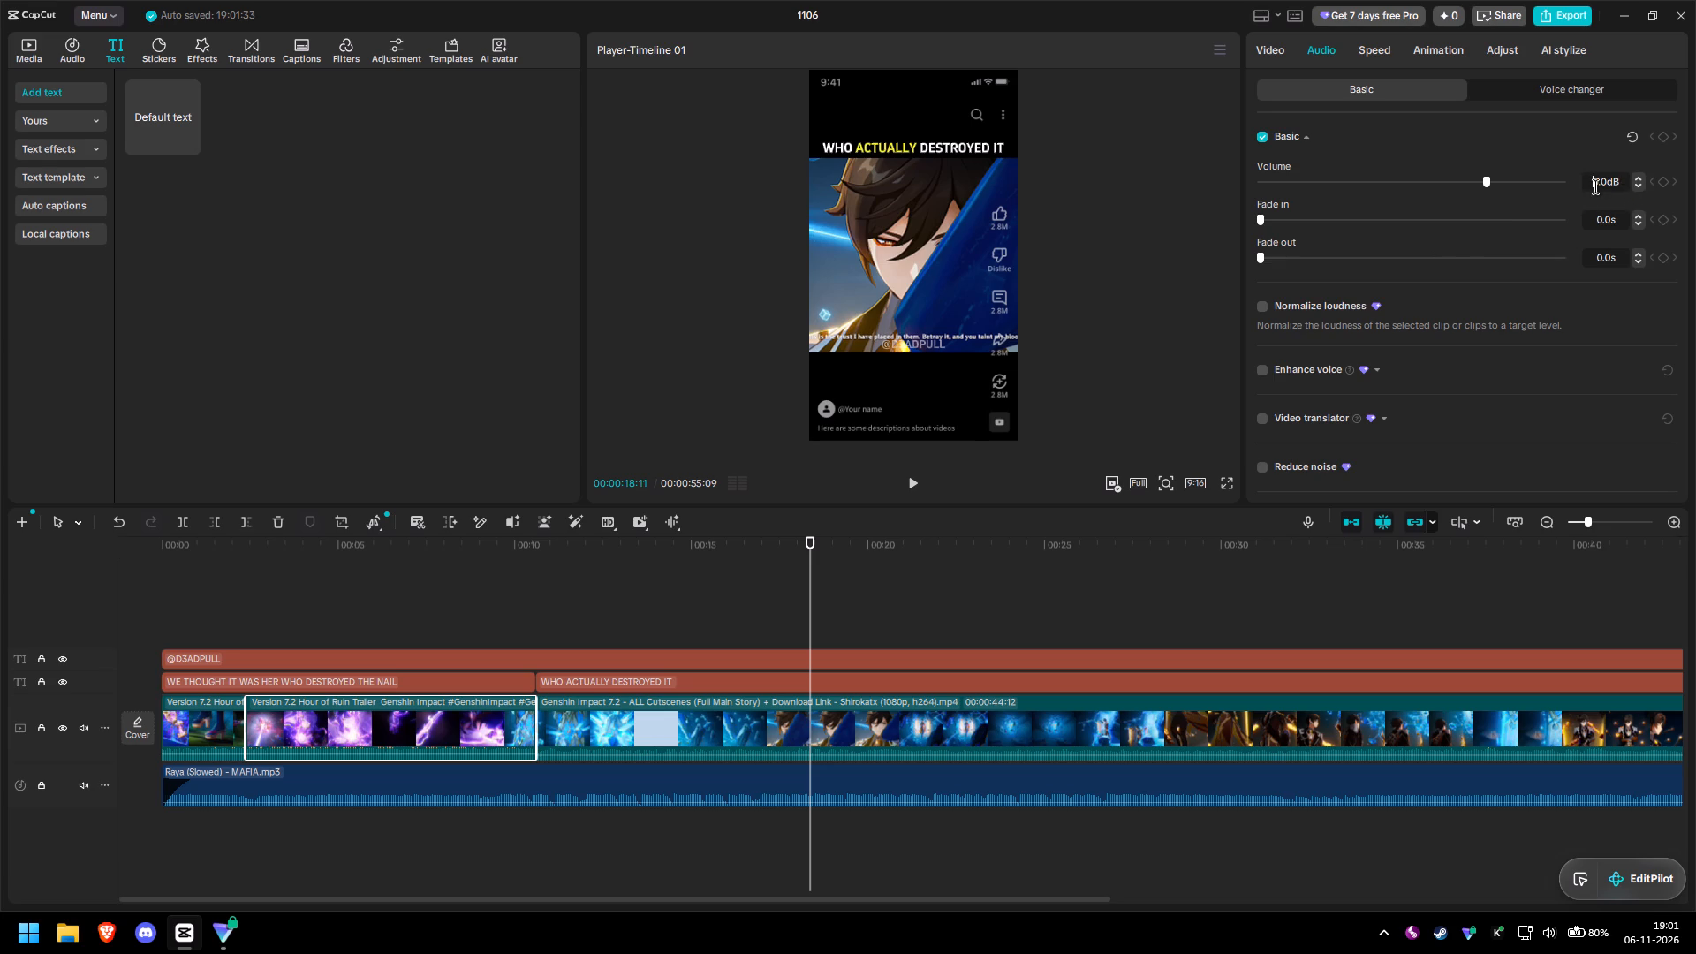
{"action": "type", "text": "-5"}
{"action": "key", "text": "Right"}
{"action": "key", "text": "BackSpace"}
{"action": "key", "text": "Return"}
Set the audio volume of the short opening "Version 7.2 Hour of Ruin Trailer" clip to -5 dB.
{"action": "left_click", "coordinate": [225, 713]}
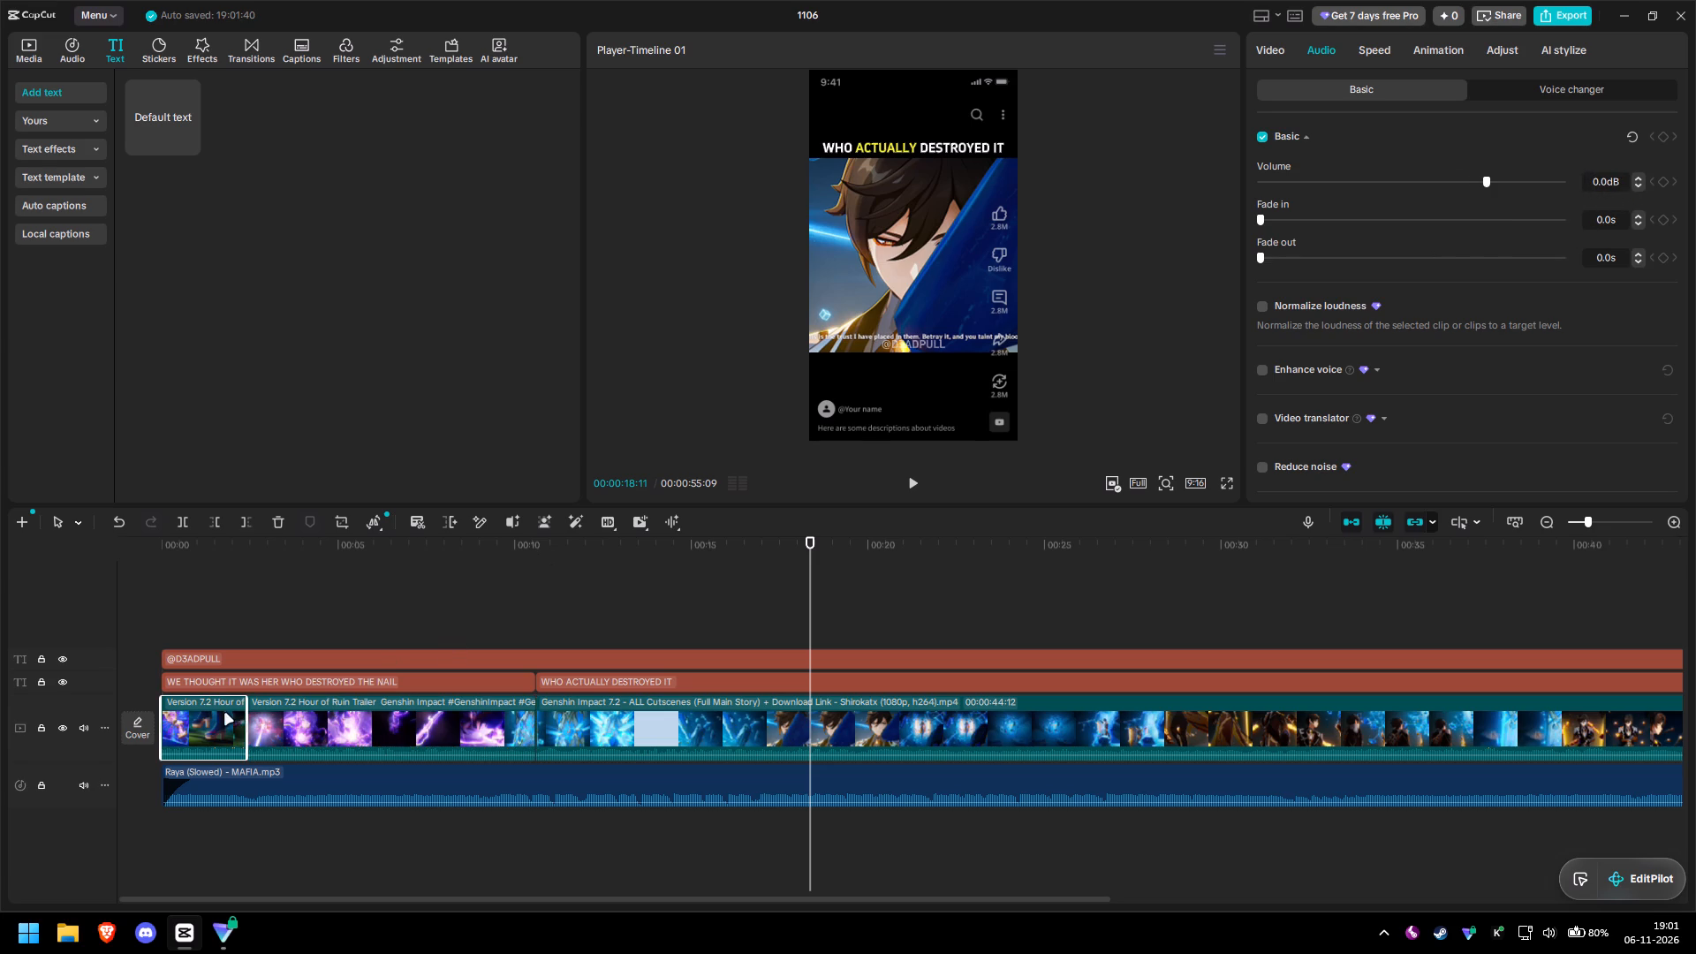
{"action": "left_click", "coordinate": [1597, 180]}
{"action": "key", "text": "Left"}
{"action": "key", "text": "Right"}
{"action": "key", "text": "BackSpace"}
{"action": "type", "text": "-5"}
{"action": "key", "text": "Left"}
{"action": "key", "text": "Left"}
{"action": "key", "text": "Left"}
{"action": "type", "text": "-5"}
{"action": "key", "text": "Right"}
{"action": "key", "text": "BackSpace"}
{"action": "key", "text": "Return"}
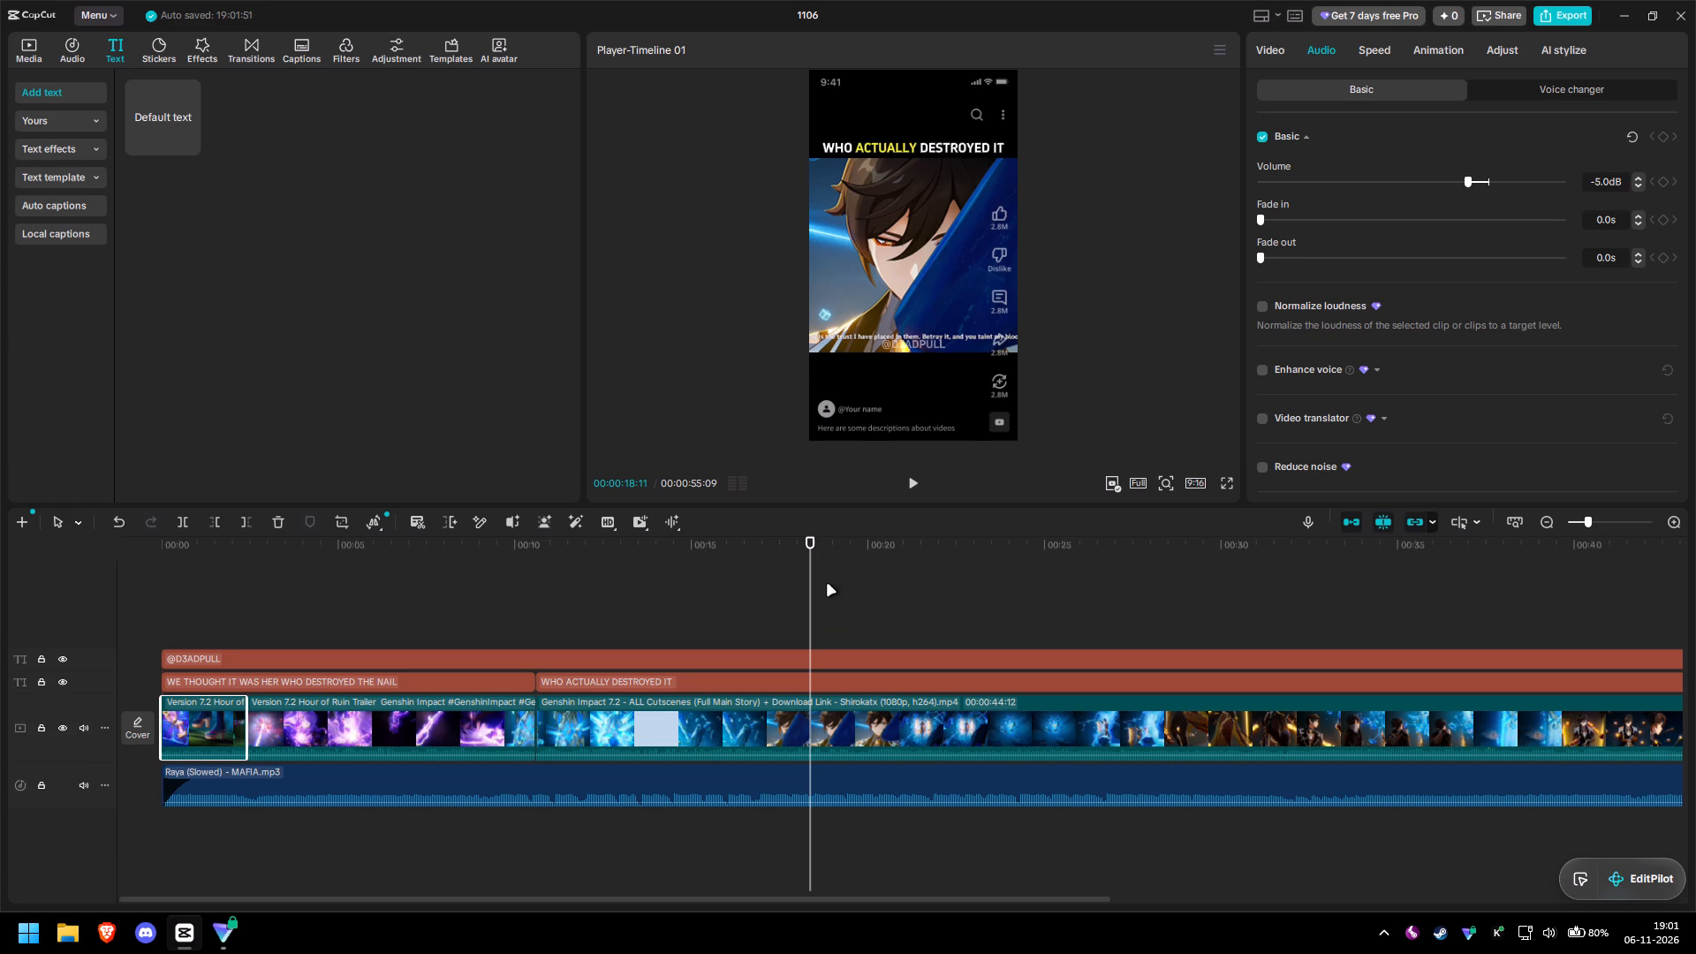
Play the video from the start to check the clip volumes against the music, and inspect the timeline's end.
{"action": "left_click_drag", "start_coordinate": [814, 552], "coordinate": [0, 664]}
{"action": "key", "text": "space"}
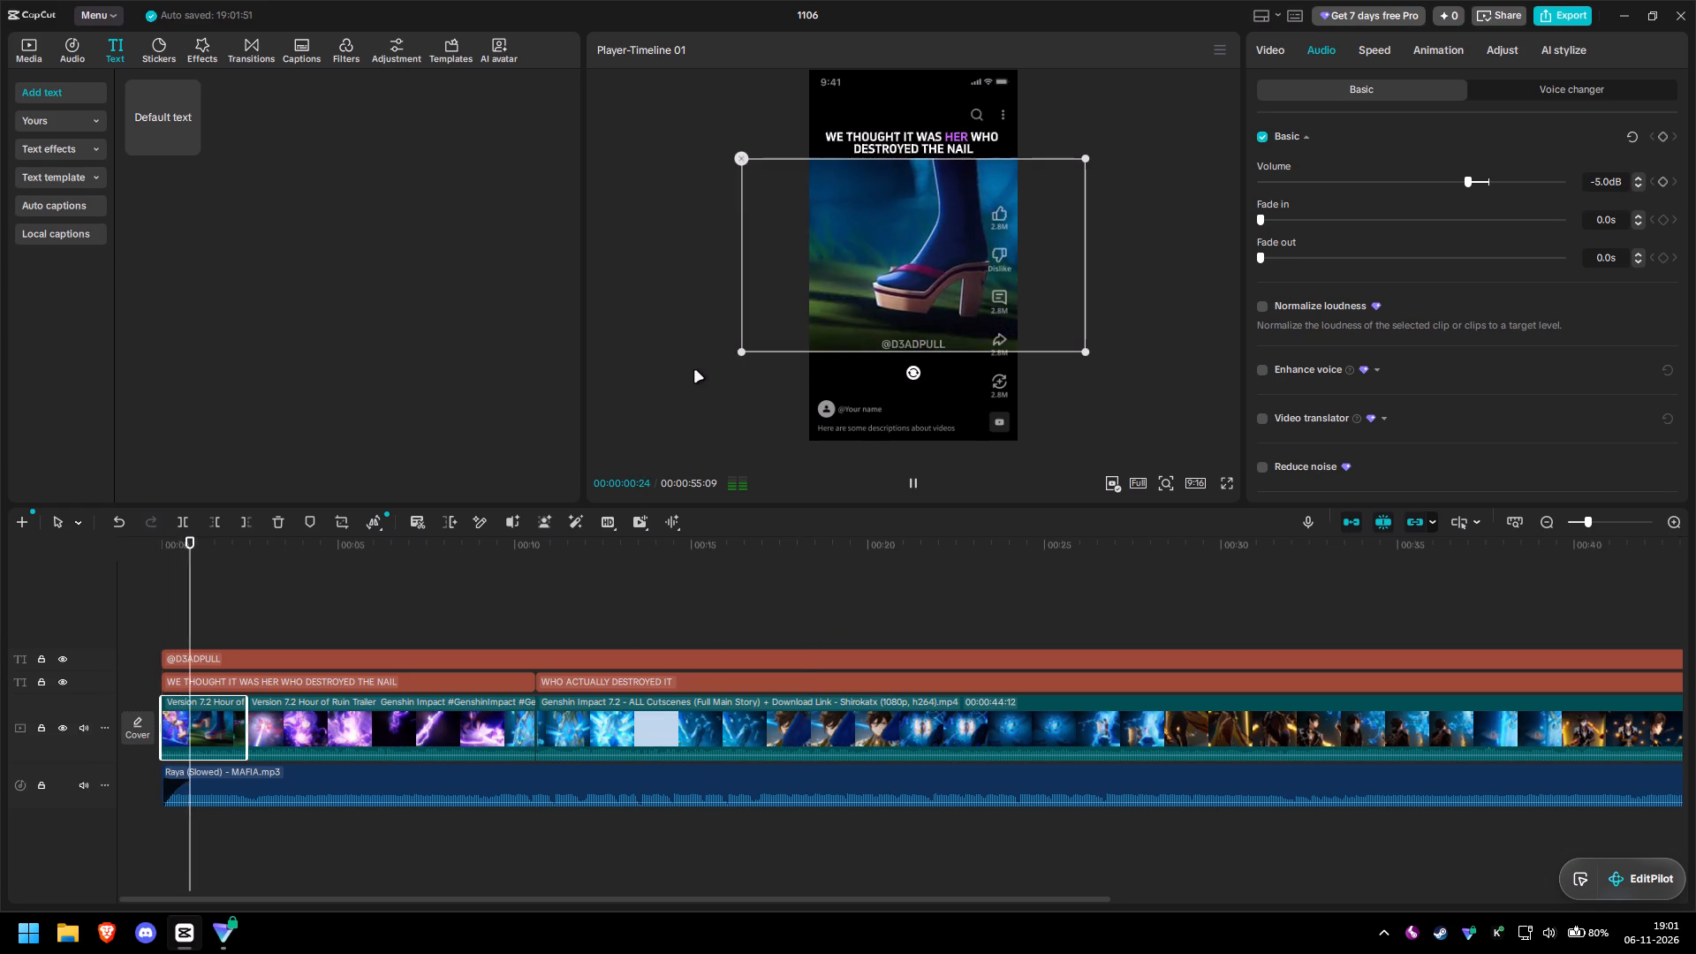
{"action": "left_click", "coordinate": [695, 371]}
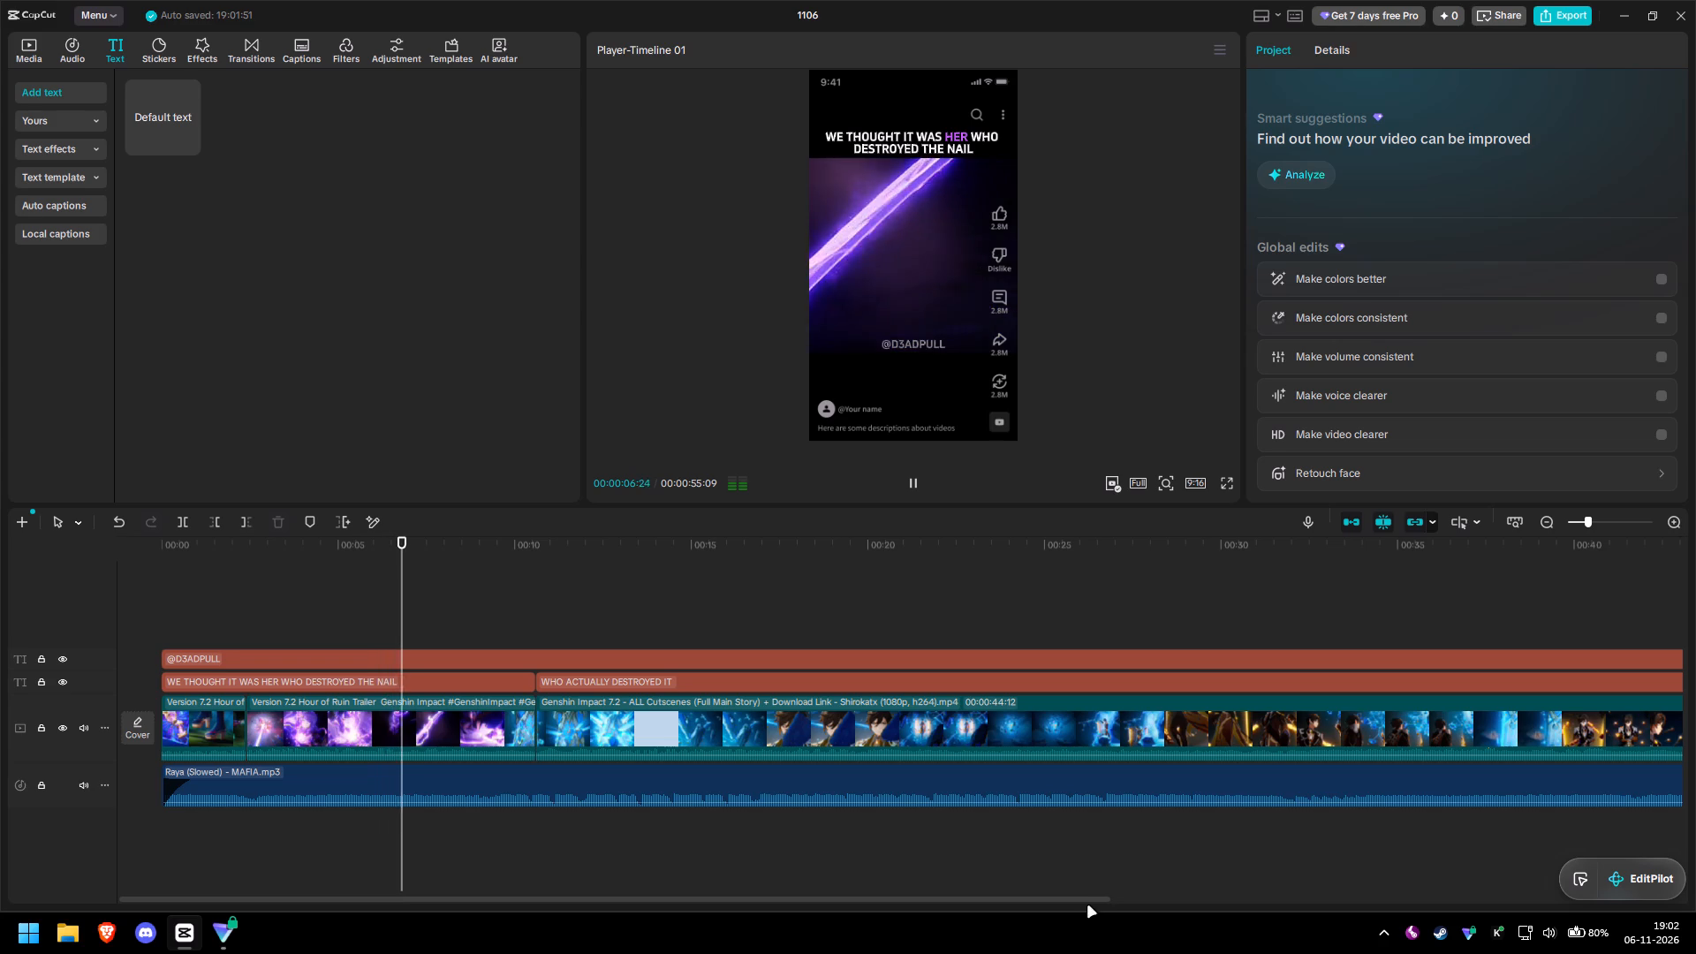
{"action": "left_click_drag", "start_coordinate": [1083, 899], "coordinate": [1541, 895]}
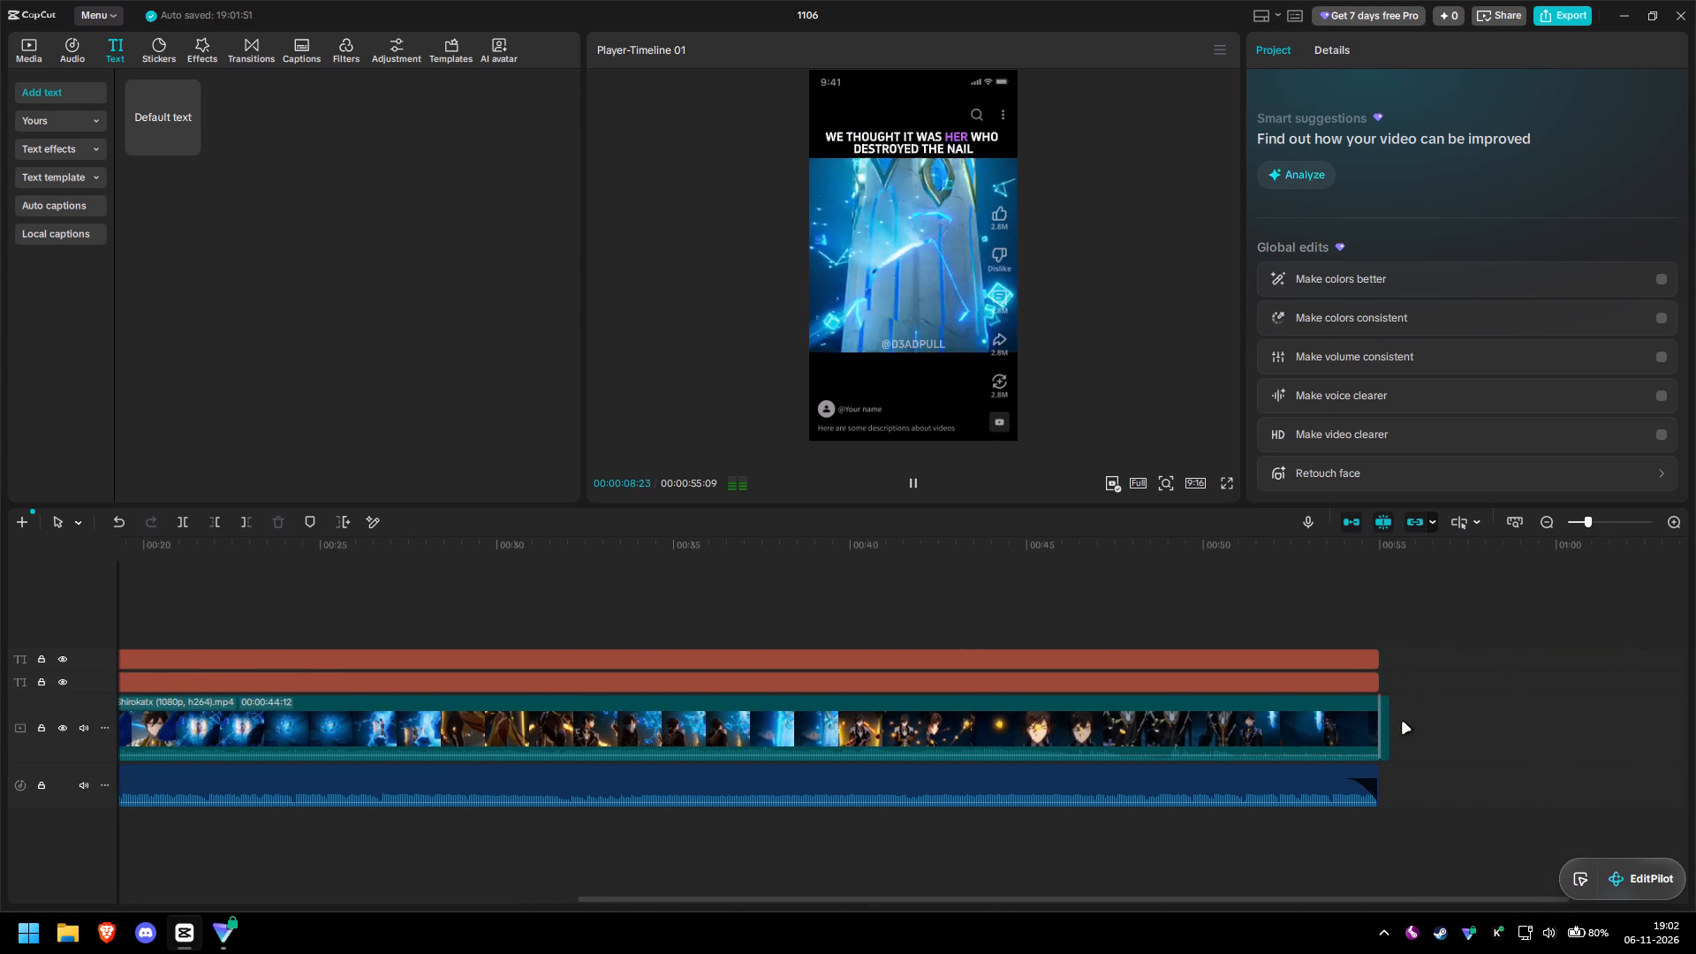
{"action": "left_click_drag", "start_coordinate": [839, 902], "coordinate": [280, 921]}
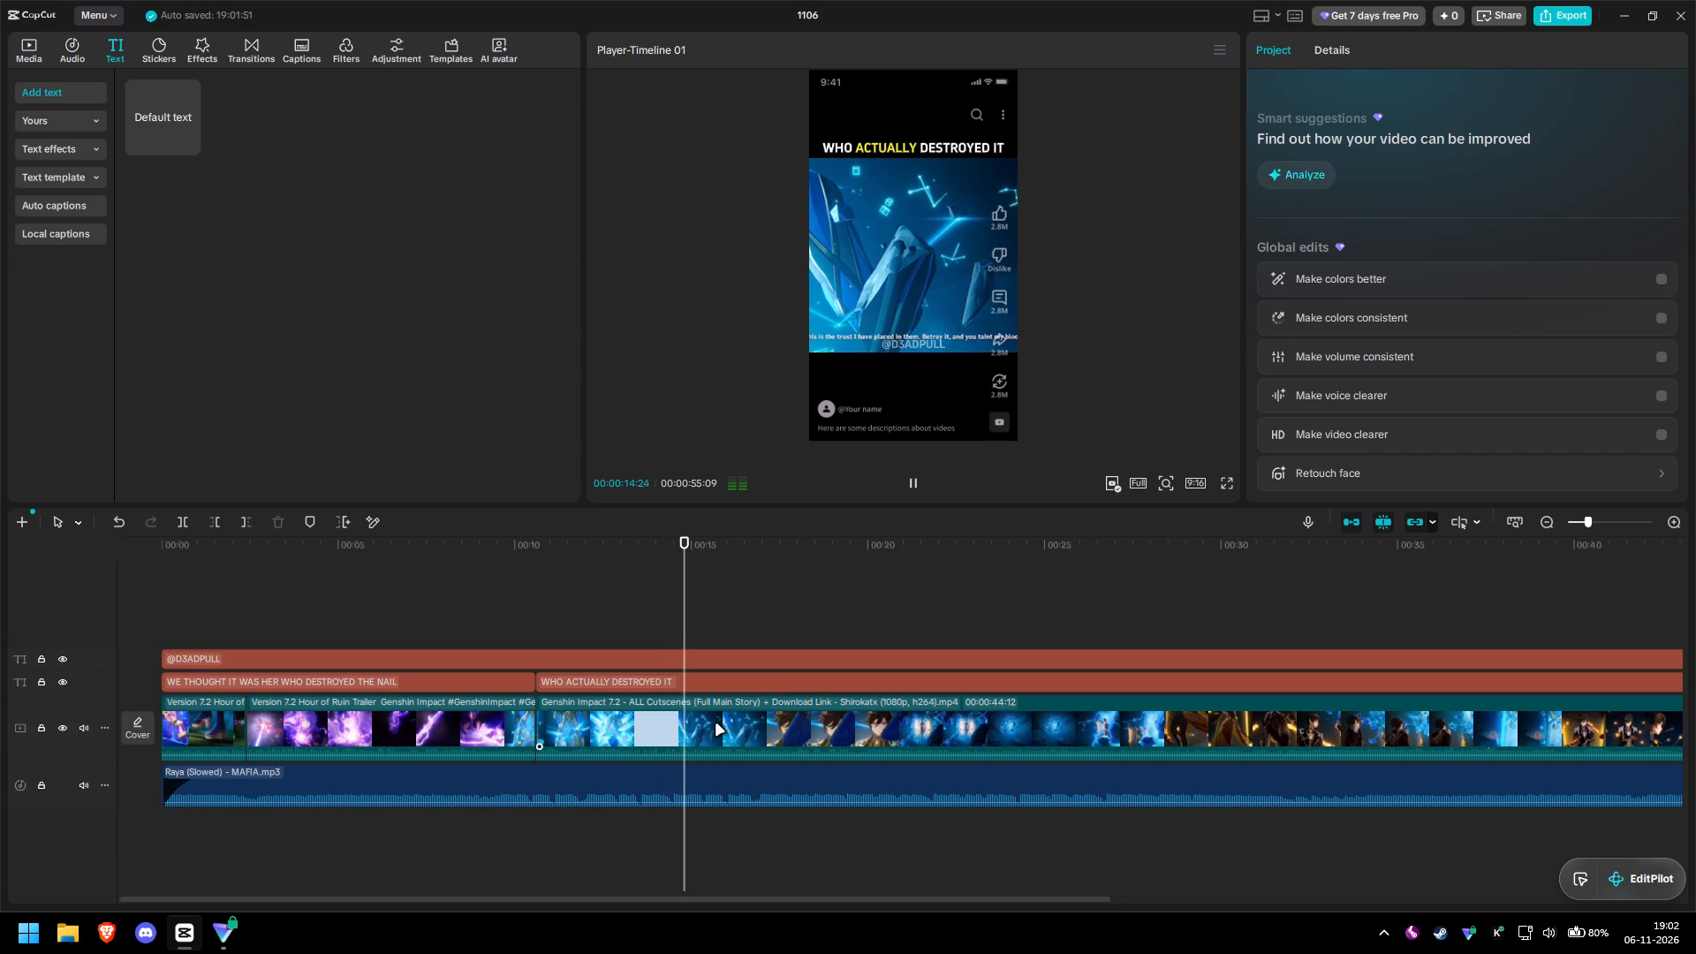
Add an audio fade-in to the start of the "Genshin Impact 7.2 - ALL Cutscenes" clip.
{"action": "left_click", "coordinate": [747, 736]}
{"action": "key", "text": "space"}
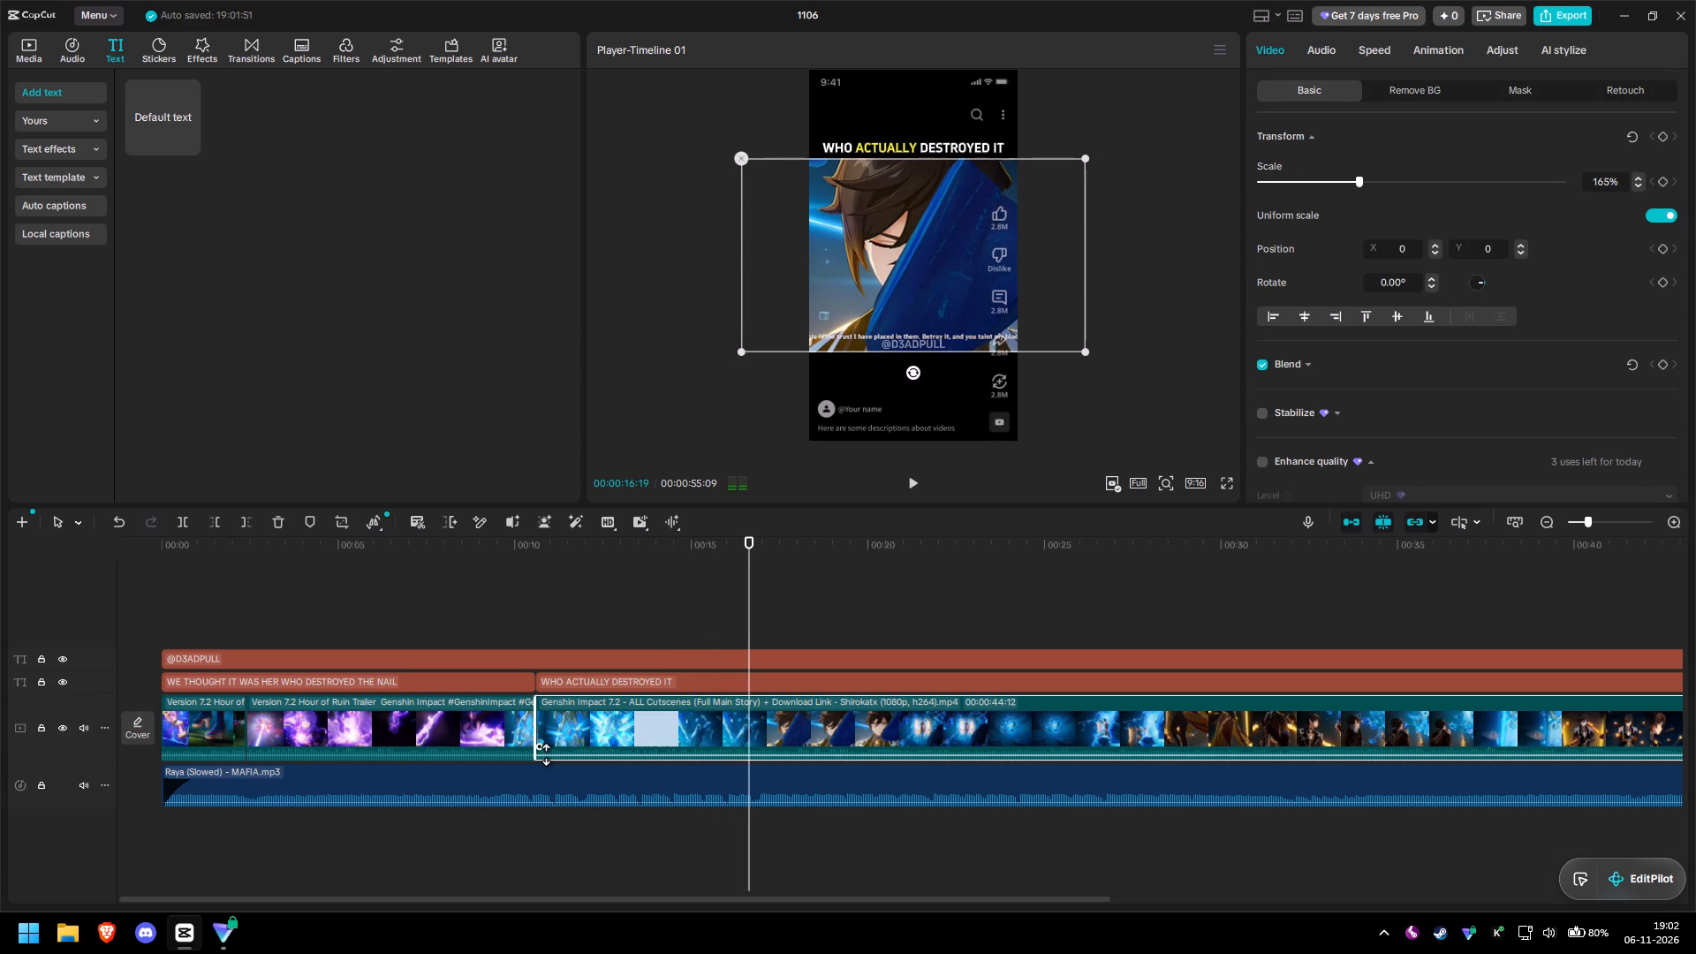
{"action": "left_click_drag", "start_coordinate": [543, 746], "coordinate": [592, 746]}
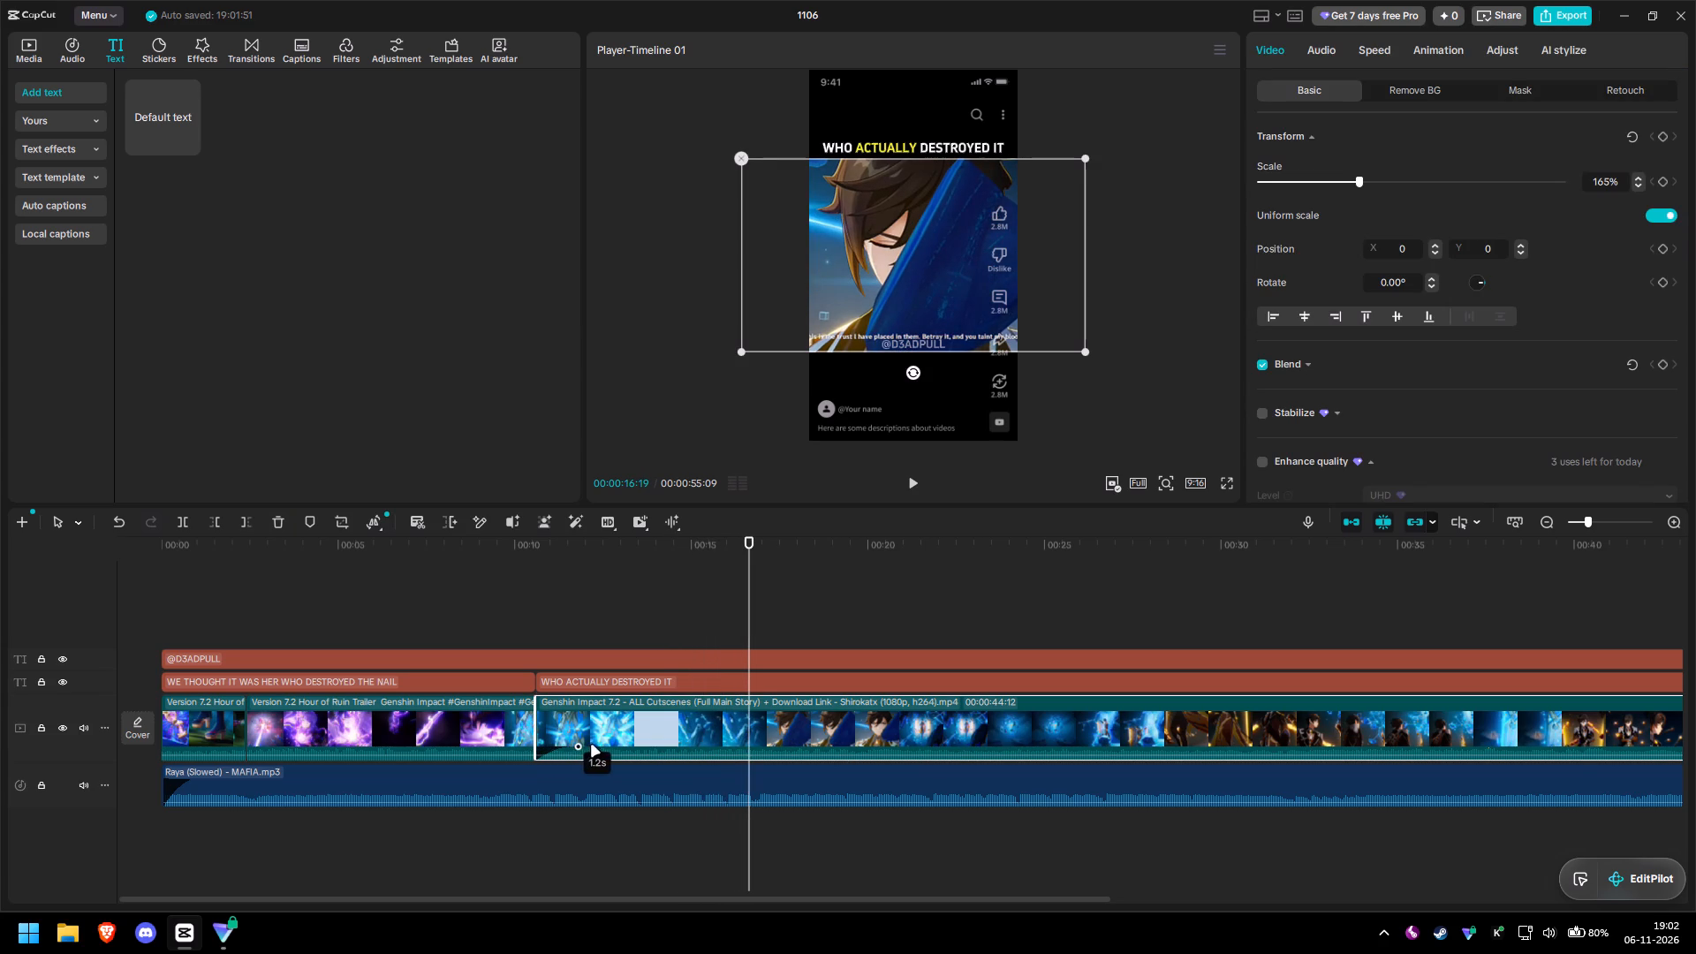
{"action": "left_click_drag", "start_coordinate": [592, 746], "coordinate": [615, 746]}
Add an audio fade-out to the end of the second "Hour of Ruin Trailer" clip, just before the cutscenes clip.
{"action": "left_click_drag", "start_coordinate": [748, 548], "coordinate": [537, 563]}
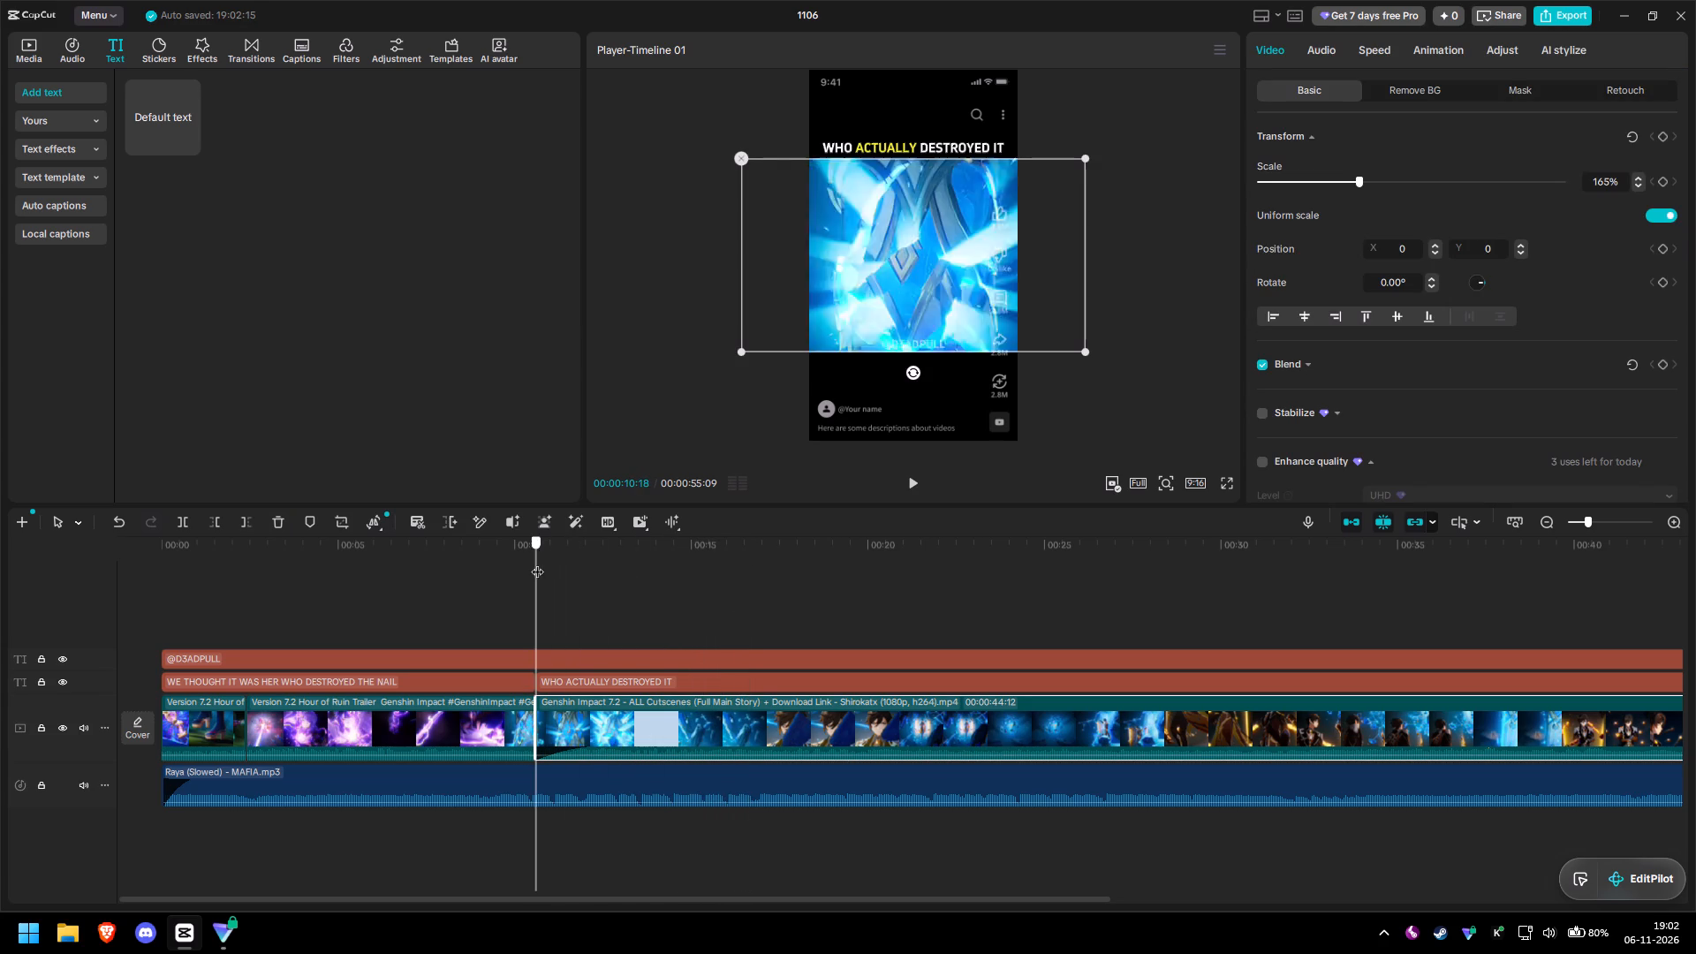
{"action": "left_click_drag", "start_coordinate": [537, 563], "coordinate": [516, 561]}
{"action": "left_click", "coordinate": [492, 707]}
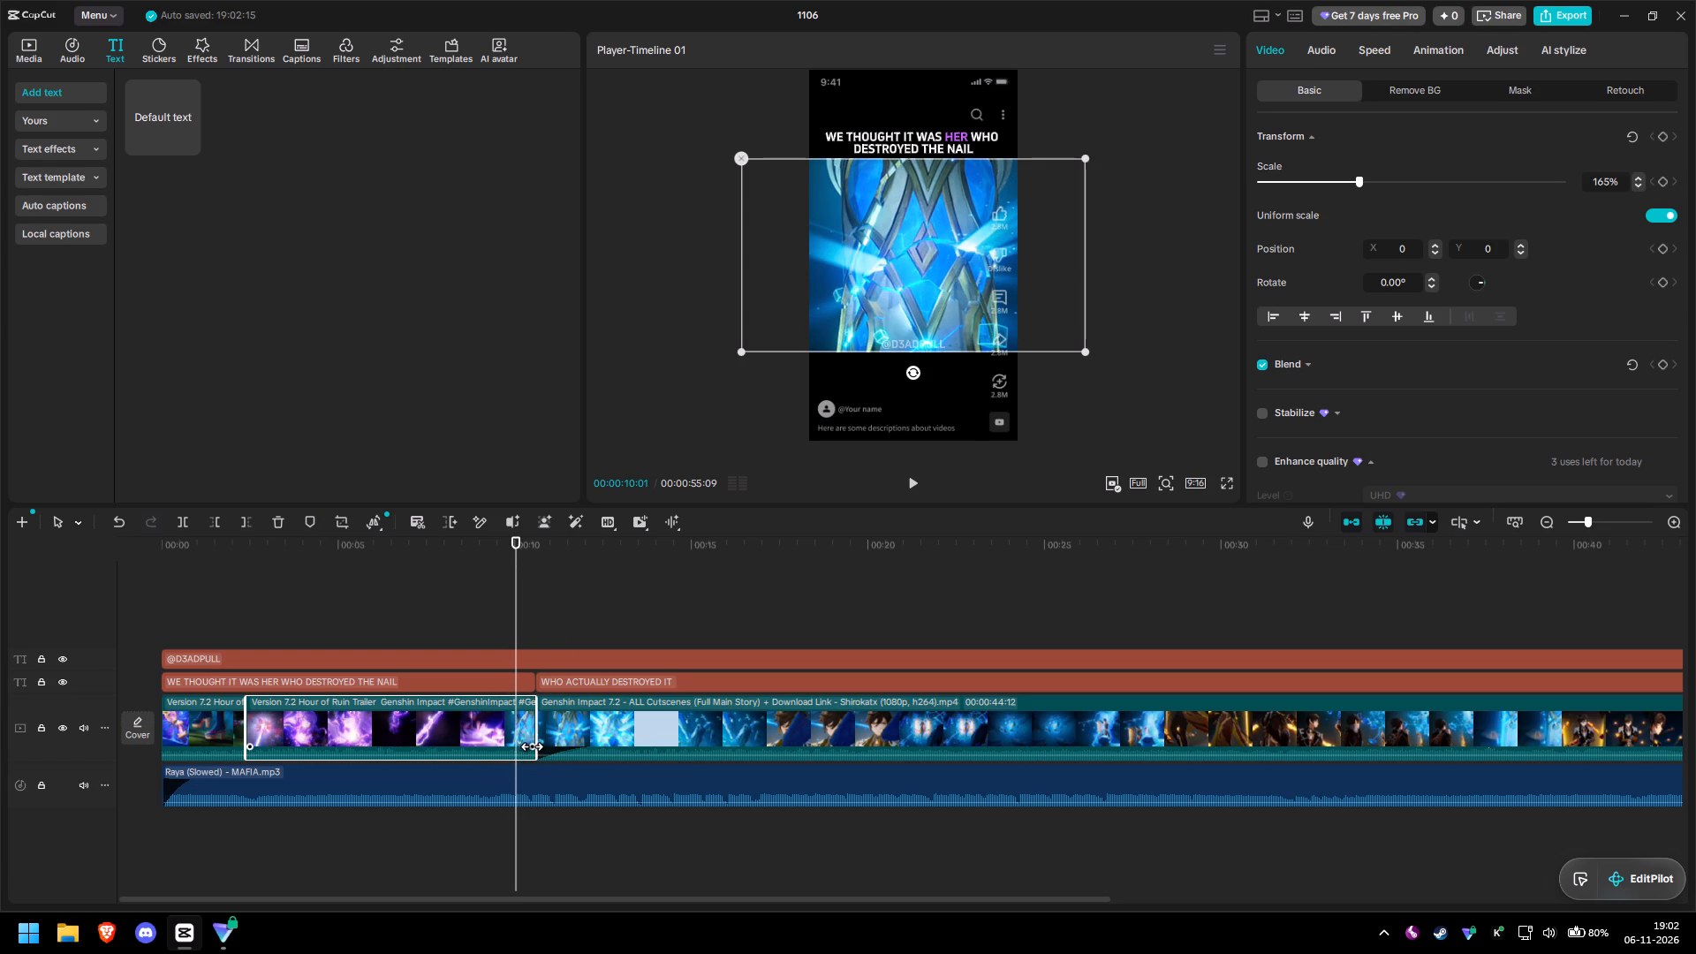
{"action": "left_click_drag", "start_coordinate": [532, 746], "coordinate": [484, 742]}
Add a short audio fade-in to the start of the opening "Hour of Ruin Trailer" clip.
{"action": "left_click", "coordinate": [201, 722]}
{"action": "left_click_drag", "start_coordinate": [165, 745], "coordinate": [175, 745]}
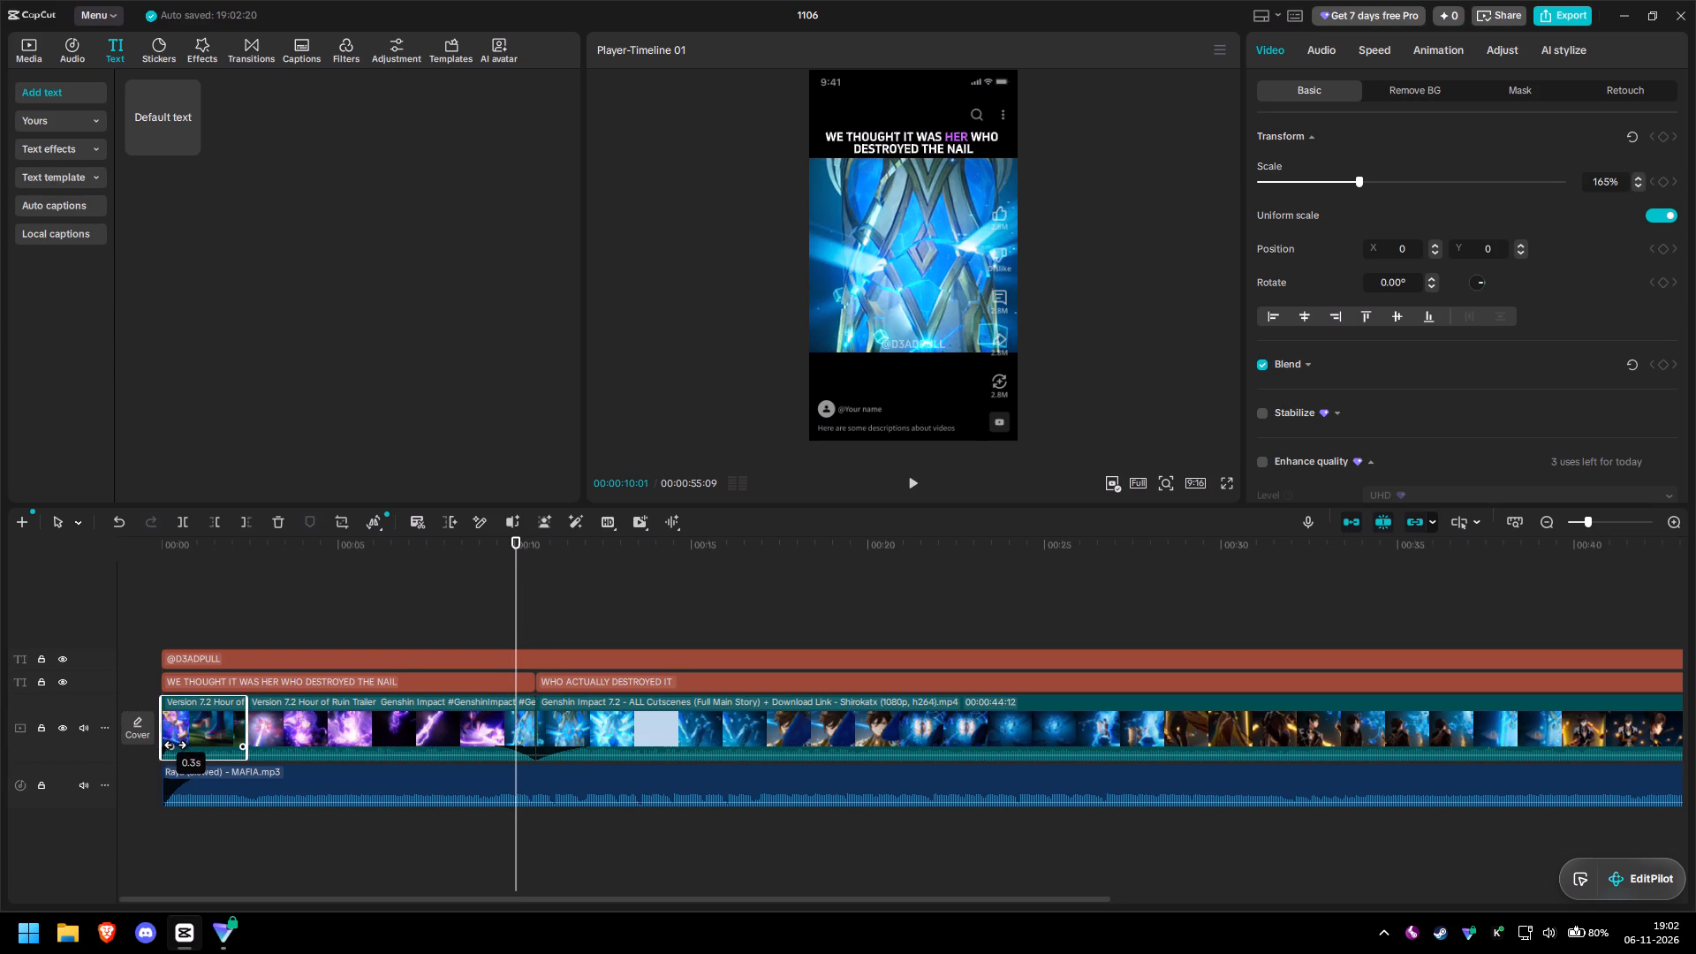
{"action": "left_click_drag", "start_coordinate": [175, 745], "coordinate": [182, 745]}
Play the video from the start to check the audio fades, stopping at the white flash near 13 seconds.
{"action": "left_click", "coordinate": [255, 592]}
{"action": "left_click", "coordinate": [247, 556]}
{"action": "left_click_drag", "start_coordinate": [249, 541], "coordinate": [144, 578]}
{"action": "key", "text": "space"}
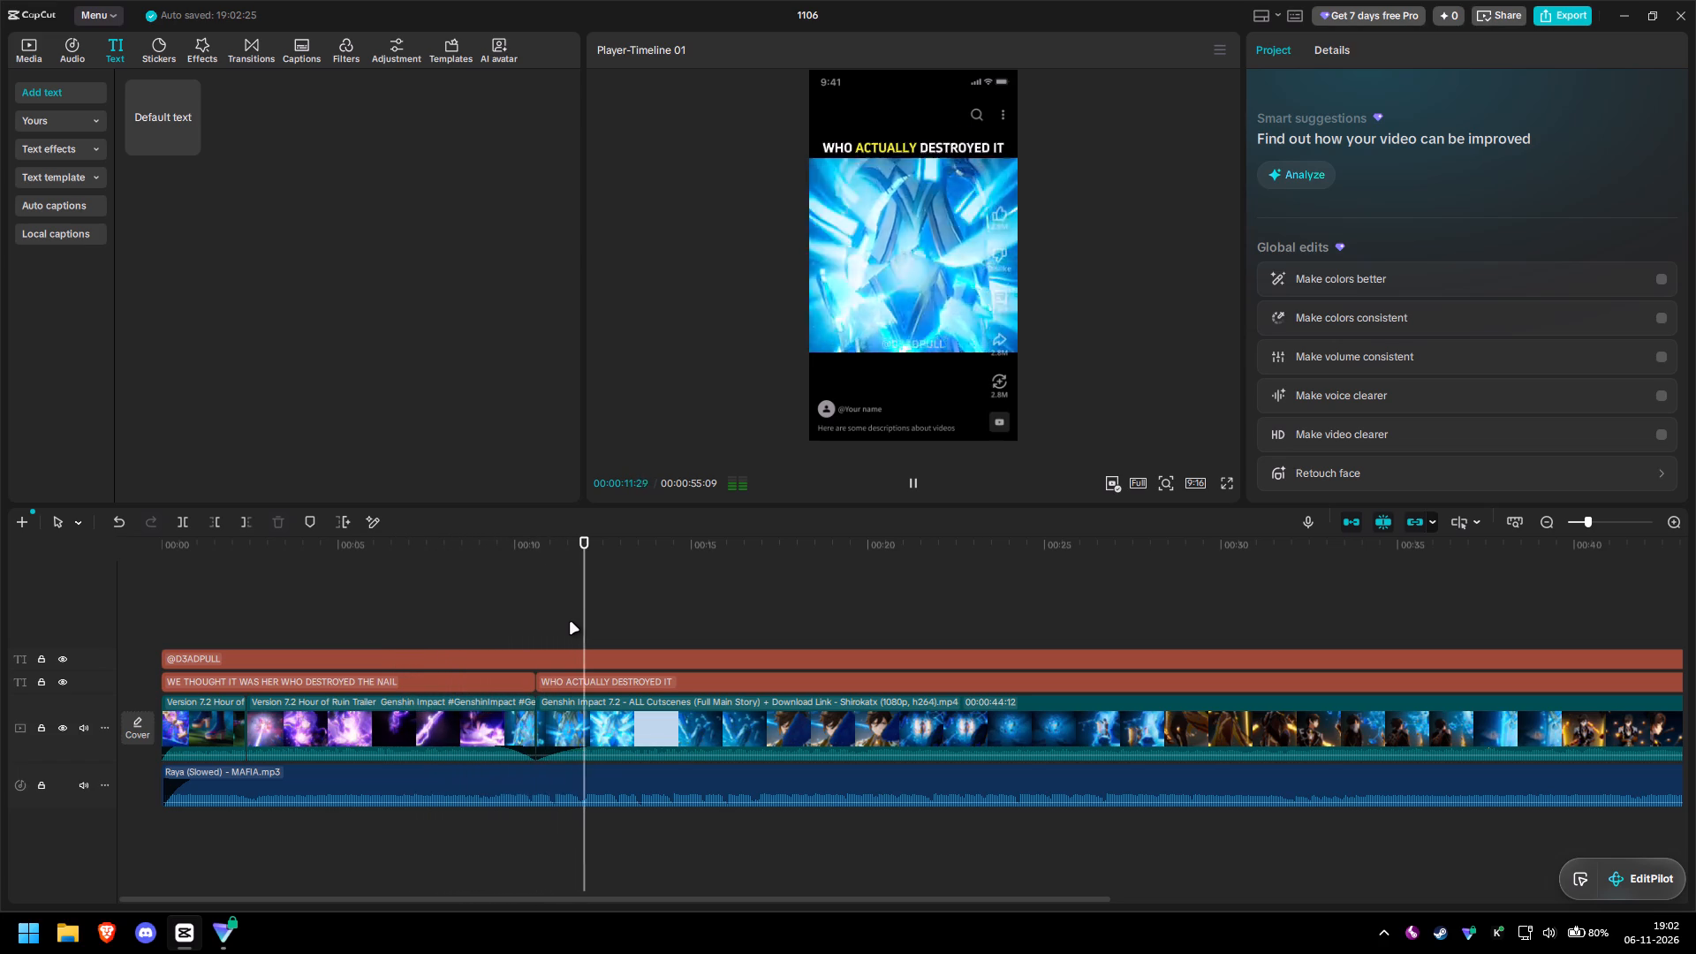
{"action": "left_click", "coordinate": [604, 783]}
{"action": "left_click", "coordinate": [625, 848]}
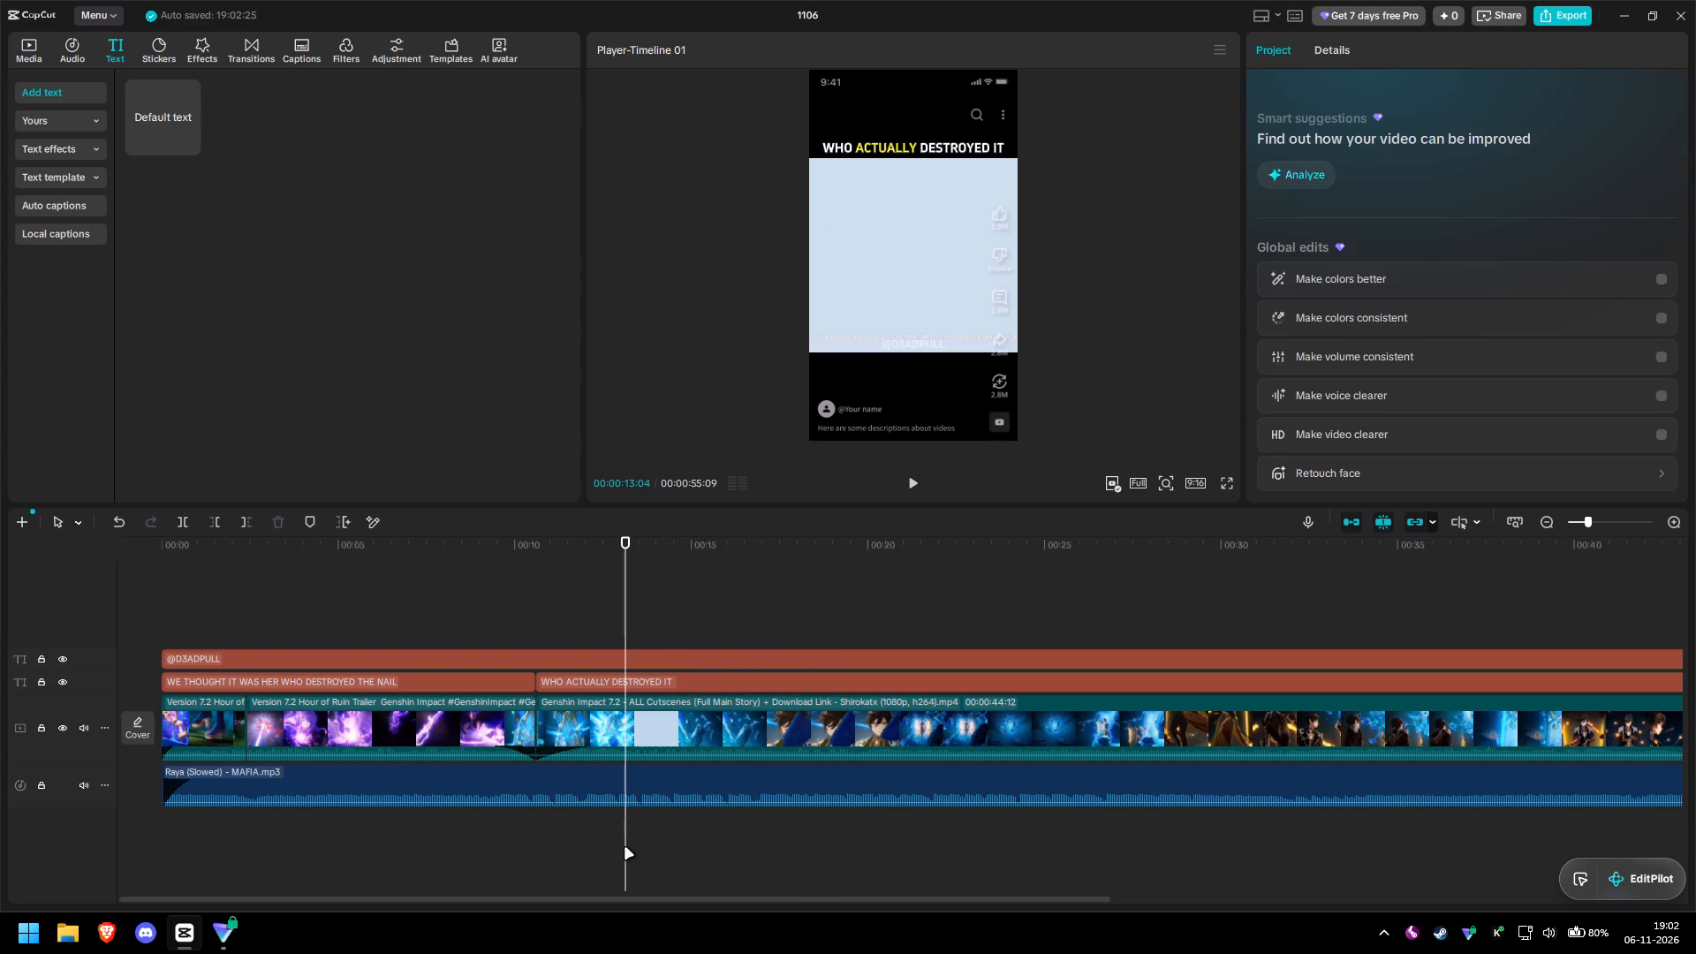
Import the music file "Ogryzek - AURA - 7clouds Phonk.mp3" from the Downloads folder into the project media.
{"action": "key", "text": "ctrl+i"}
{"action": "scroll", "coordinate": [462, 252], "scroll_direction": "down", "scroll_amount": 1}
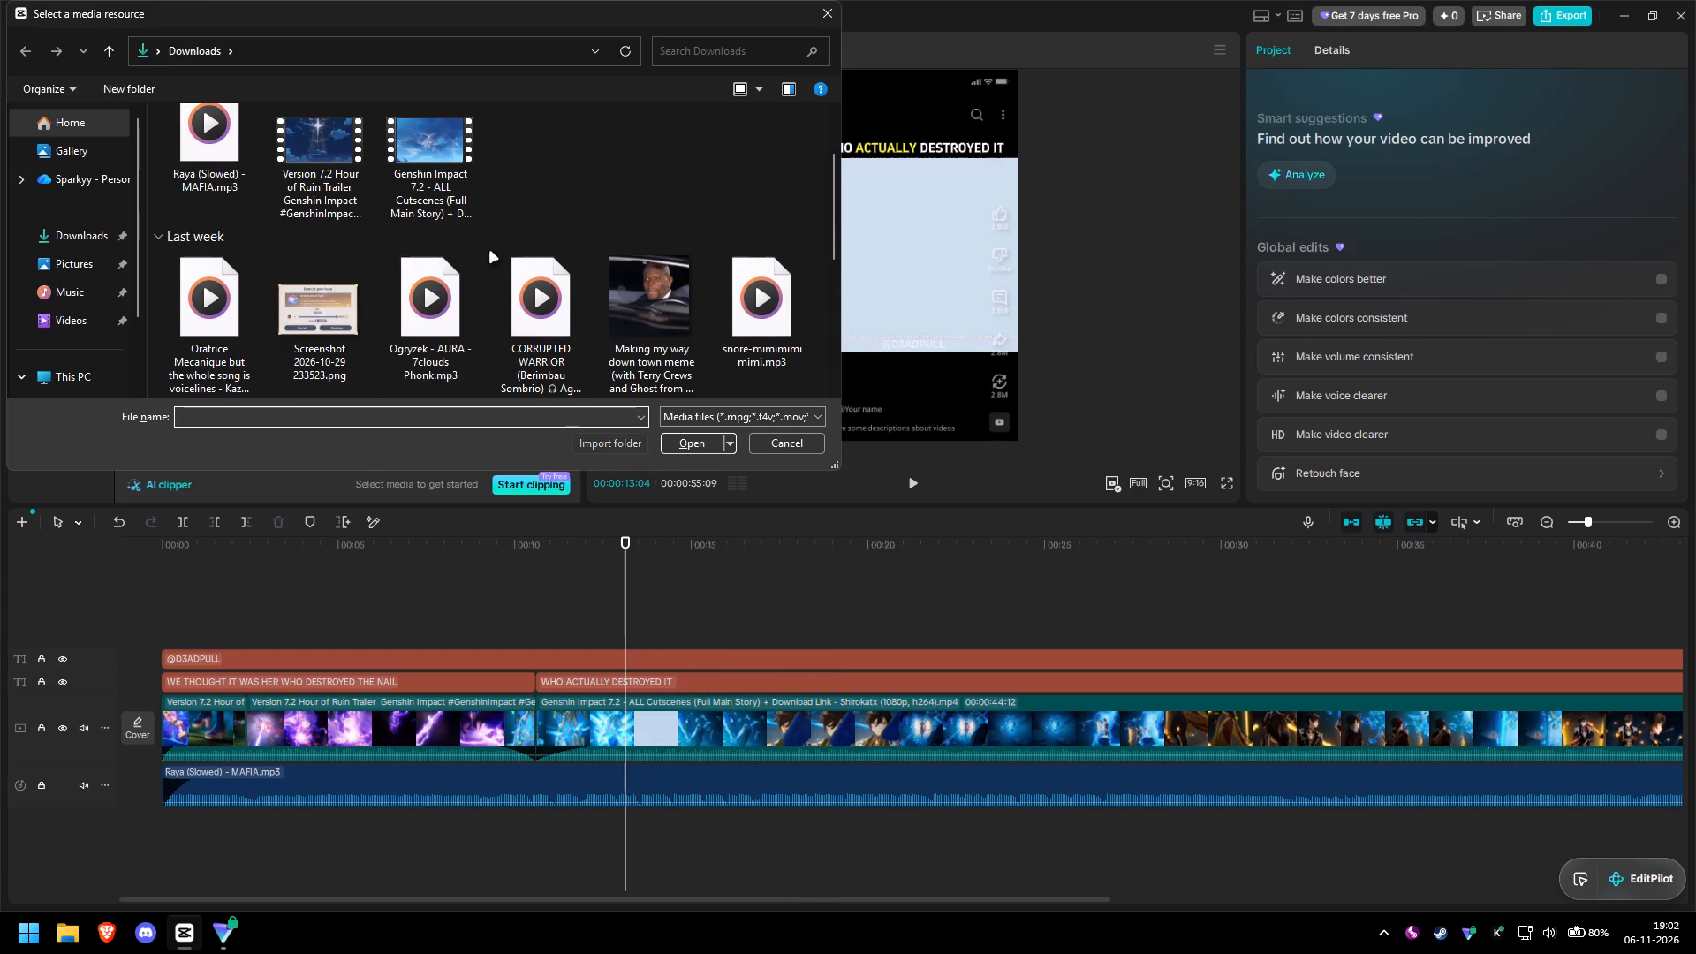
{"action": "scroll", "coordinate": [439, 249], "scroll_direction": "down", "scroll_amount": 1}
{"action": "left_click", "coordinate": [439, 216]}
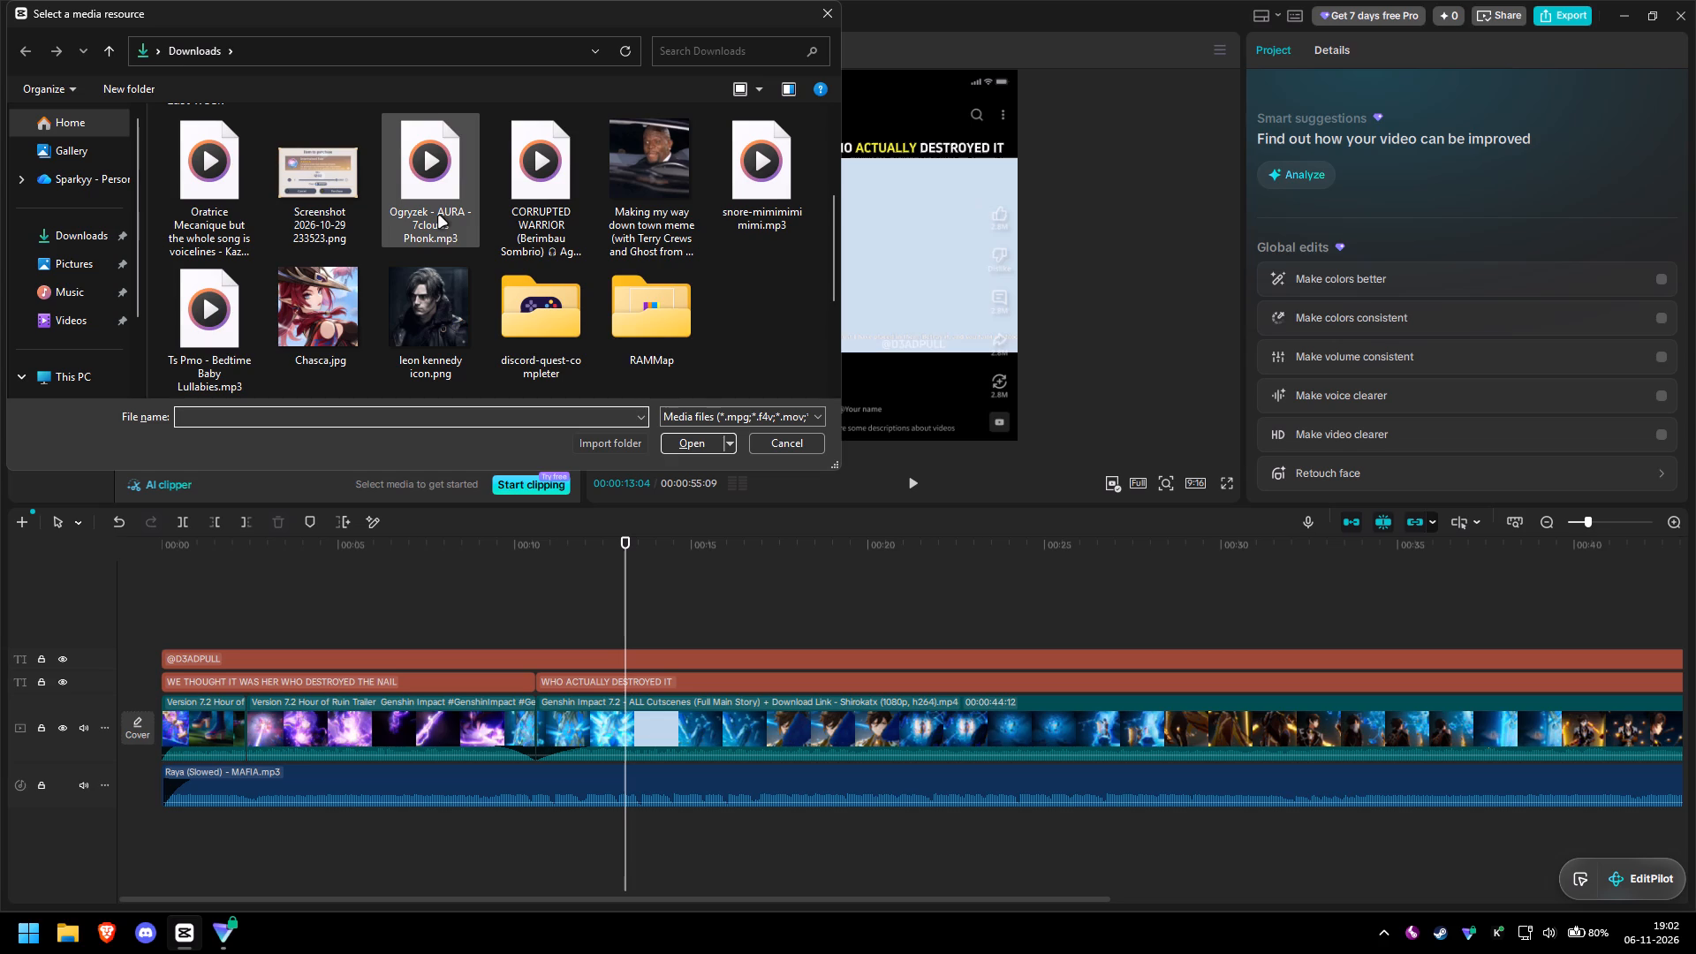
{"action": "left_click", "coordinate": [689, 438]}
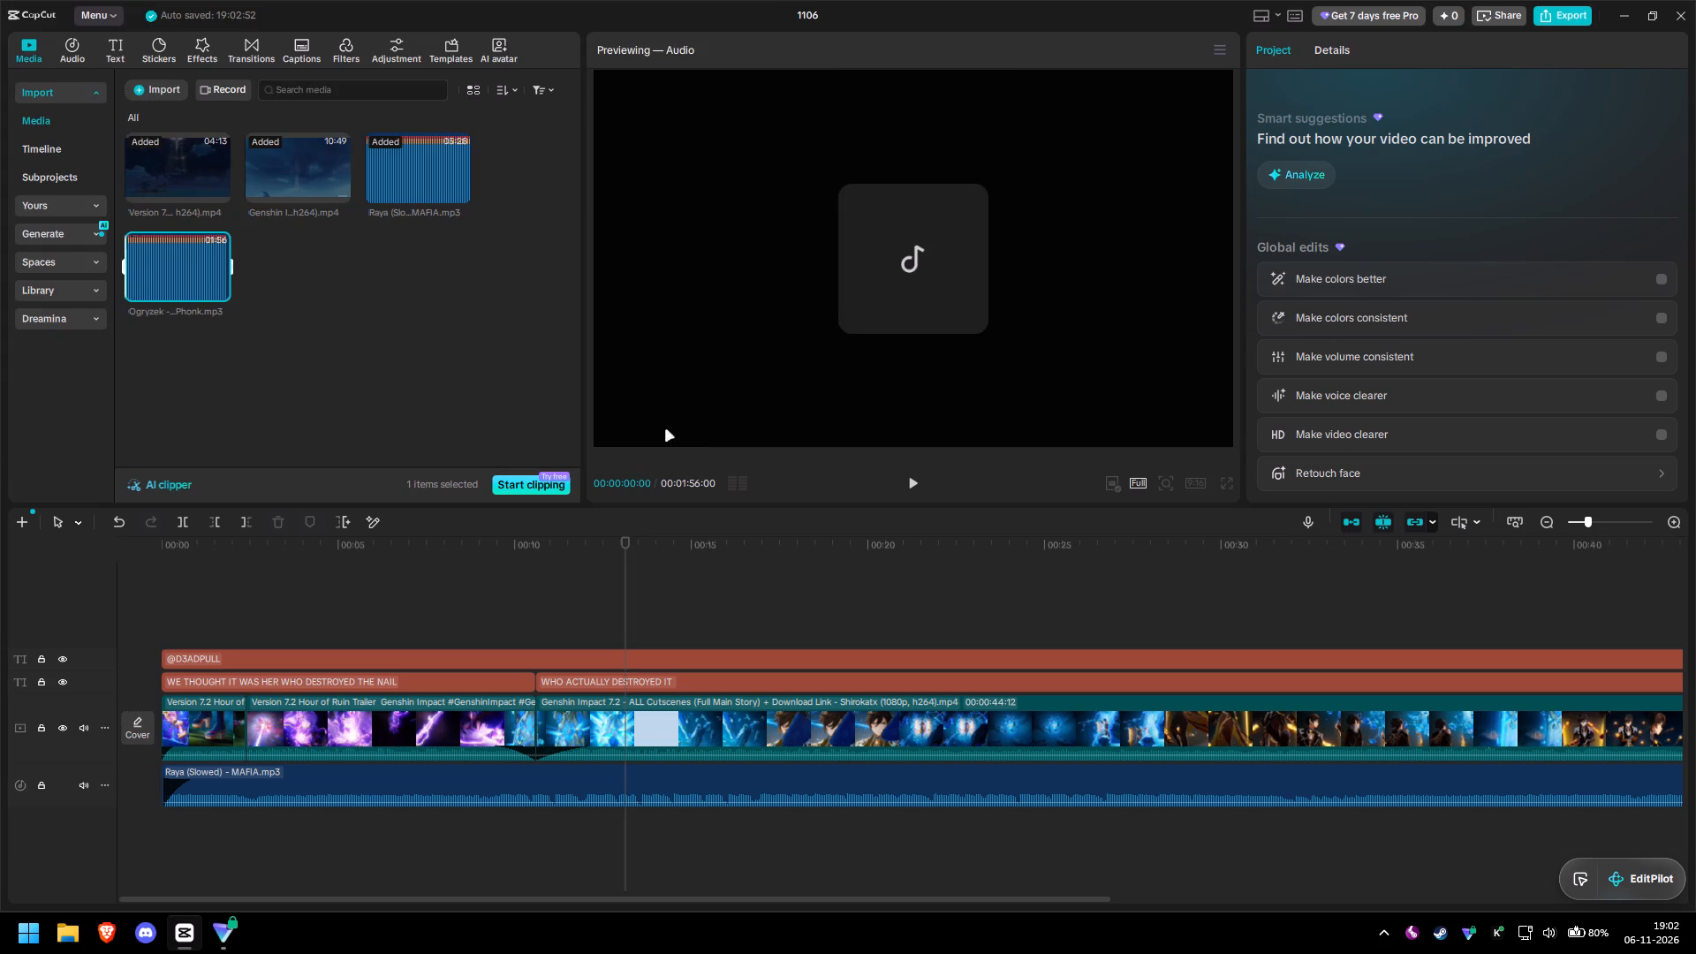
Place the Ogryzek AURA music on a new audio track from the timeline's start and mute the Raya (Slowed) track.
{"action": "left_click_drag", "start_coordinate": [160, 258], "coordinate": [167, 837]}
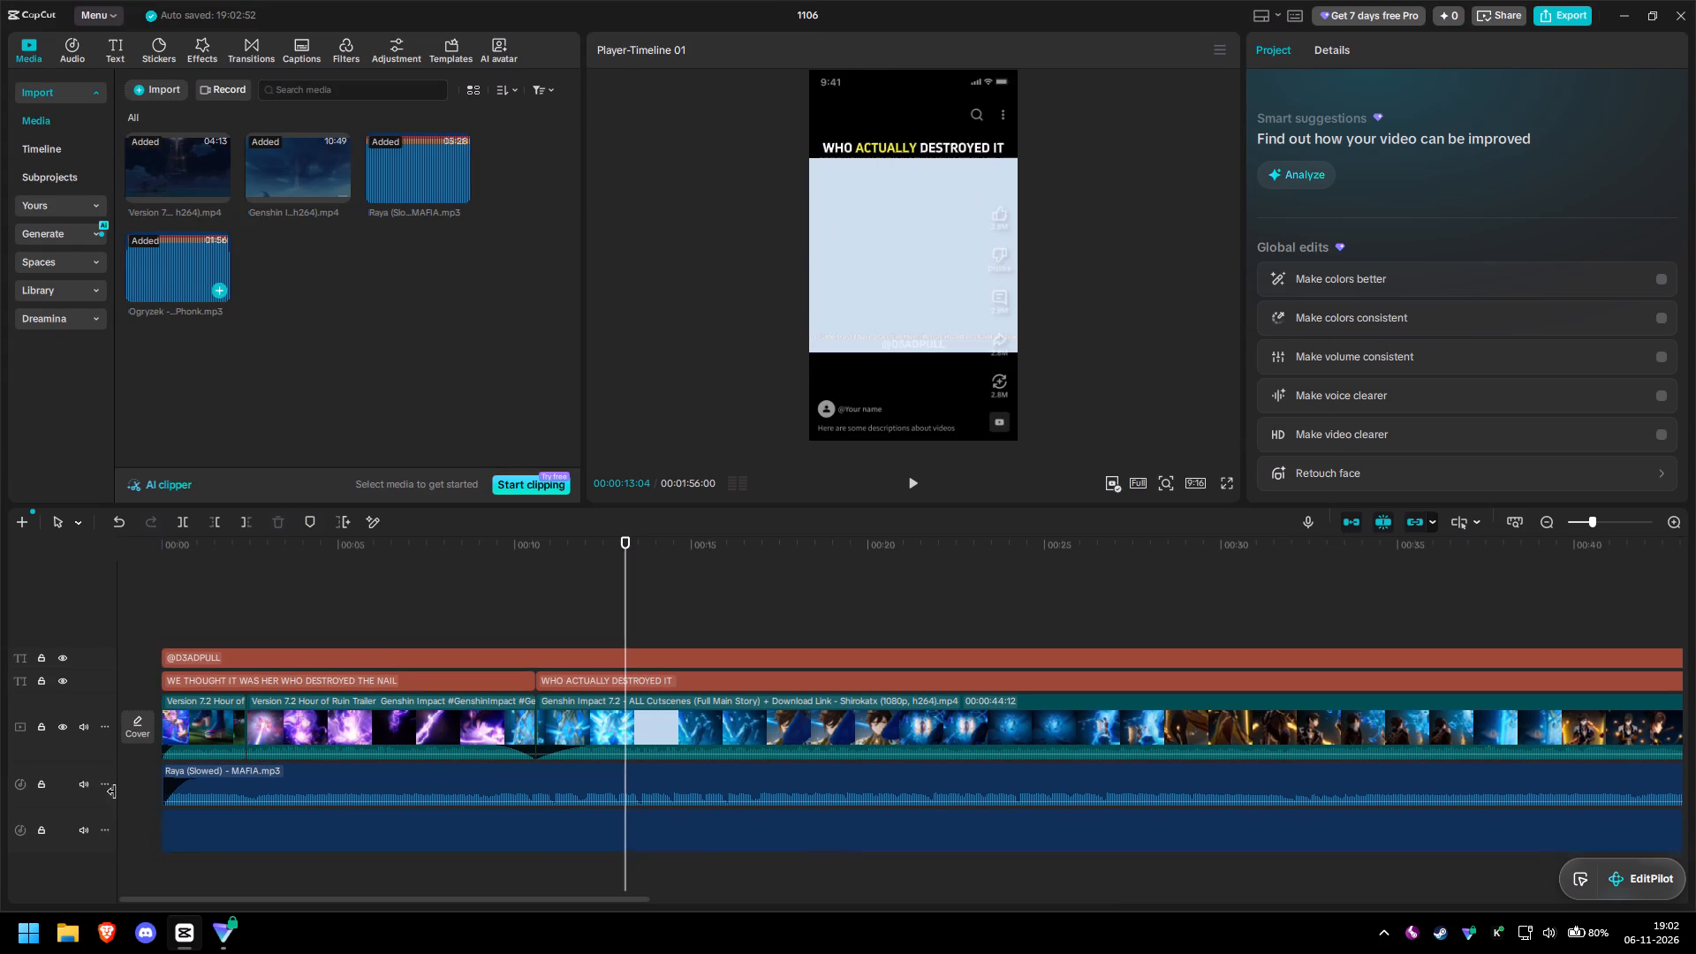
{"action": "left_click", "coordinate": [86, 787]}
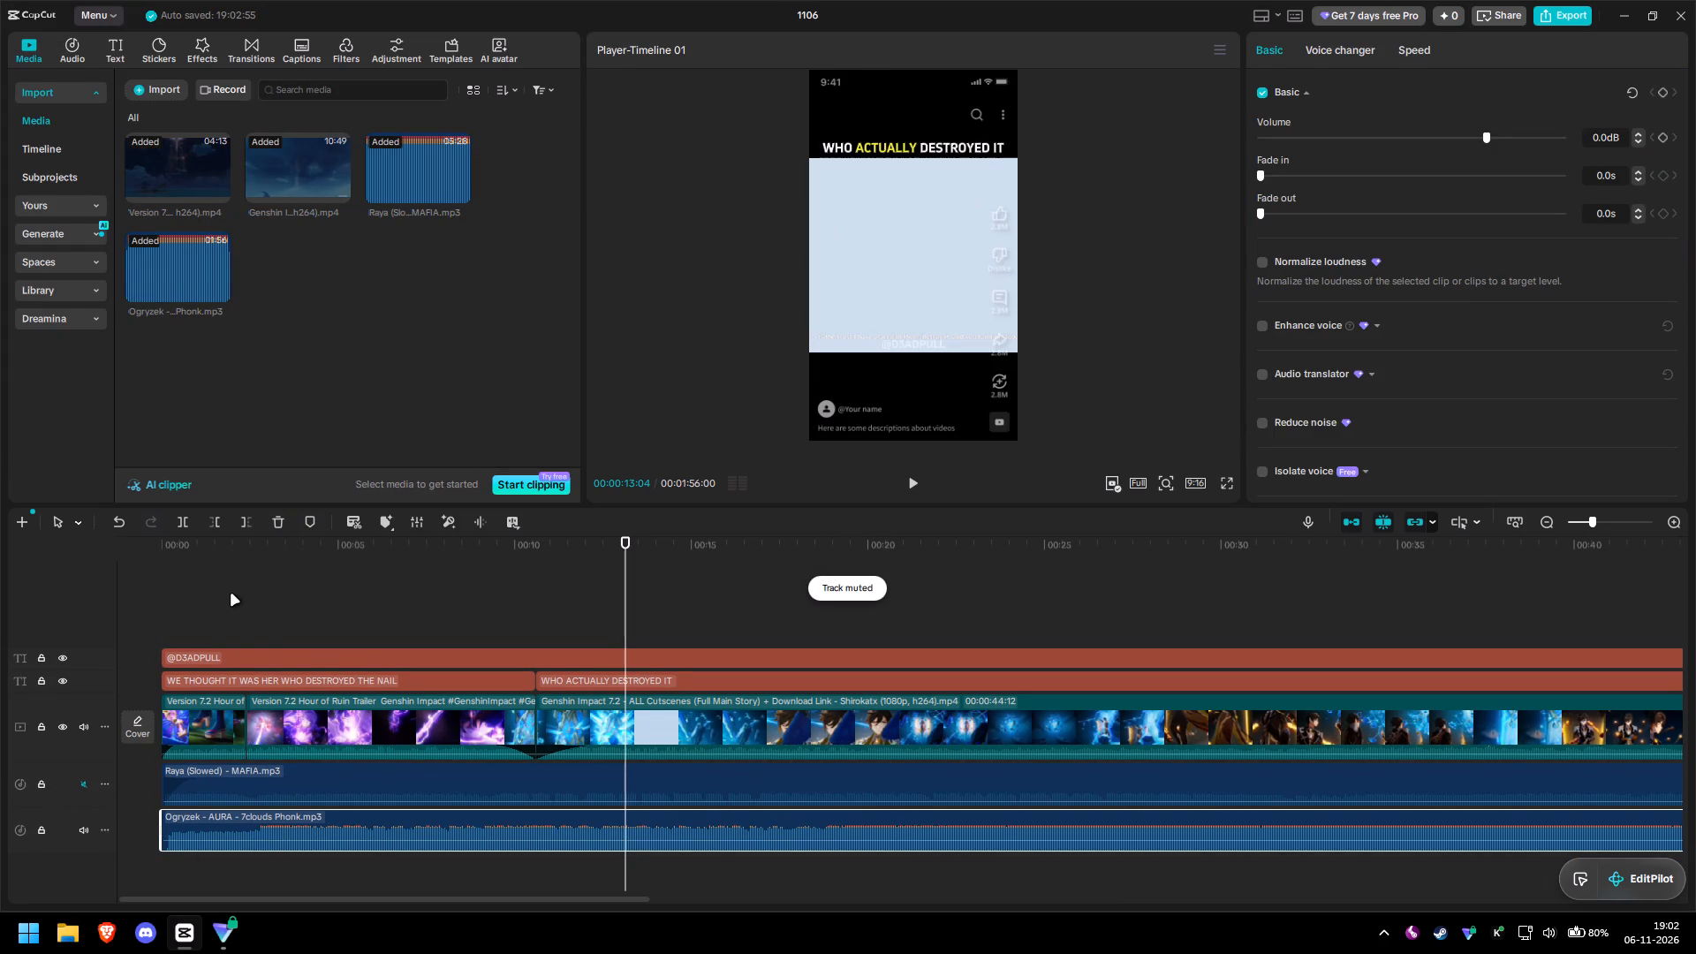
Play several sections of the video to audition the AURA music against the clips, ending back at the timeline's start.
{"action": "left_click", "coordinate": [231, 594]}
{"action": "key", "text": "space"}
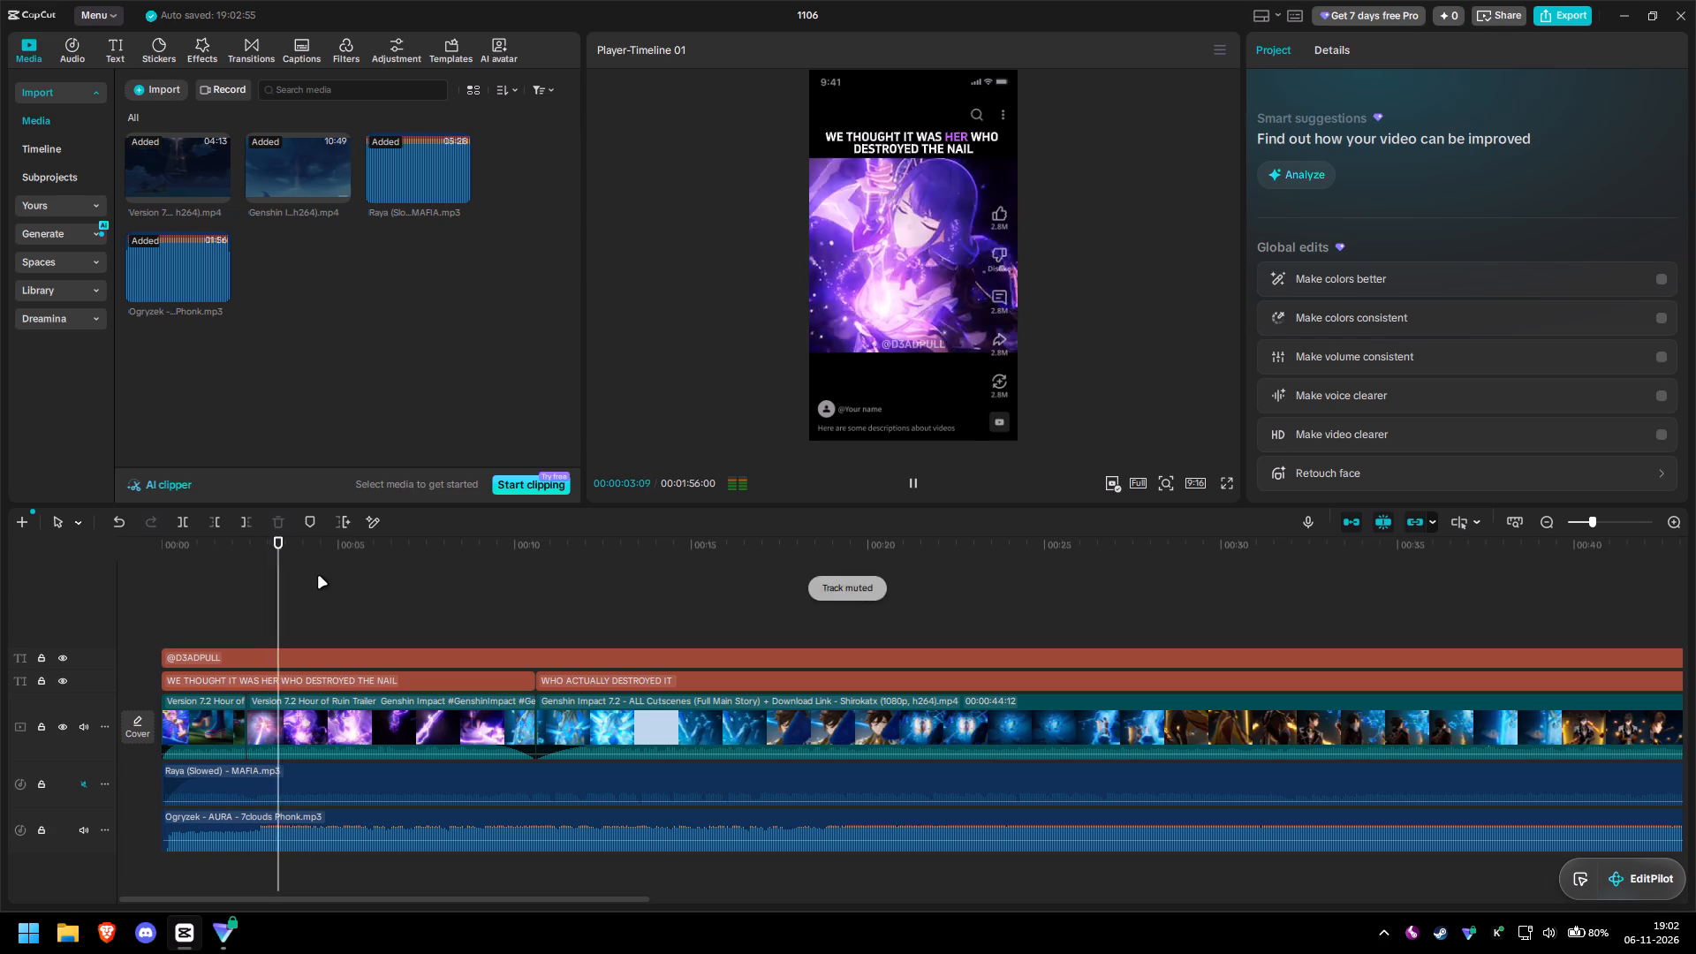
{"action": "left_click_drag", "start_coordinate": [306, 538], "coordinate": [740, 601]}
{"action": "key", "text": "space"}
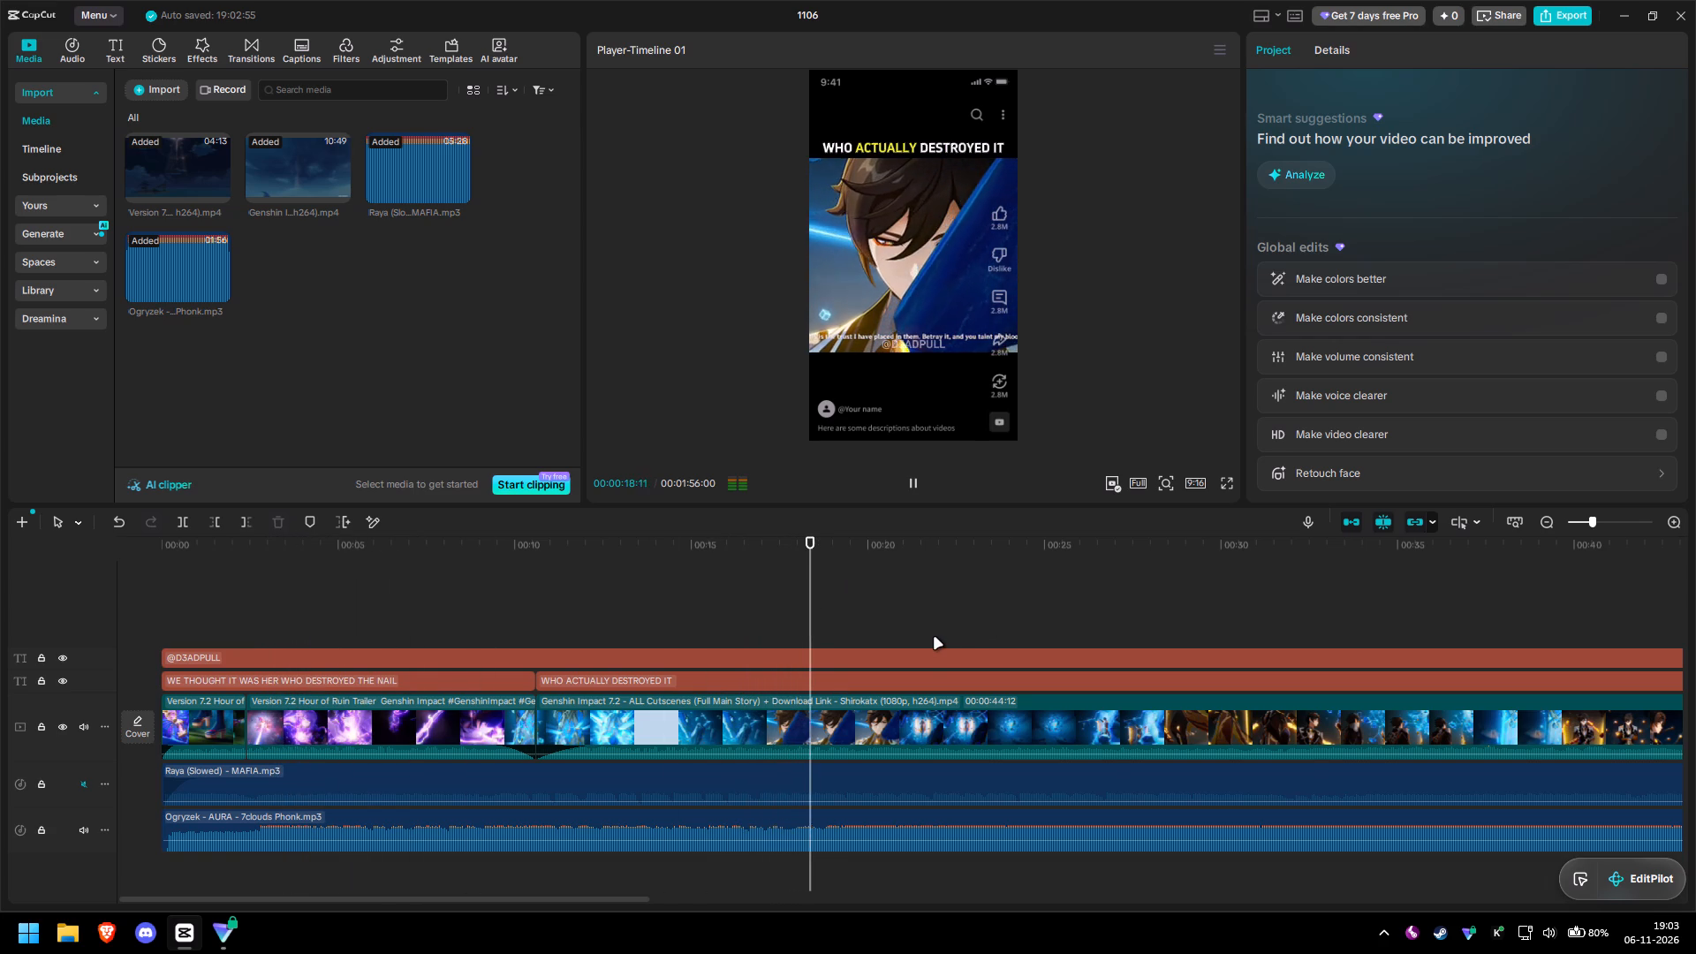
{"action": "scroll", "coordinate": [923, 659], "scroll_direction": "down", "scroll_amount": 4, "text": "alt"}
{"action": "scroll", "coordinate": [923, 660], "scroll_direction": "up", "scroll_amount": 2, "text": "alt"}
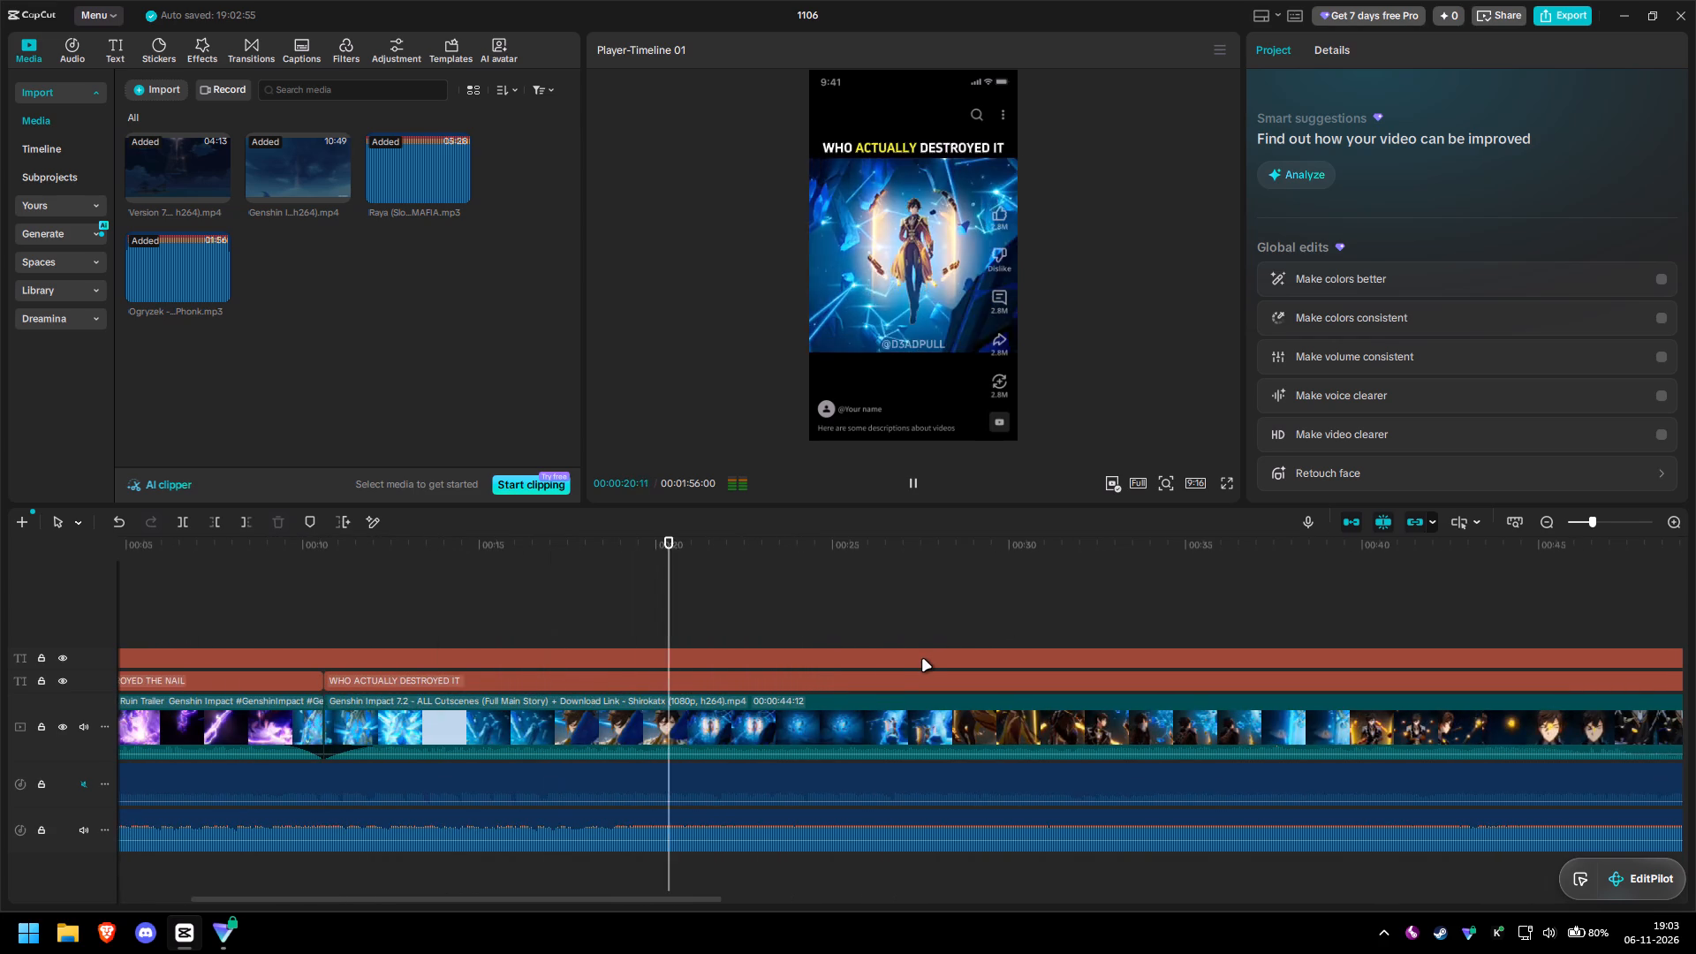
{"action": "left_click_drag", "start_coordinate": [703, 541], "coordinate": [867, 544]}
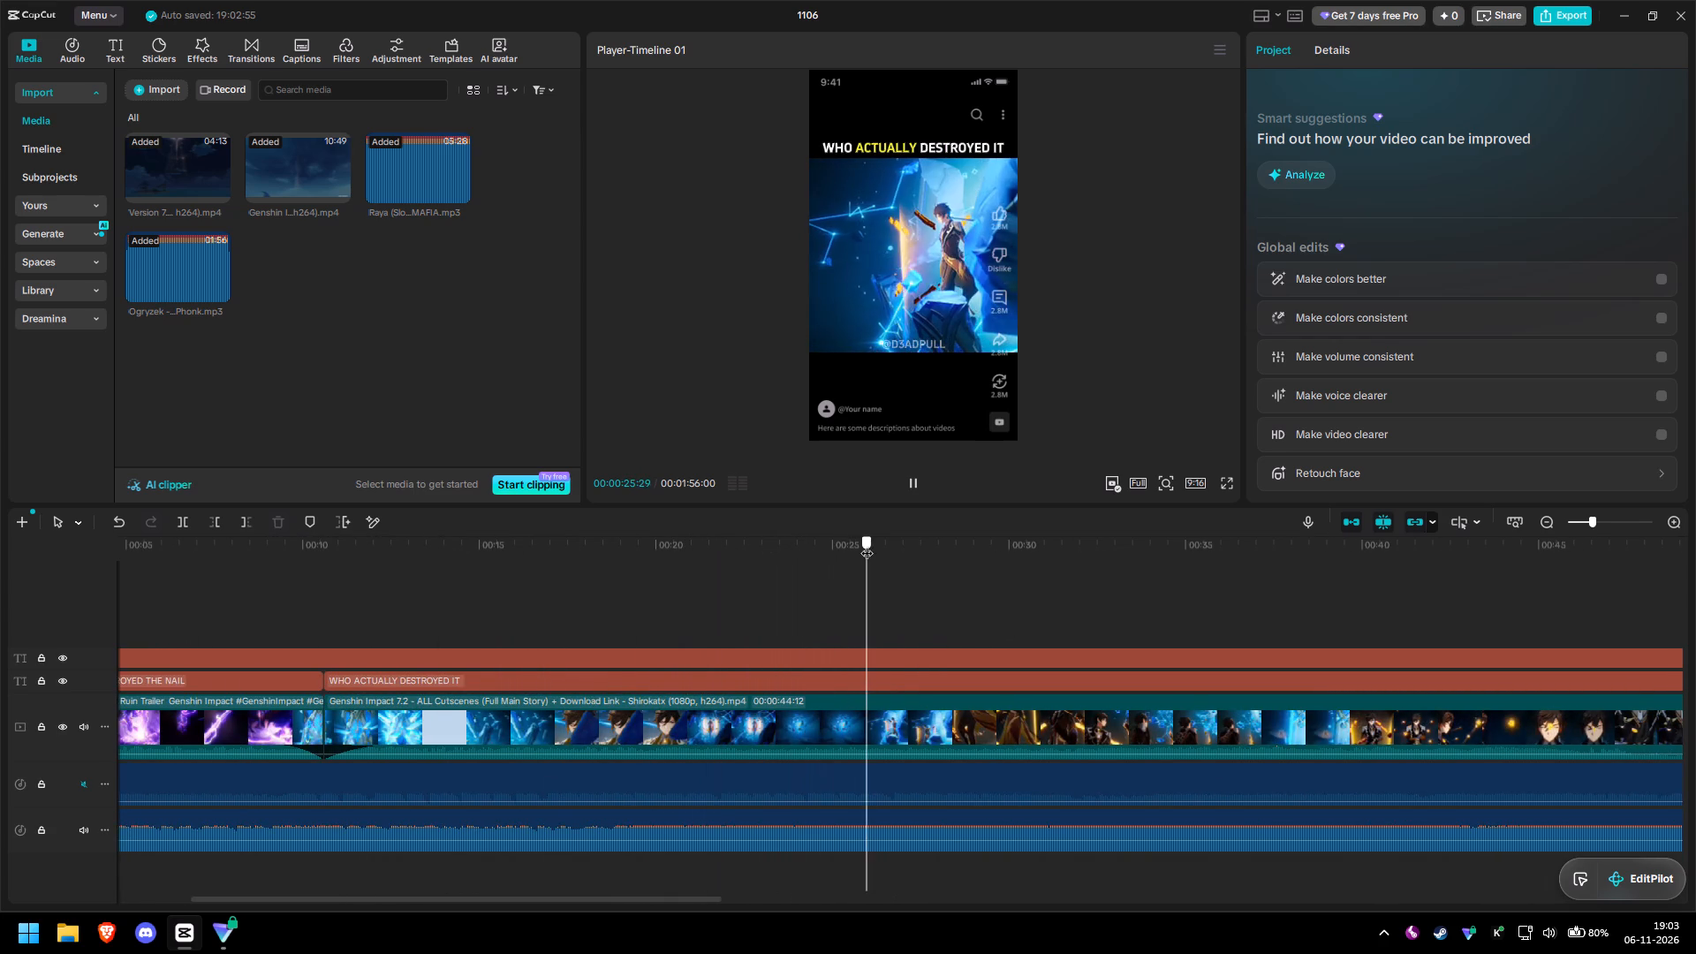
{"action": "key", "text": "space"}
{"action": "key", "text": "space"}
{"action": "left_click_drag", "start_coordinate": [912, 550], "coordinate": [737, 581]}
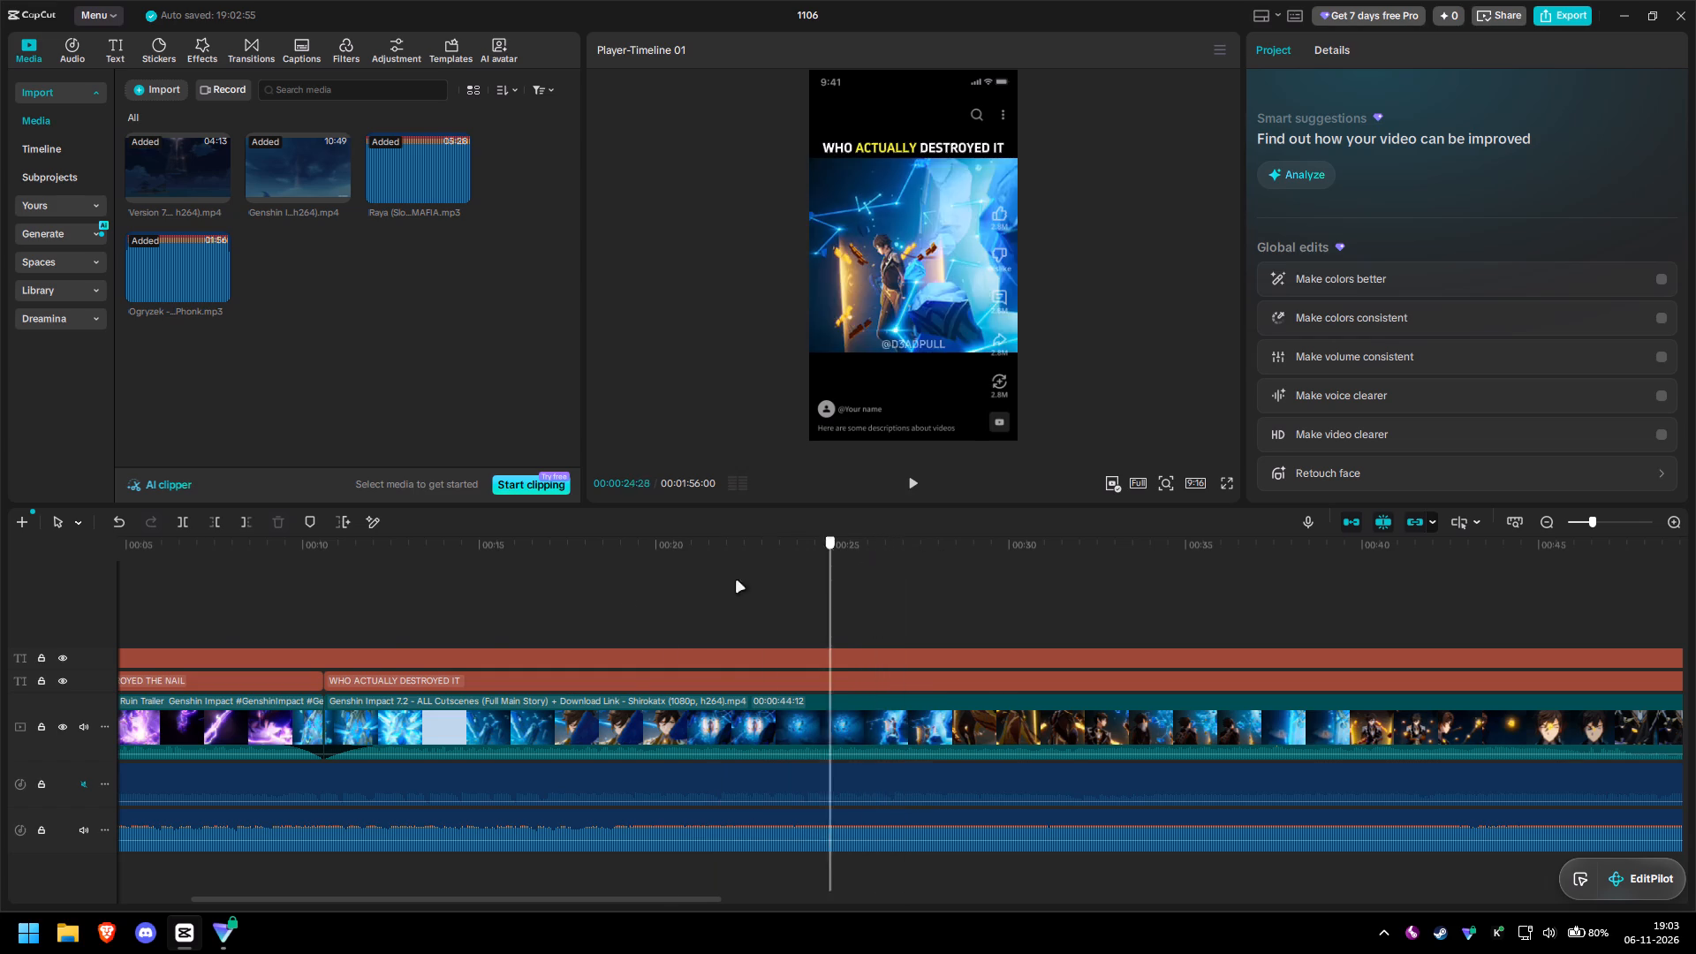
{"action": "left_click_drag", "start_coordinate": [737, 581], "coordinate": [11, 670]}
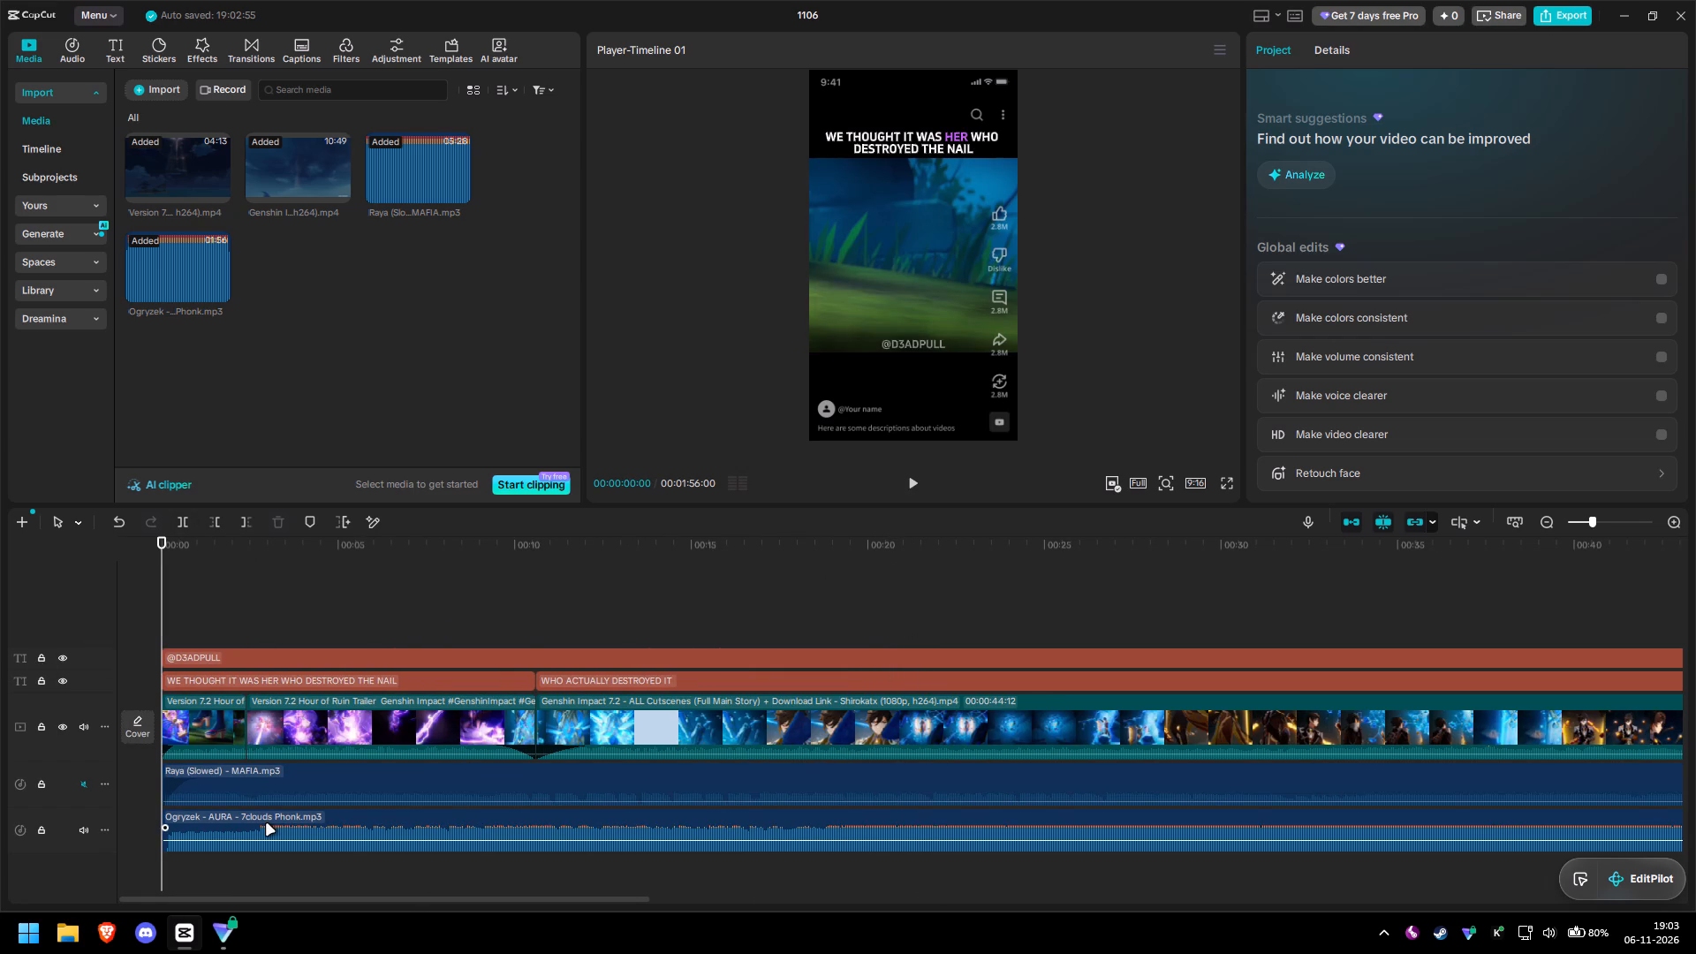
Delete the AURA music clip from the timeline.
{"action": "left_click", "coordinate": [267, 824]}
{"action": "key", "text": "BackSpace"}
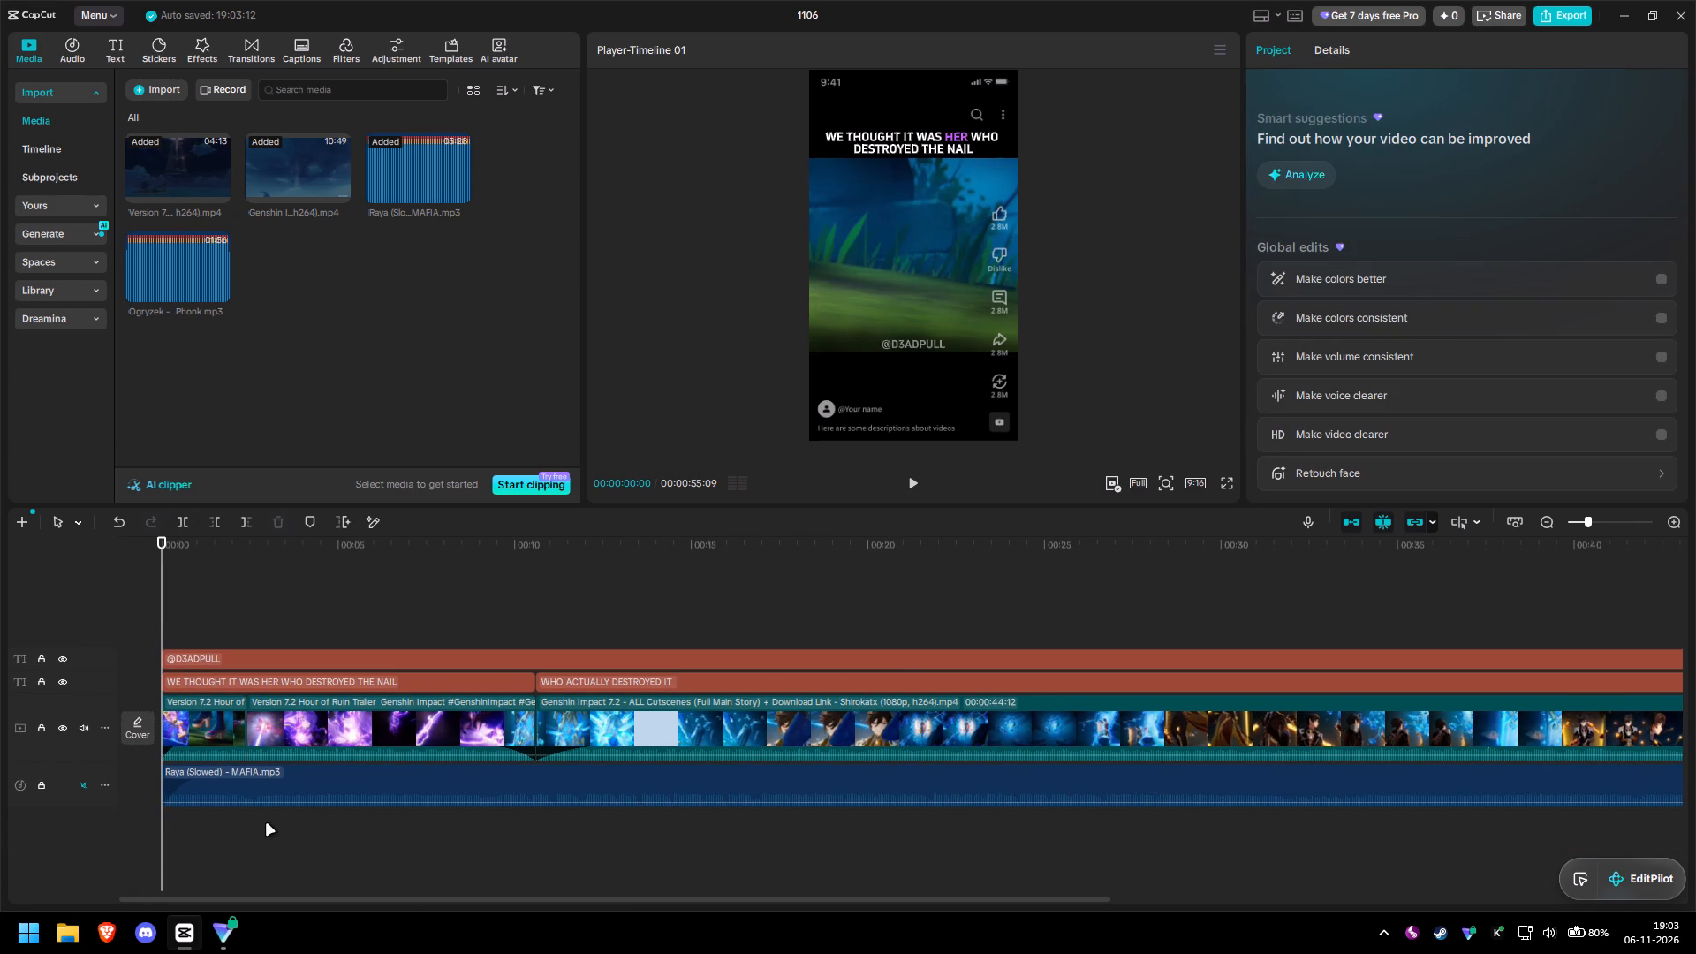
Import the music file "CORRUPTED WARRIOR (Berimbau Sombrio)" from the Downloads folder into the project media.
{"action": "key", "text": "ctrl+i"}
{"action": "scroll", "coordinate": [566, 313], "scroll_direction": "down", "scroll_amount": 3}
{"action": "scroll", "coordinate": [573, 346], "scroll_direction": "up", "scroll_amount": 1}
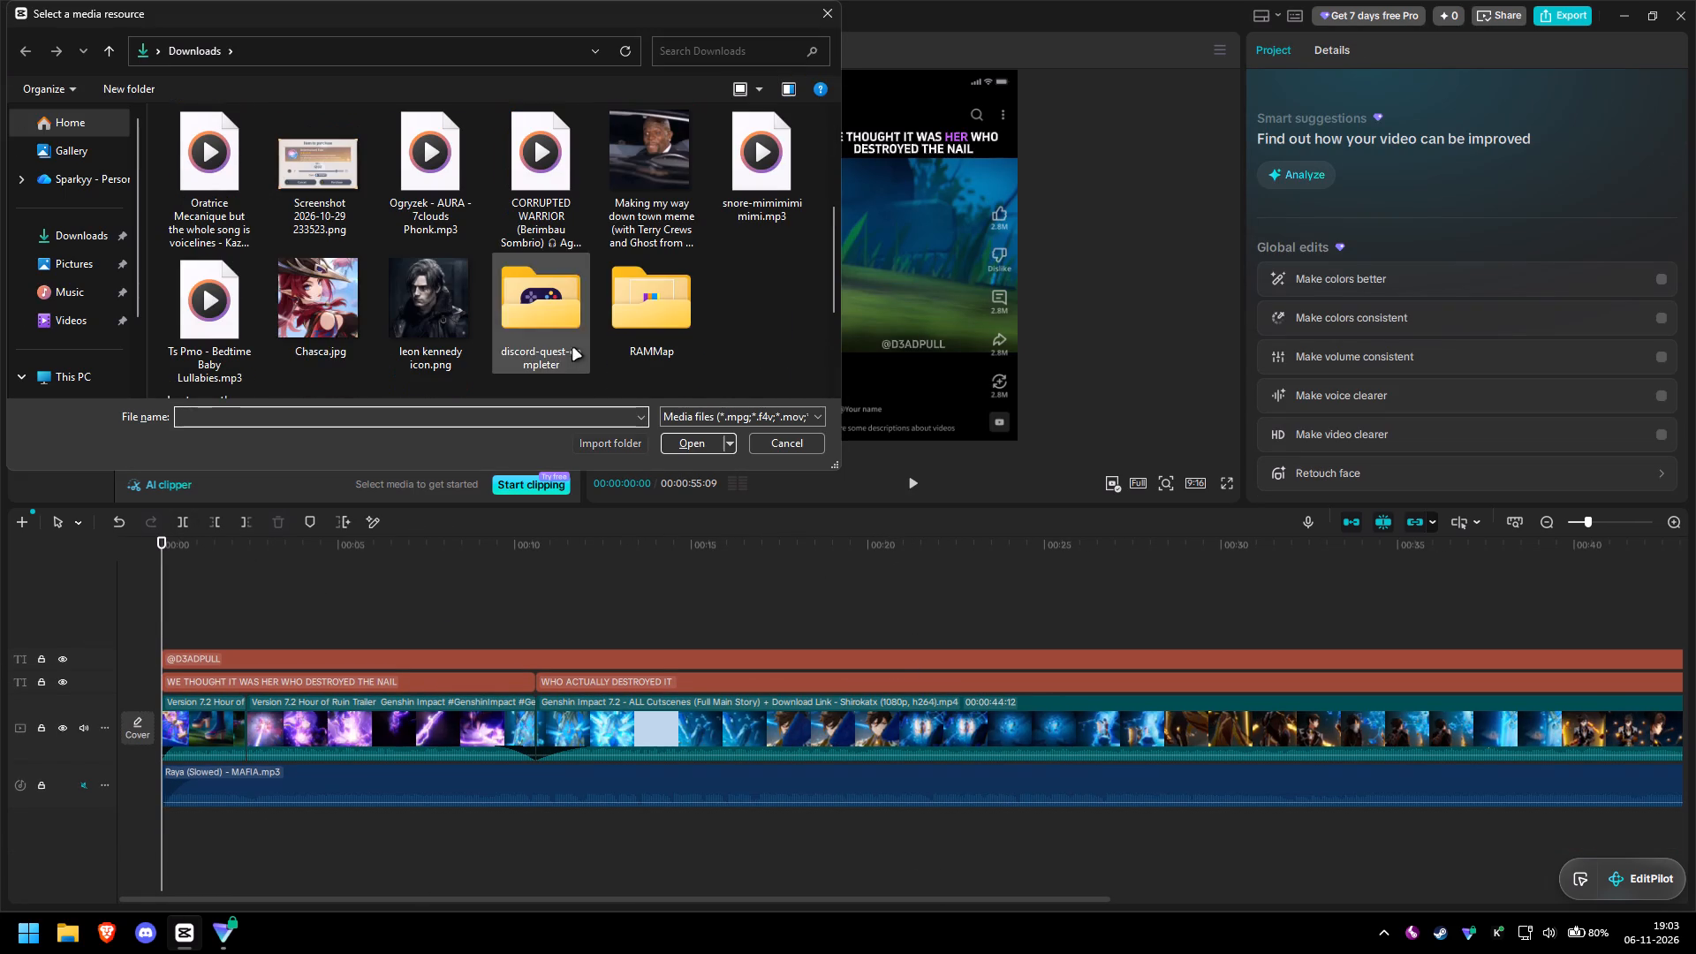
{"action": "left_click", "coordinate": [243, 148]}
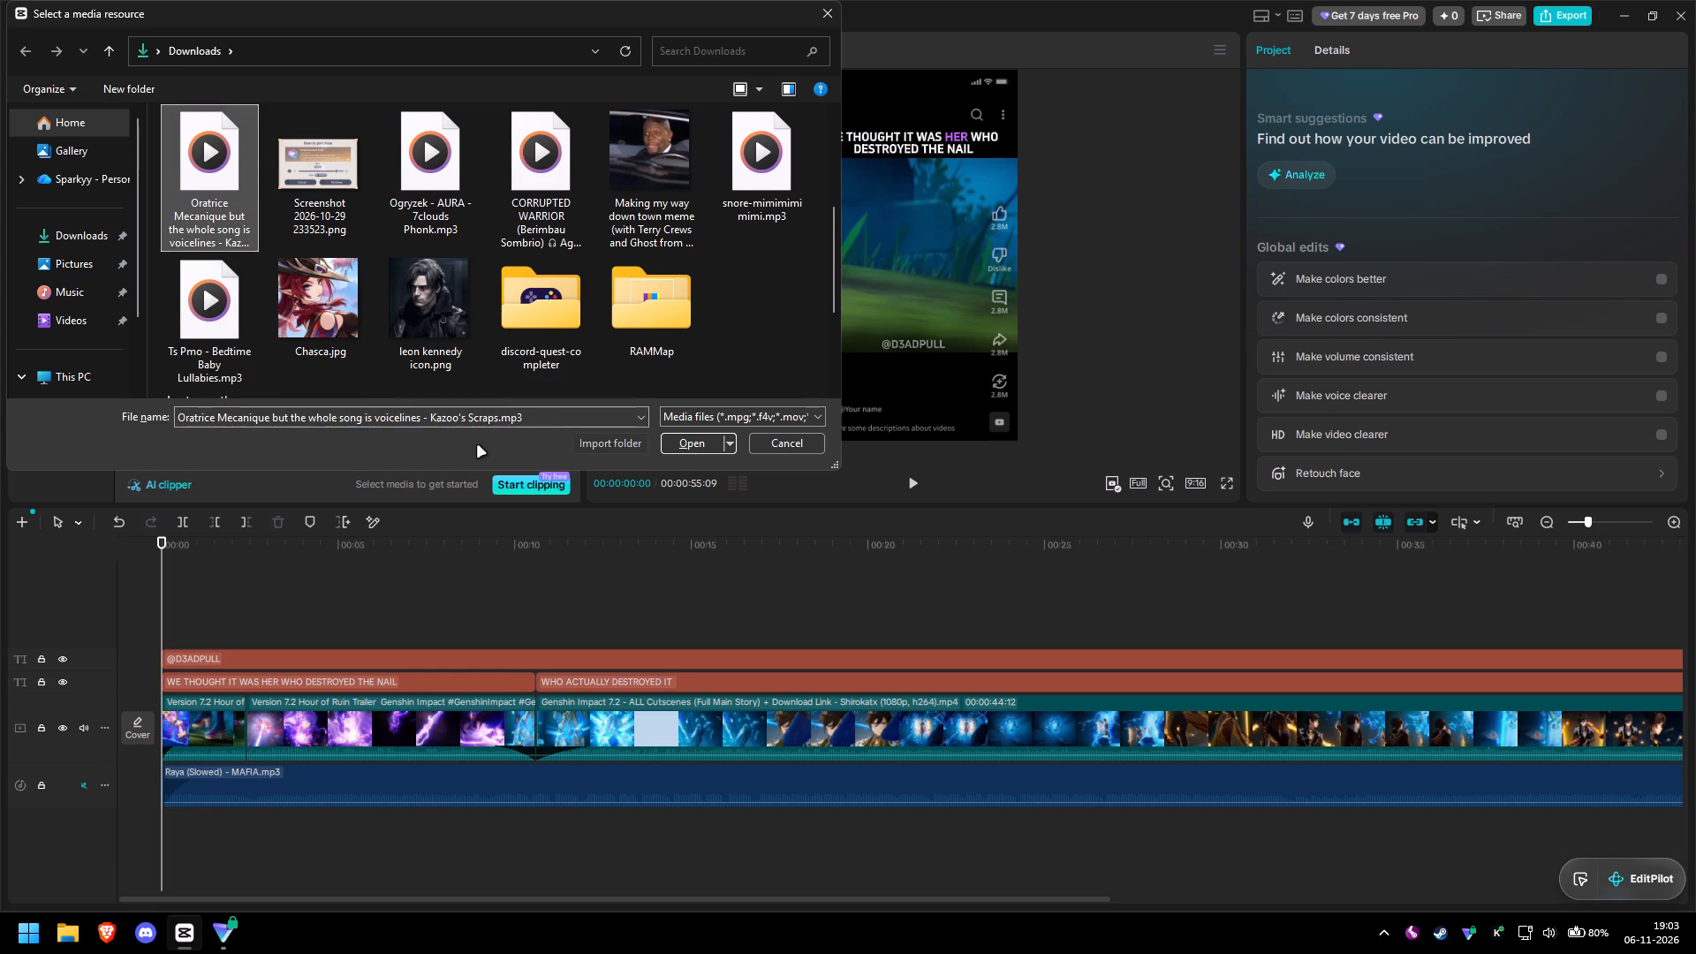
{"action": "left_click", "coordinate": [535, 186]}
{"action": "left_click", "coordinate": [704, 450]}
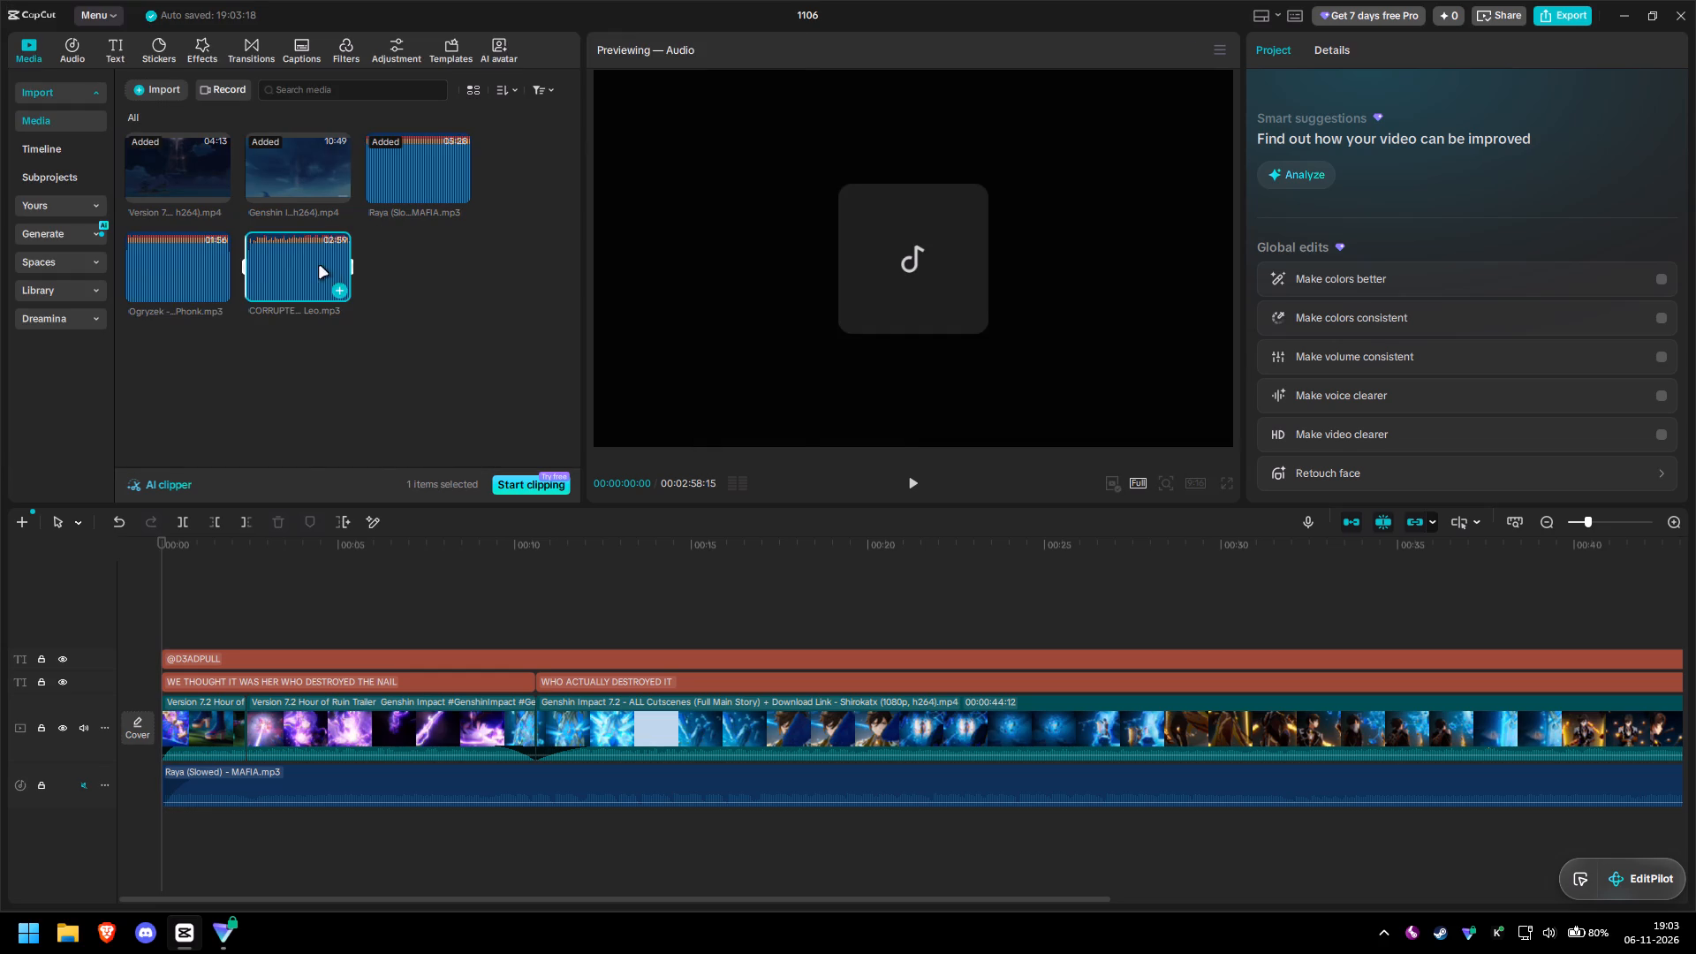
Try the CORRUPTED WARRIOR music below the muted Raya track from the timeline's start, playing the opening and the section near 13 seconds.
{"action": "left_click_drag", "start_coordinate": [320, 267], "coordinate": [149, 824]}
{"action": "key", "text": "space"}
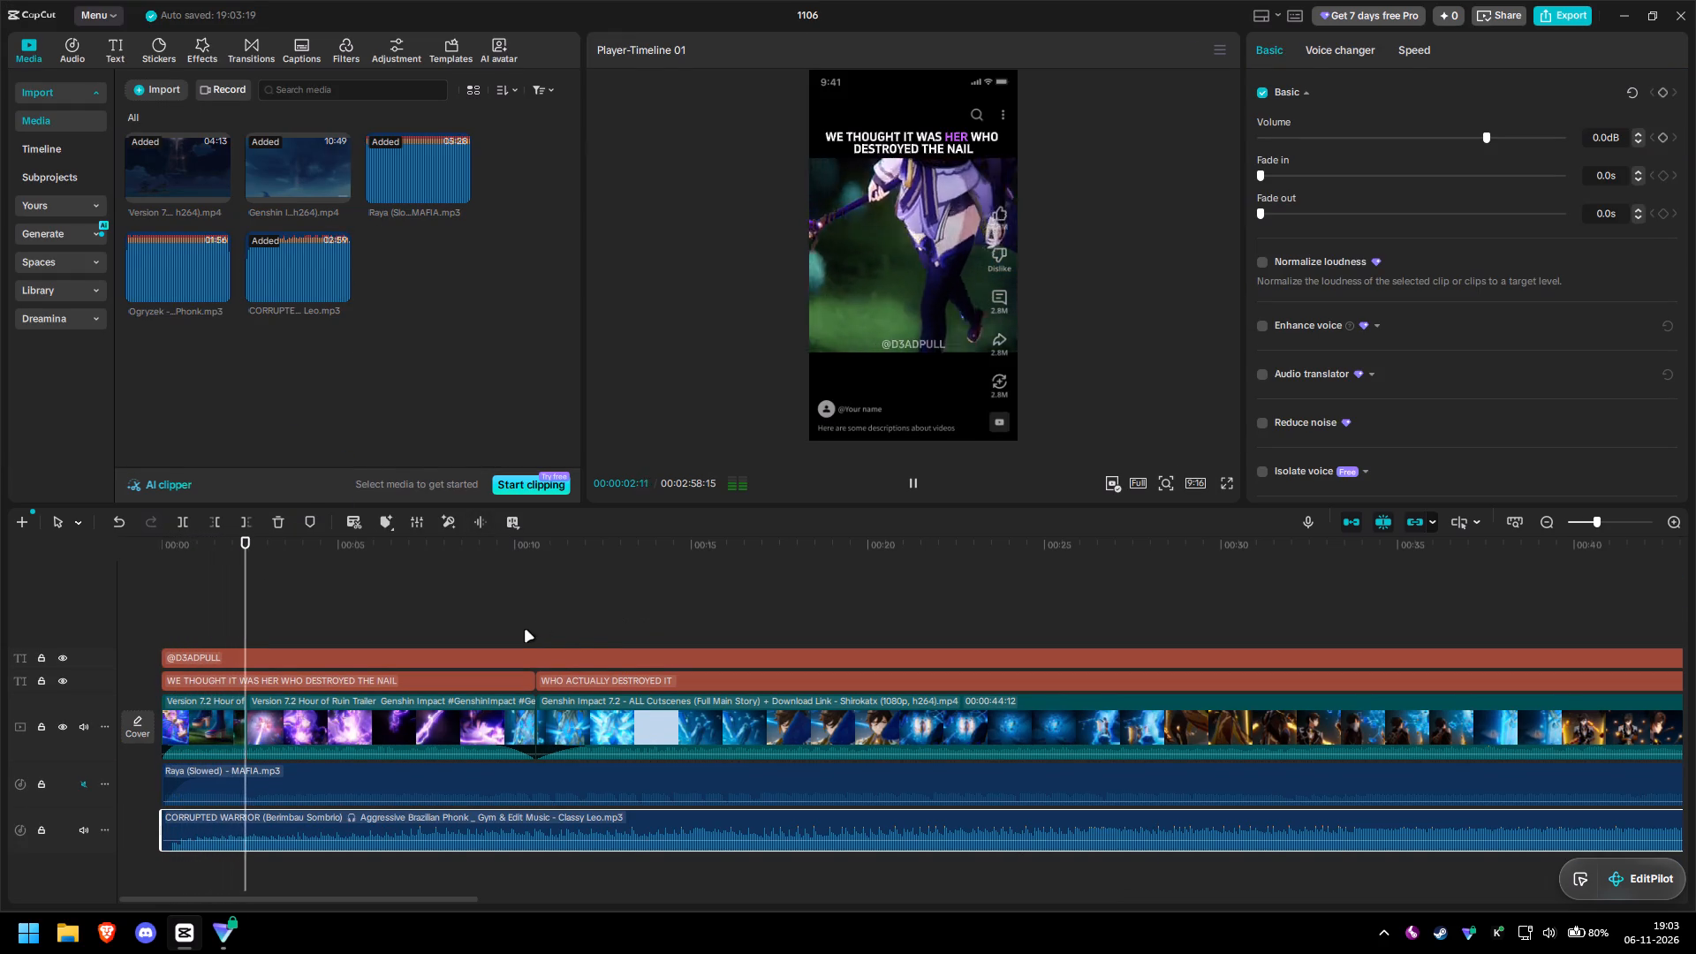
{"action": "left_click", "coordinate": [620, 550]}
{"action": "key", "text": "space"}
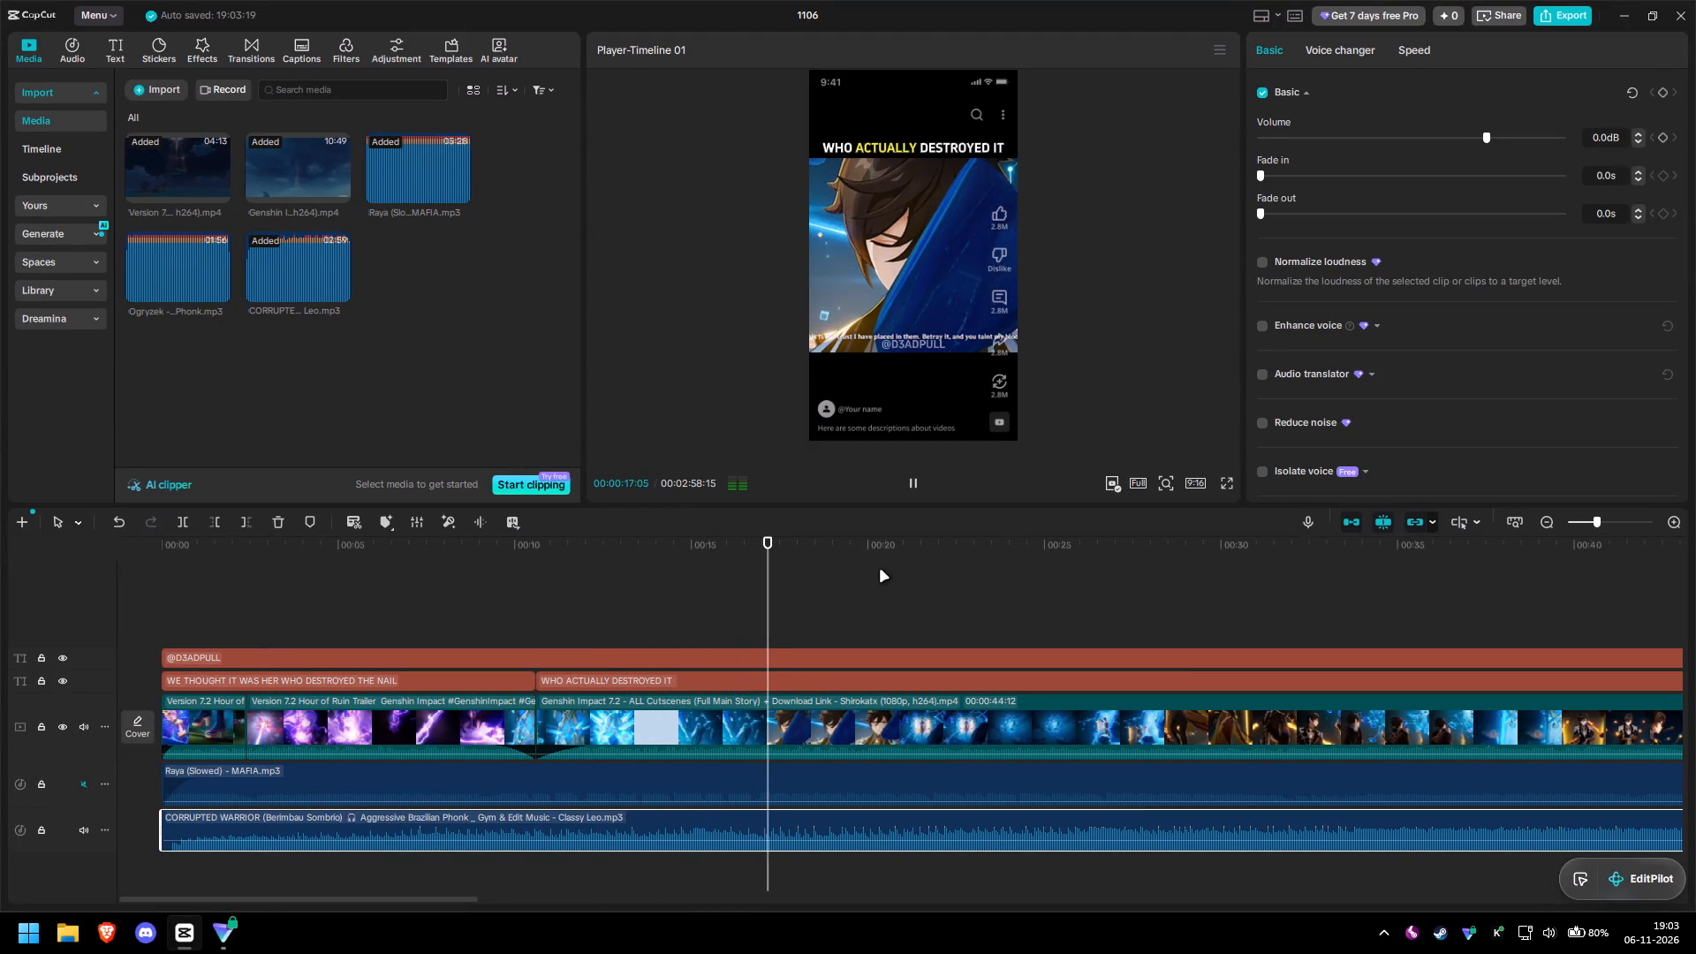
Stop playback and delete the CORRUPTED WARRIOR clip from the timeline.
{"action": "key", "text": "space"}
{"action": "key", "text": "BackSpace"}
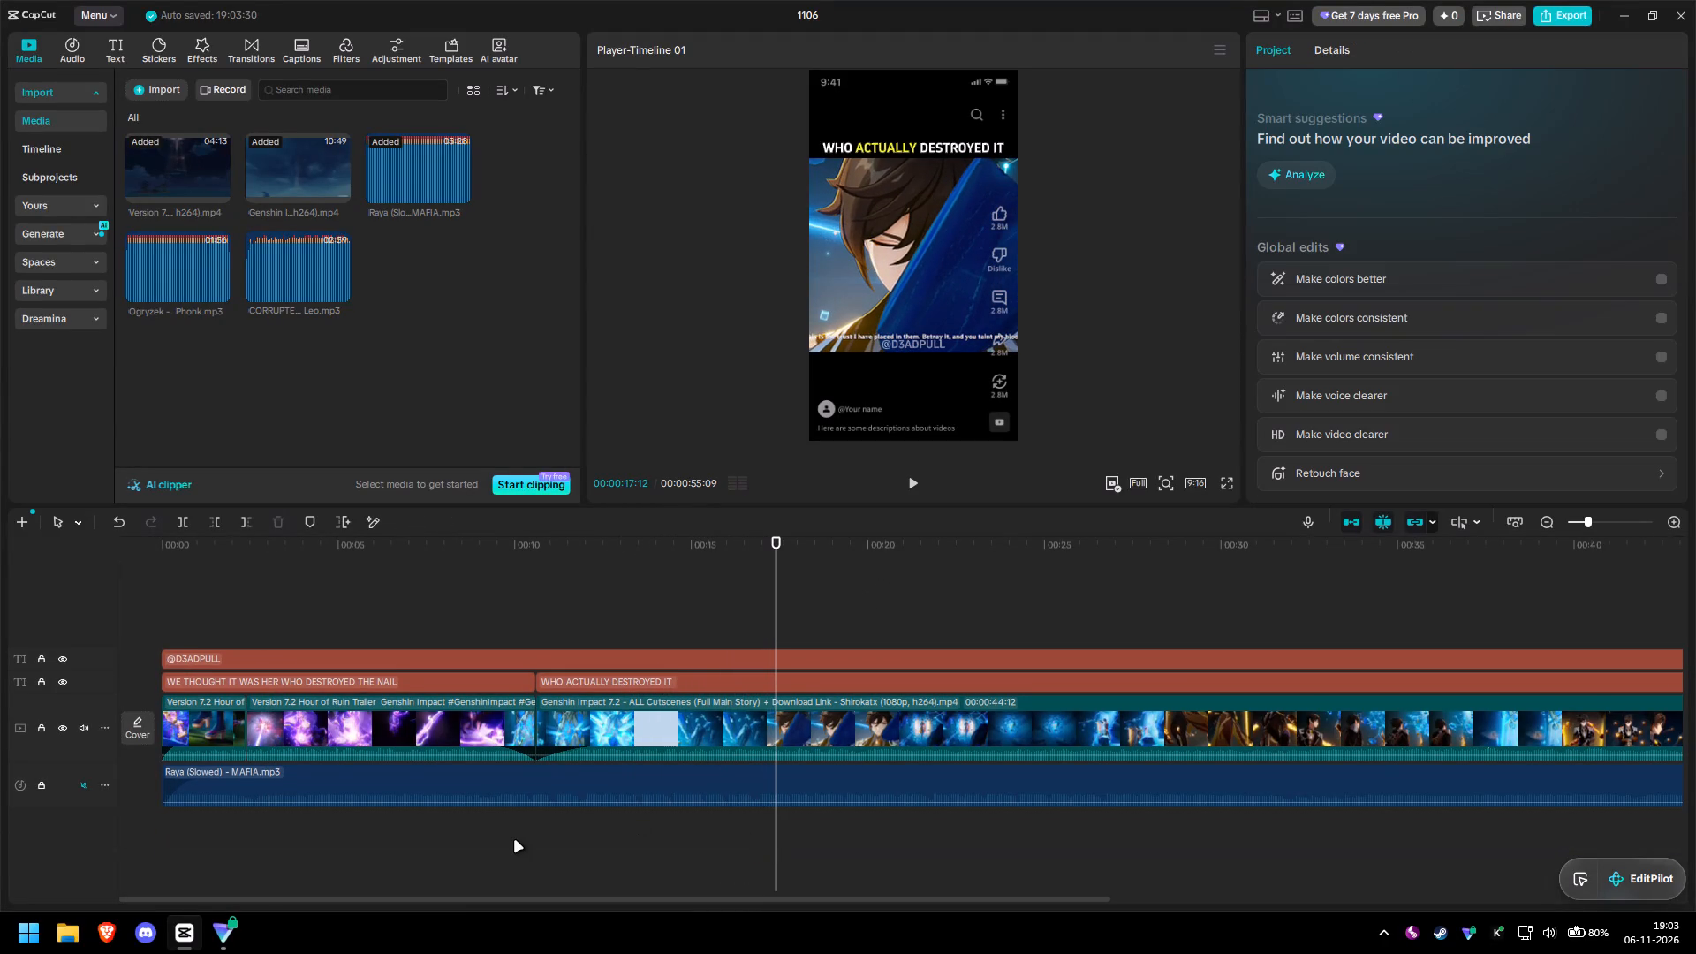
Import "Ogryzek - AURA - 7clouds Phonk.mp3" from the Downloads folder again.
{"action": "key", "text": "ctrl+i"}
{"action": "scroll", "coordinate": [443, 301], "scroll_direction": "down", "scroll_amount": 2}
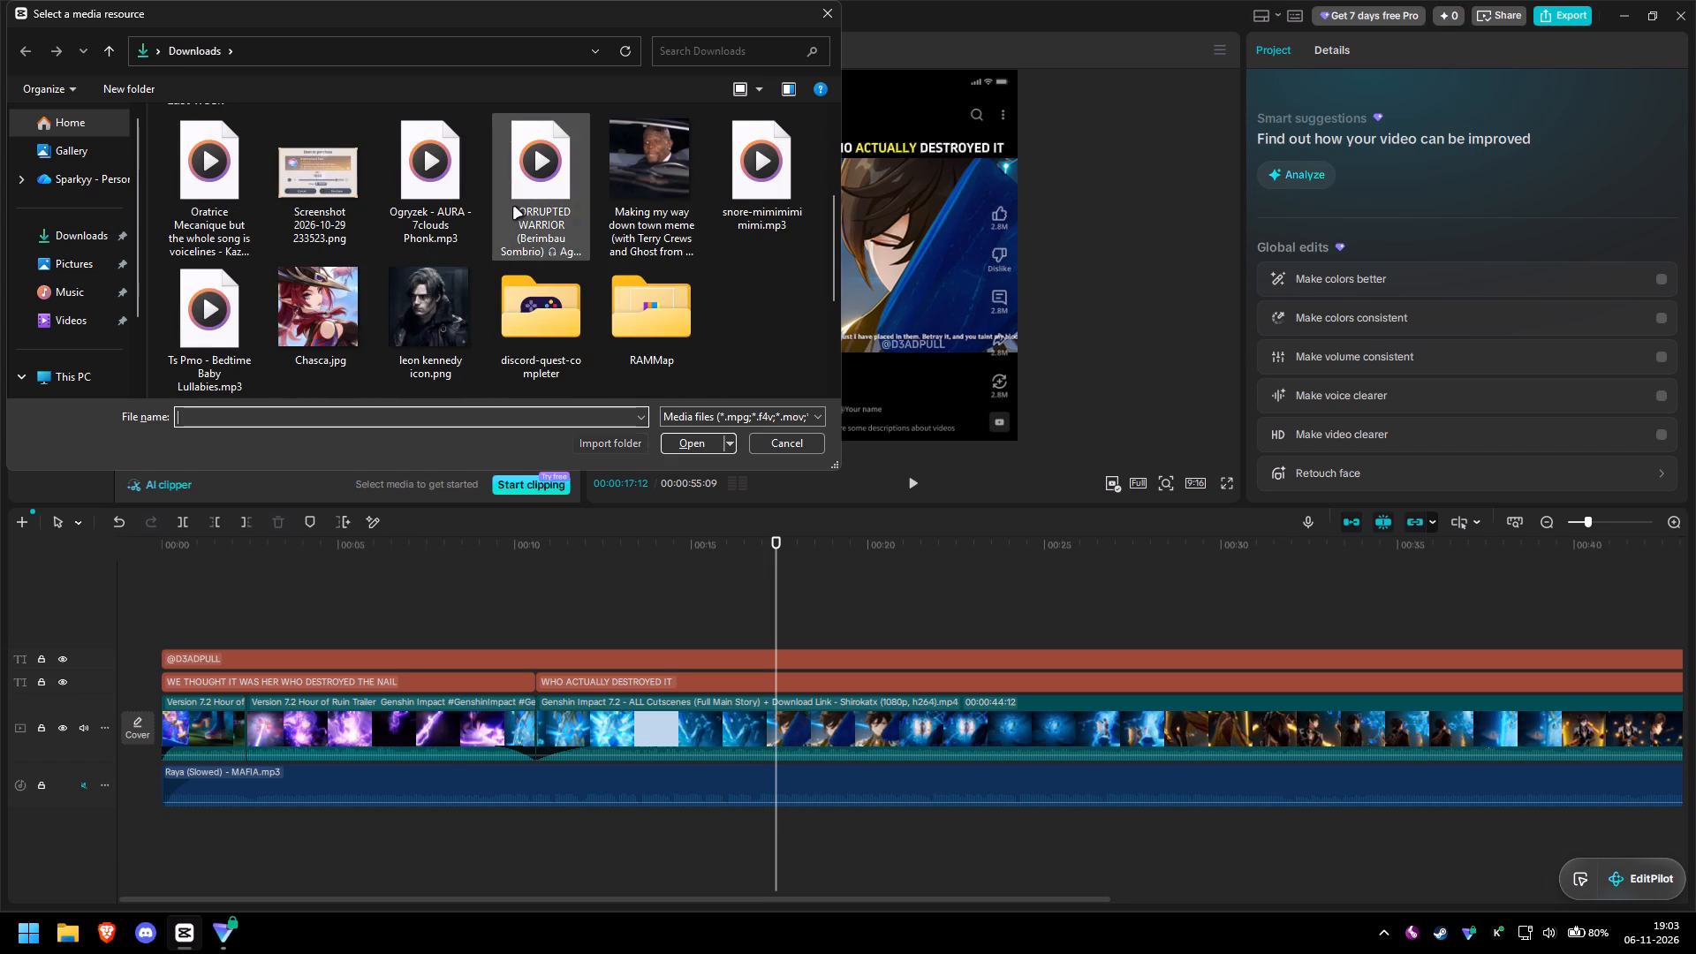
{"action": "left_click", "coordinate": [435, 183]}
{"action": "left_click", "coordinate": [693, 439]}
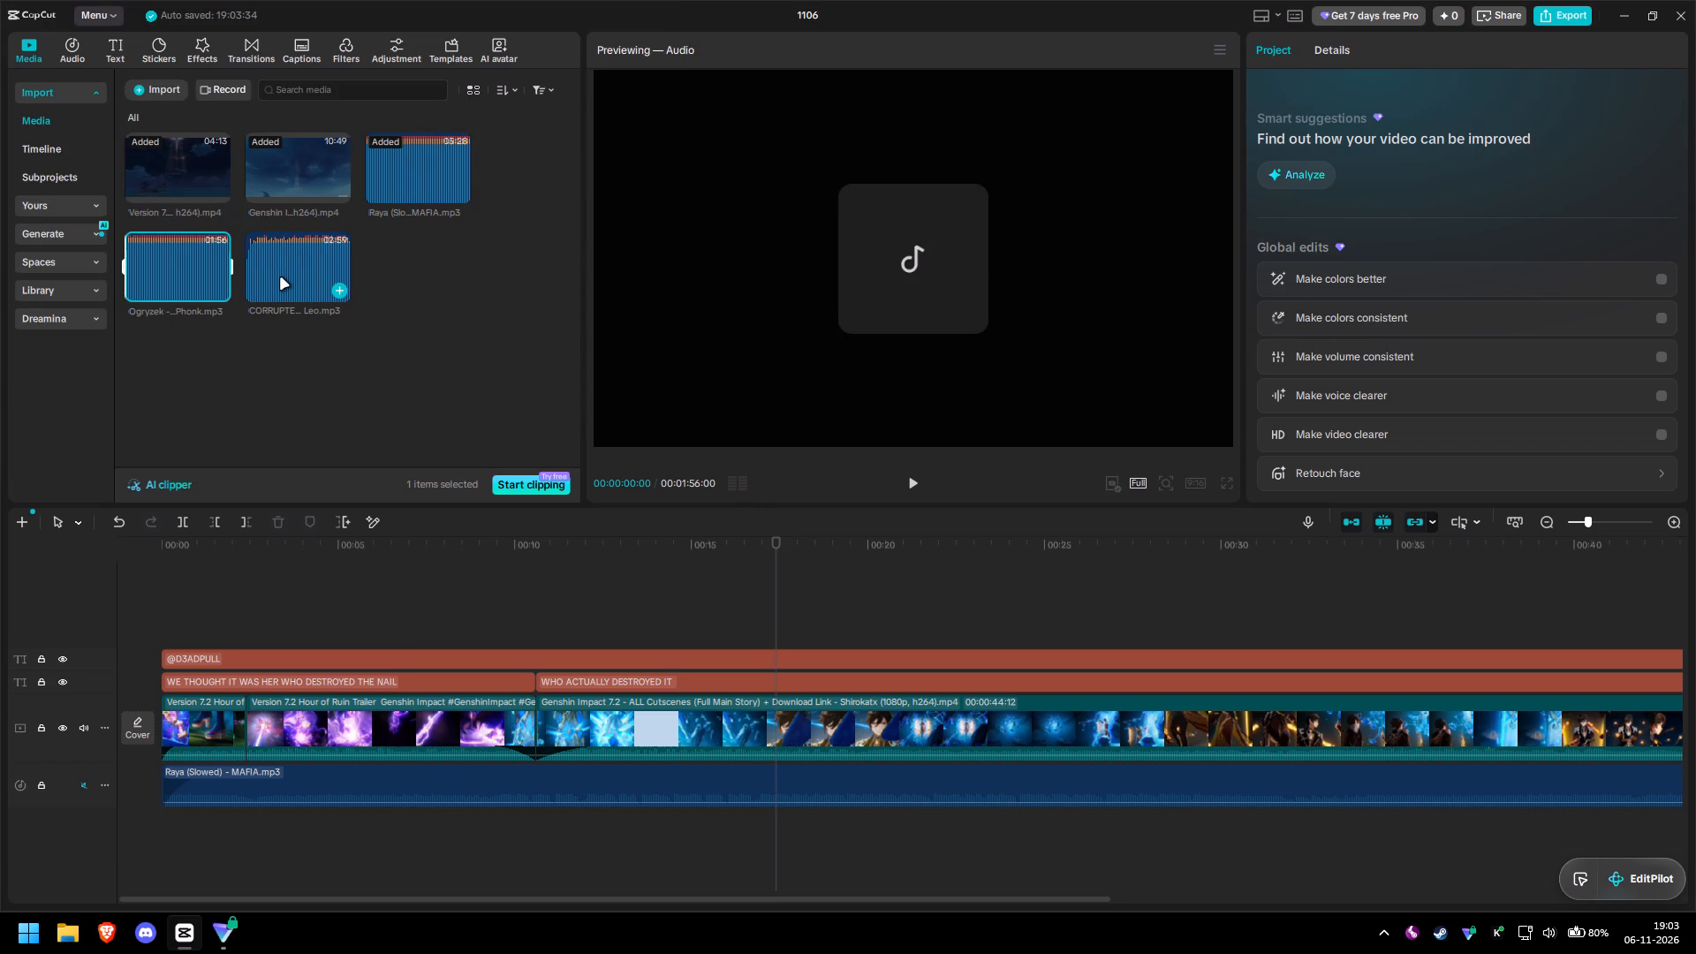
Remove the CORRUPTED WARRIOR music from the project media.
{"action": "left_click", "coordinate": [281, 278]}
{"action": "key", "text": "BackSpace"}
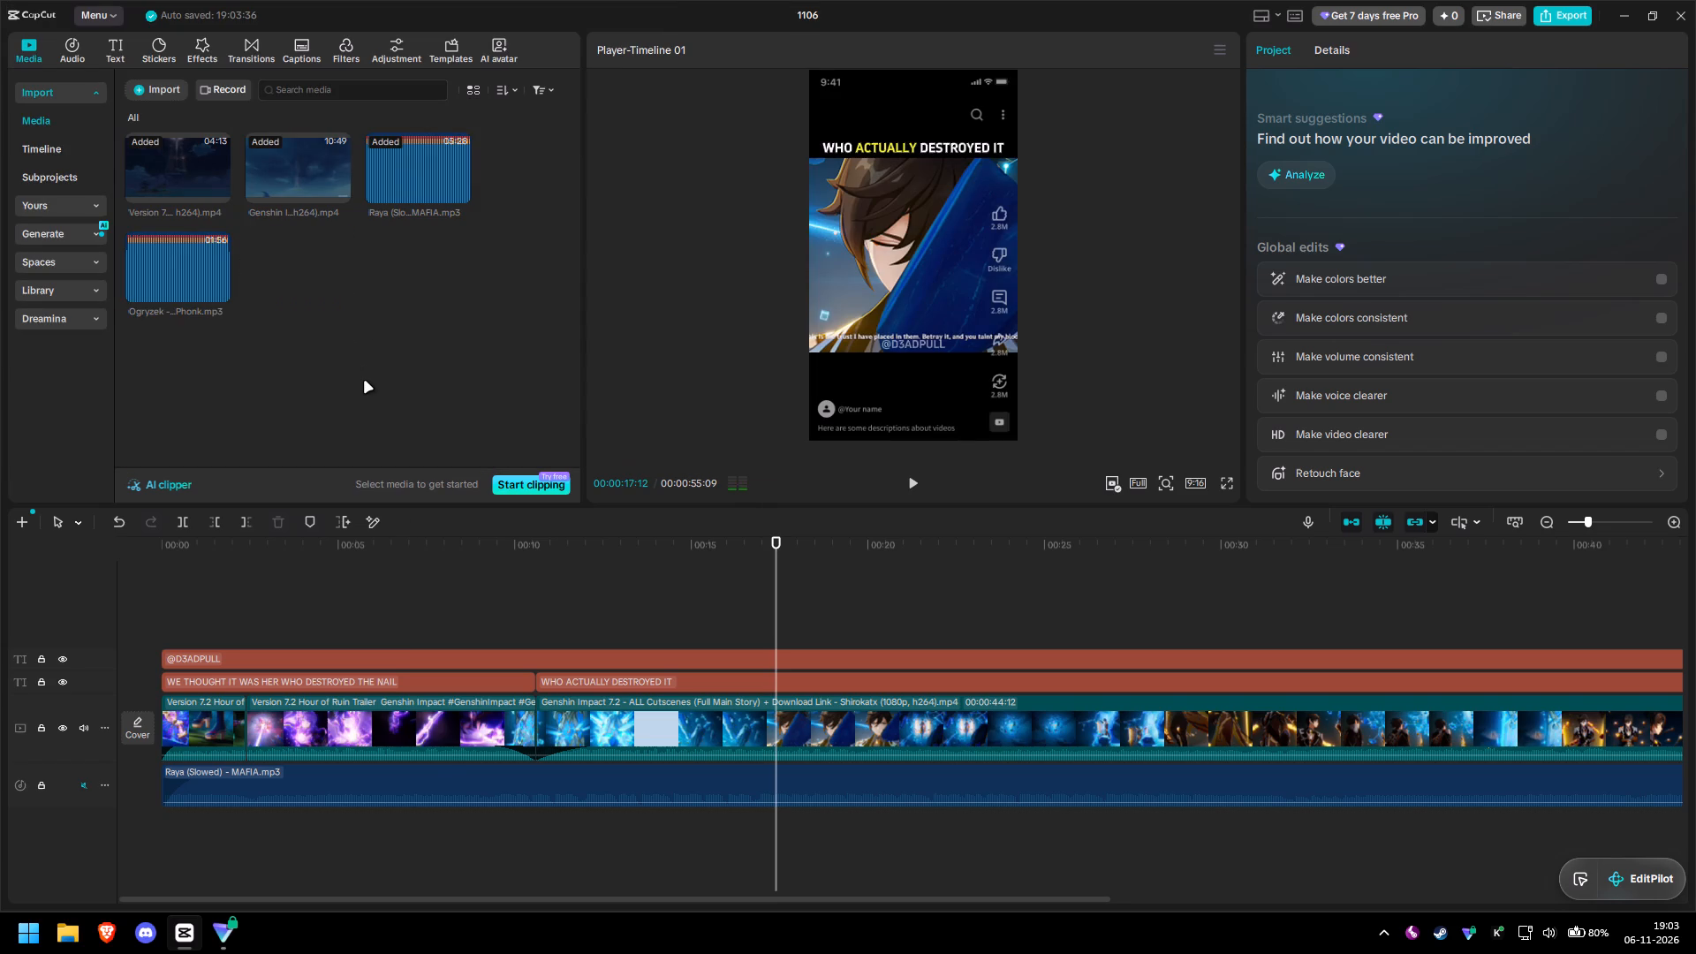
Place the Ogryzek AURA music on a new audio track below the Raya music, starting at the timeline's beginning.
{"action": "left_click_drag", "start_coordinate": [187, 292], "coordinate": [158, 830]}
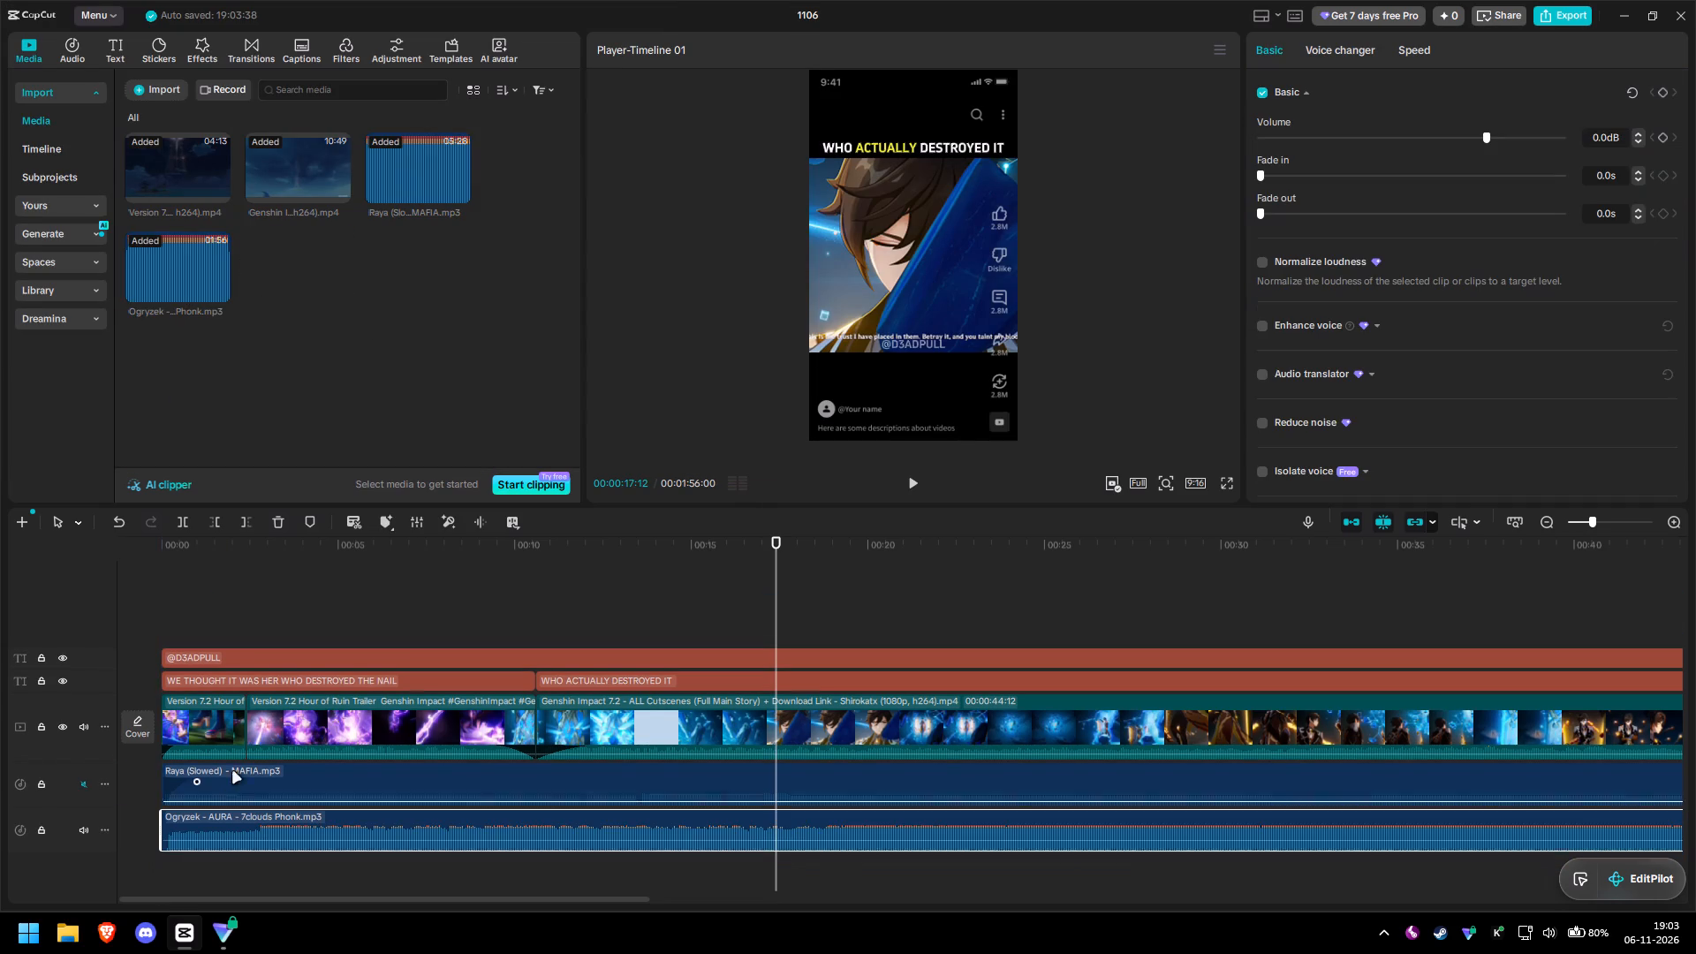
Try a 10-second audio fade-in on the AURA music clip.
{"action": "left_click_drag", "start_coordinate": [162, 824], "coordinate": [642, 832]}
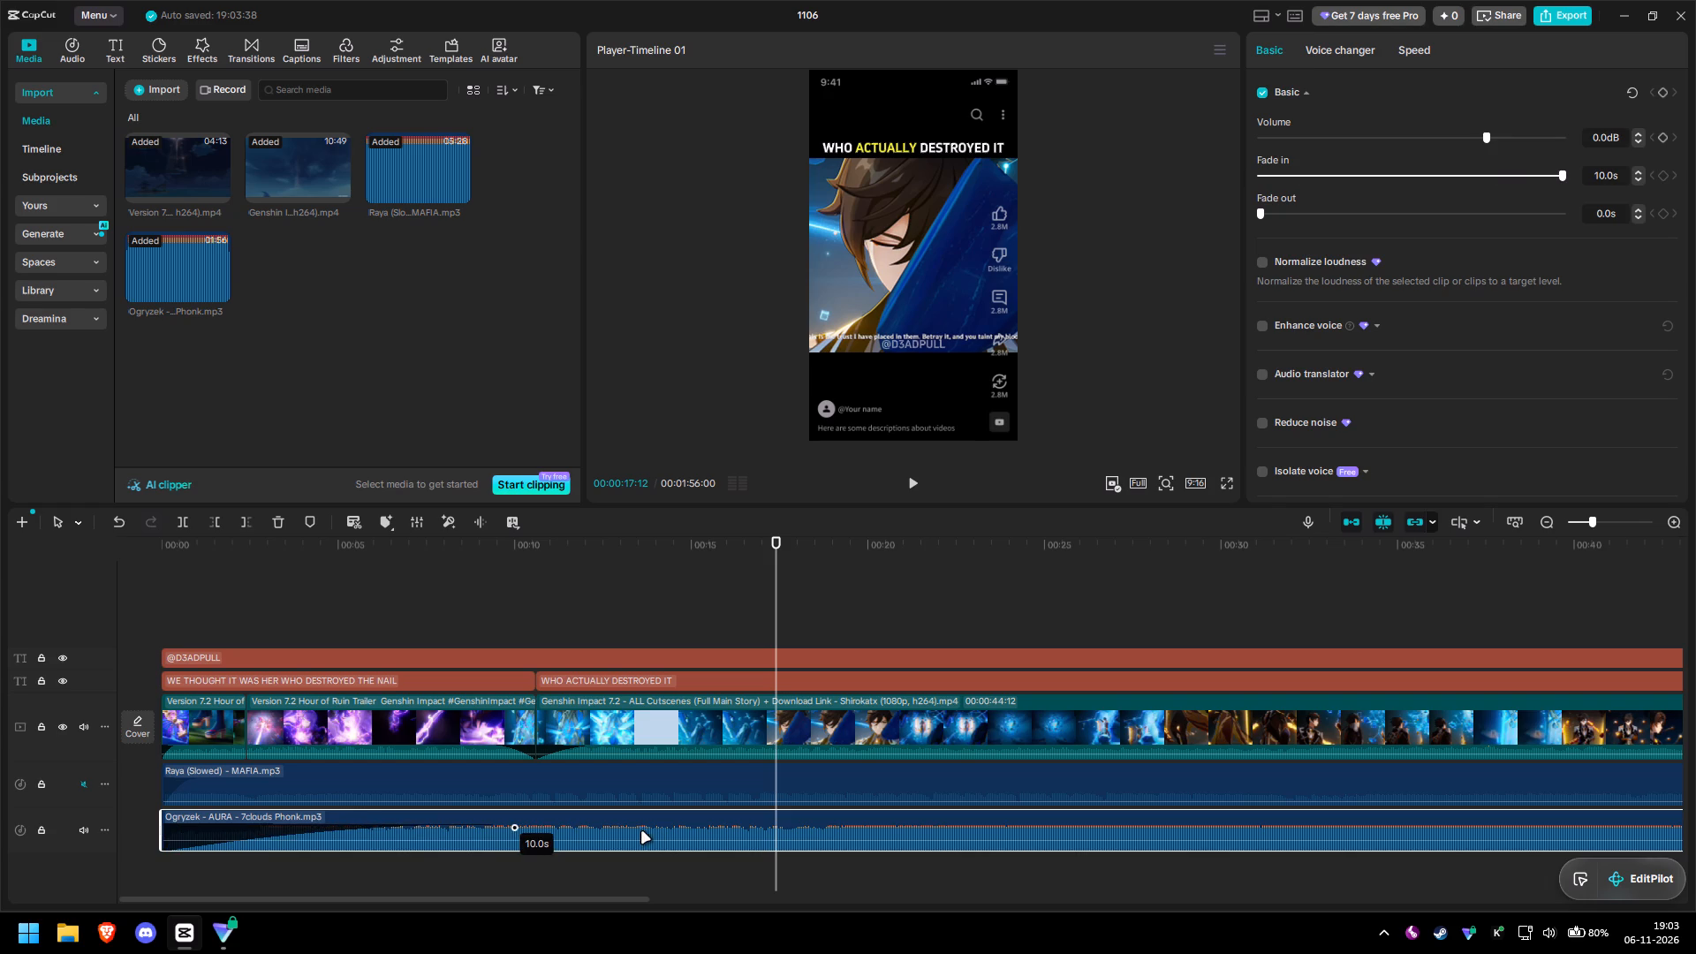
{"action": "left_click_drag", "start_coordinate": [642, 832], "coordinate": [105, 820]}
Trim about 12.5 seconds off the start of the AURA music clip and move it back to the timeline's beginning.
{"action": "left_click_drag", "start_coordinate": [160, 817], "coordinate": [327, 812]}
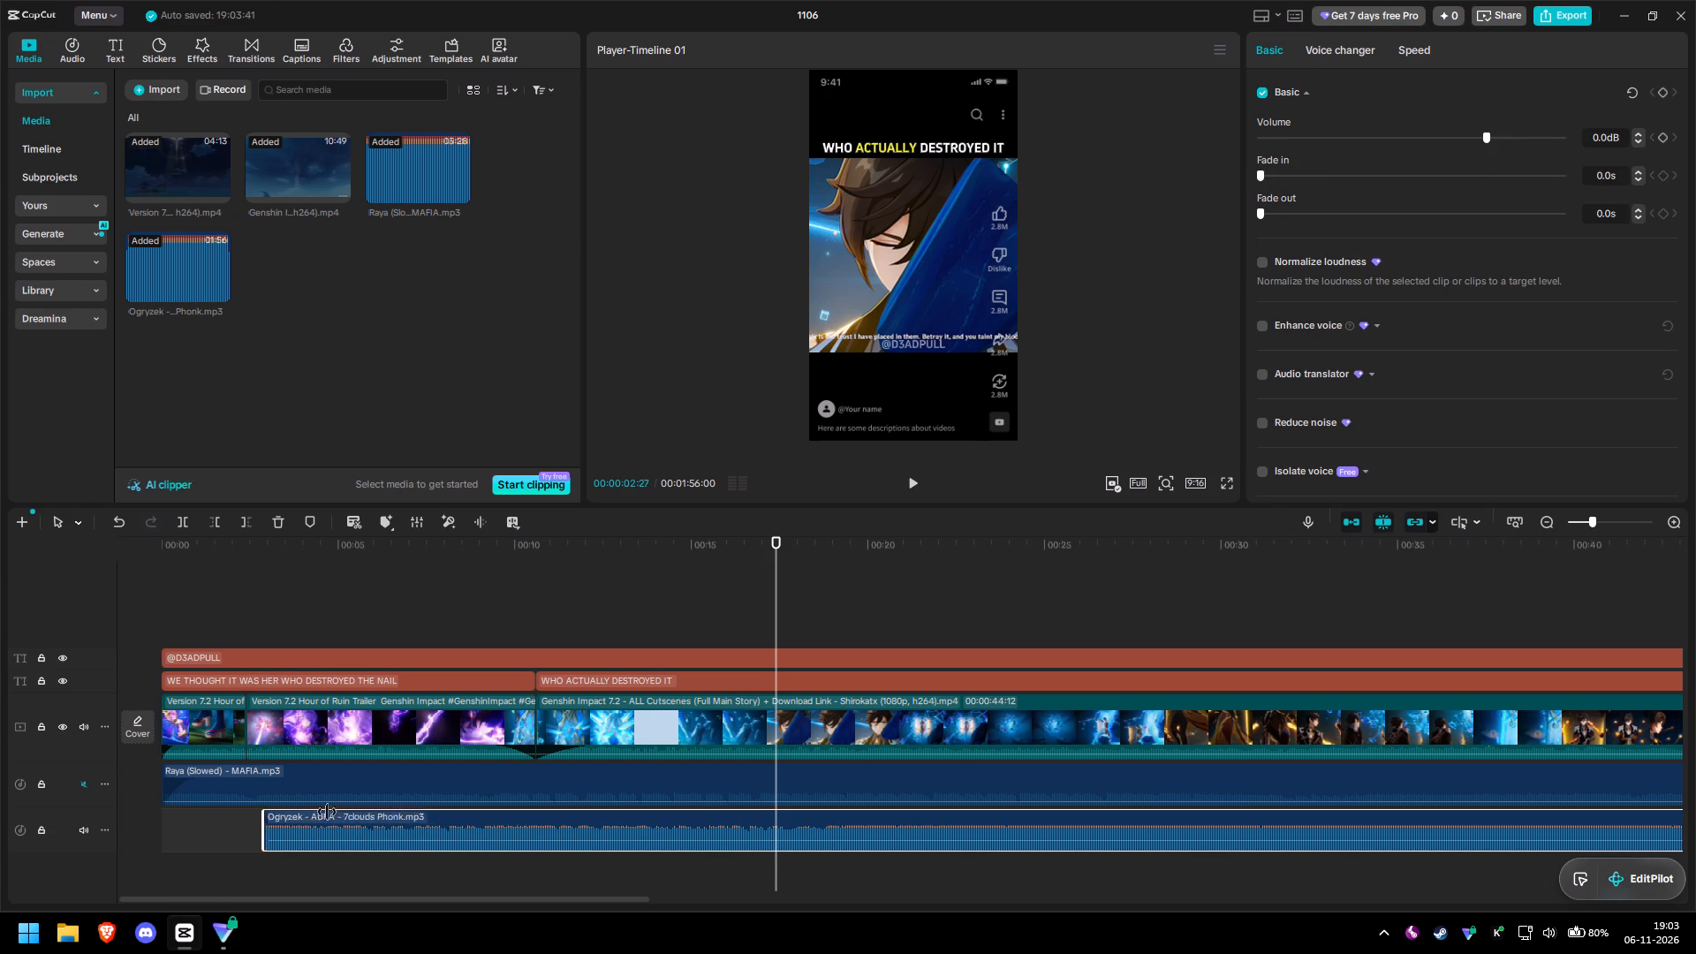
{"action": "left_click_drag", "start_coordinate": [327, 812], "coordinate": [607, 806]}
{"action": "left_click_drag", "start_coordinate": [835, 825], "coordinate": [415, 814]}
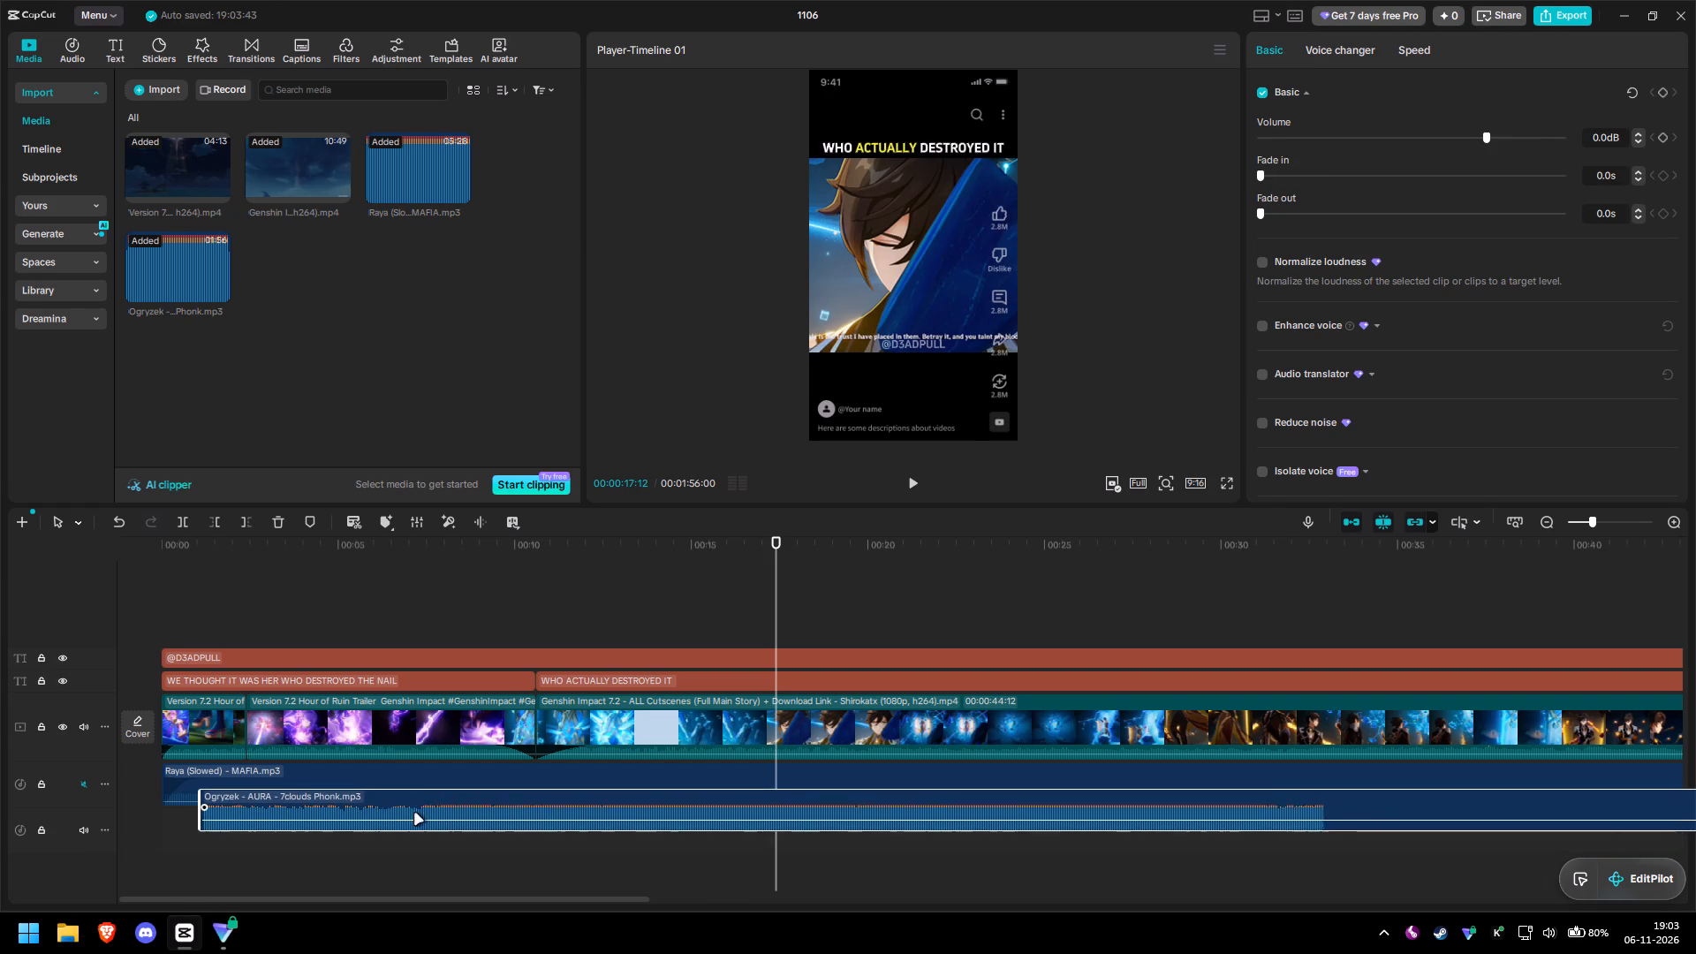
{"action": "left_click_drag", "start_coordinate": [415, 814], "coordinate": [395, 828]}
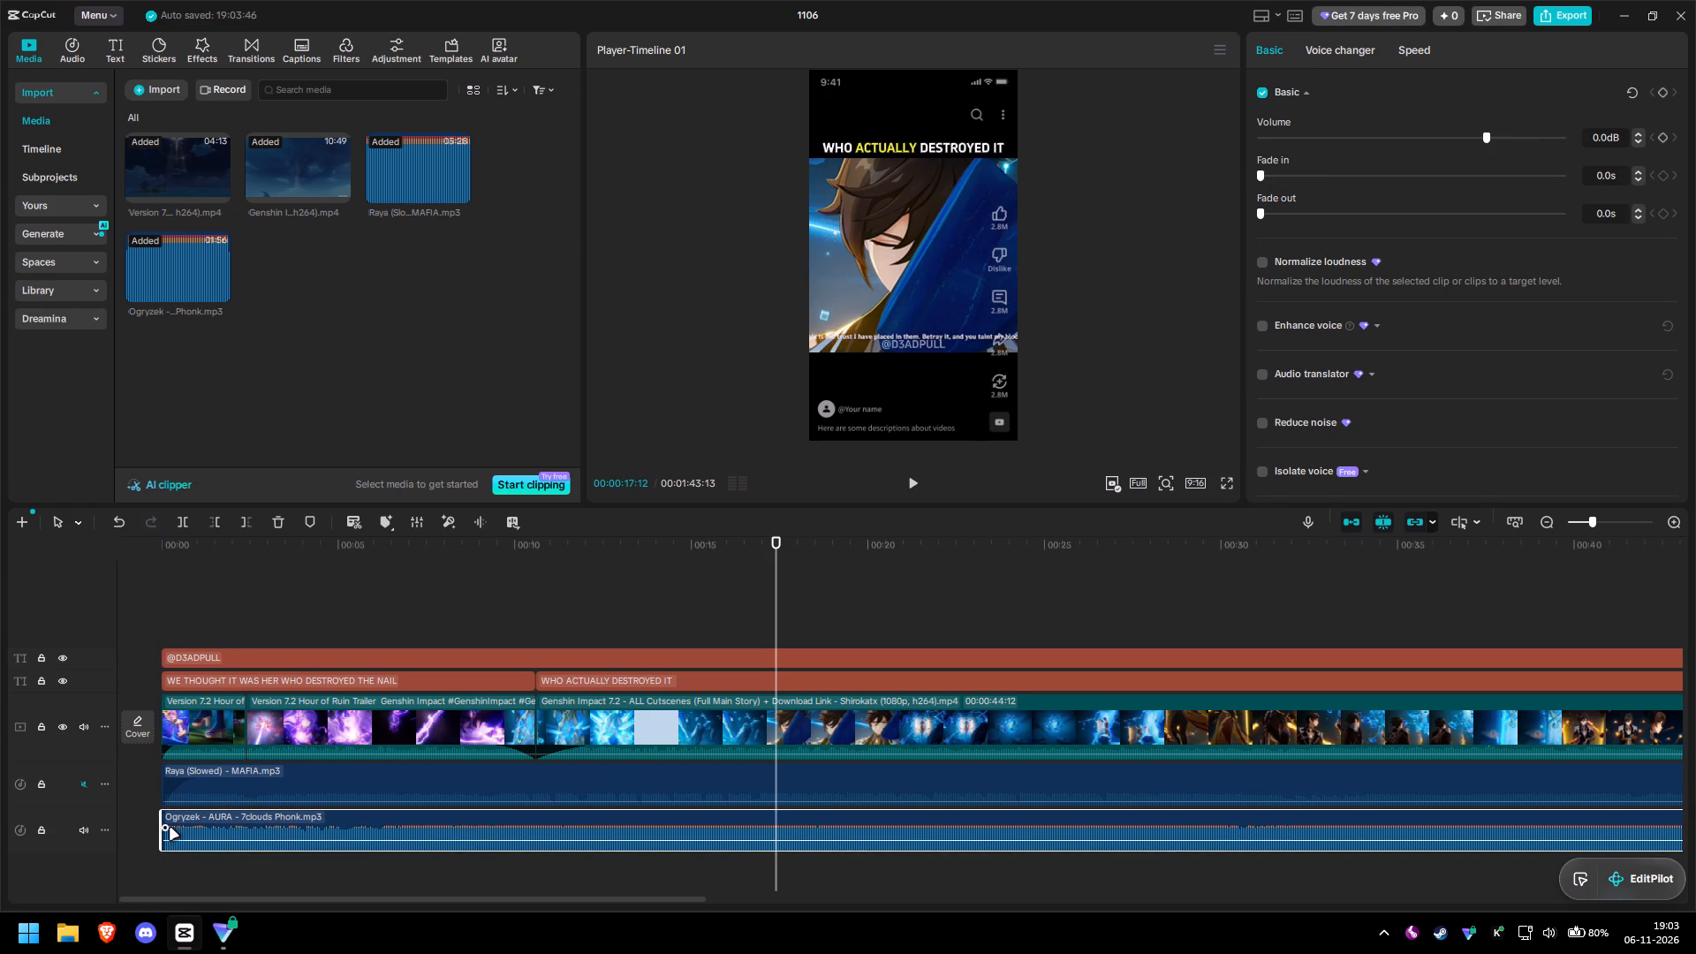
Add a 3-second audio fade-in to the start of the trimmed AURA music clip.
{"action": "left_click_drag", "start_coordinate": [165, 824], "coordinate": [276, 822]}
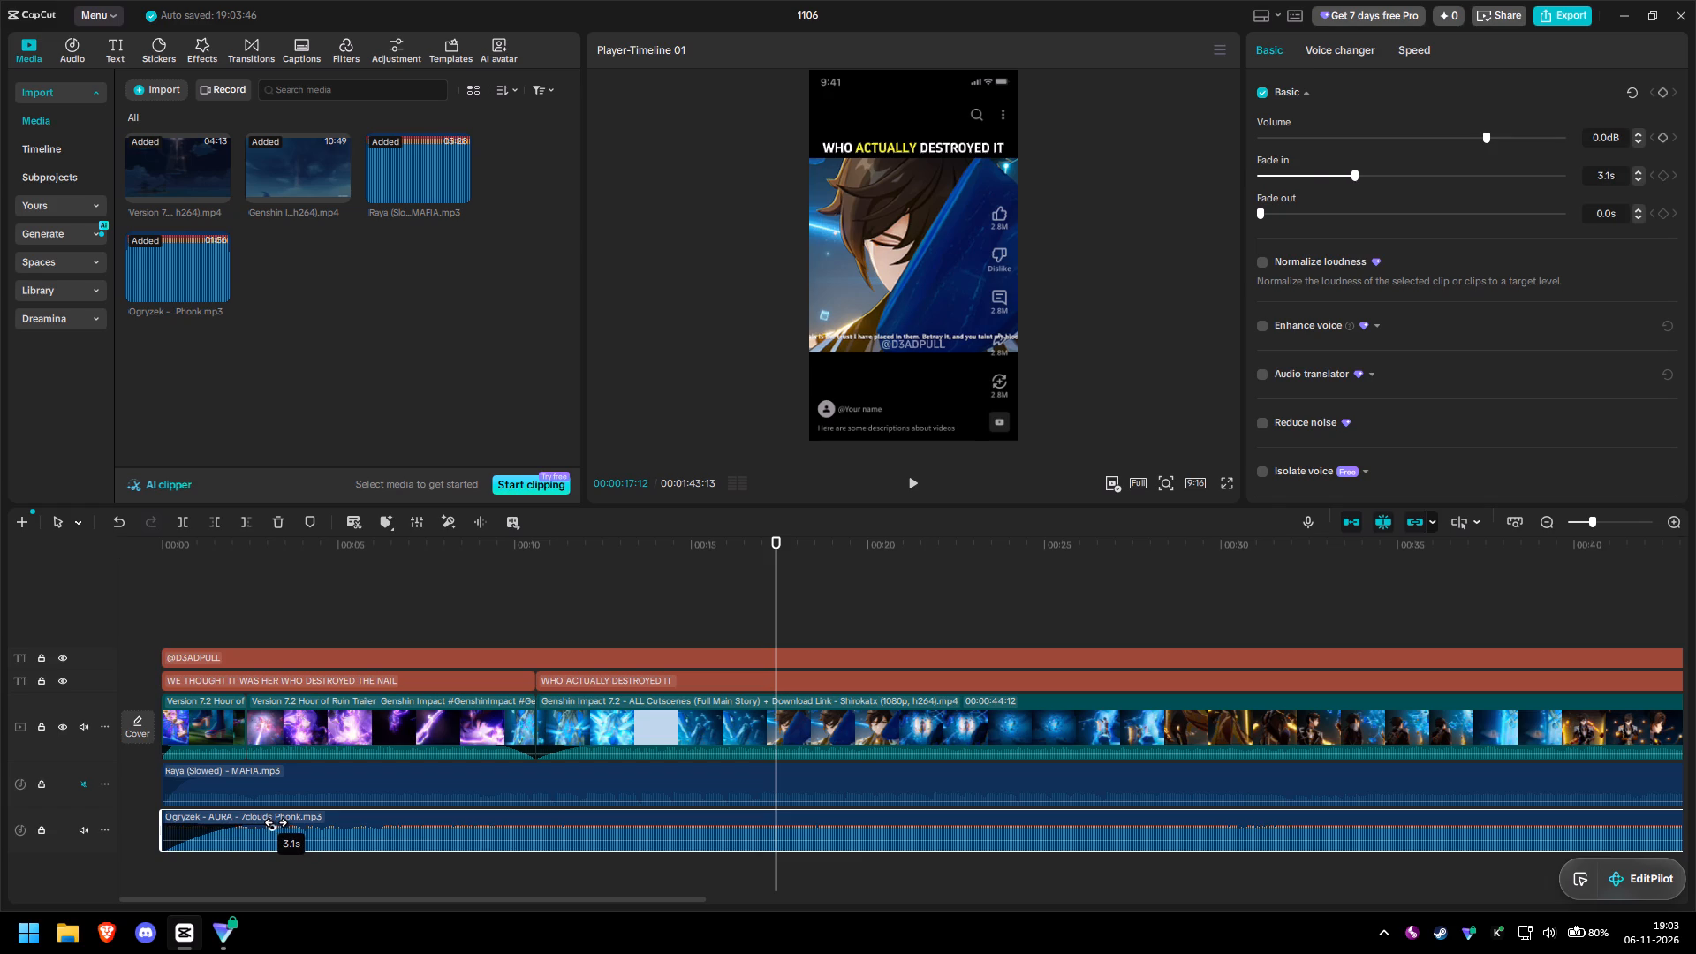
{"action": "left_click_drag", "start_coordinate": [276, 822], "coordinate": [270, 821]}
{"action": "left_click_drag", "start_coordinate": [270, 821], "coordinate": [272, 821]}
Play the video from the start to check the AURA music's fade-in.
{"action": "left_click", "coordinate": [206, 549]}
{"action": "left_click_drag", "start_coordinate": [206, 549], "coordinate": [150, 553]}
{"action": "key", "text": "space"}
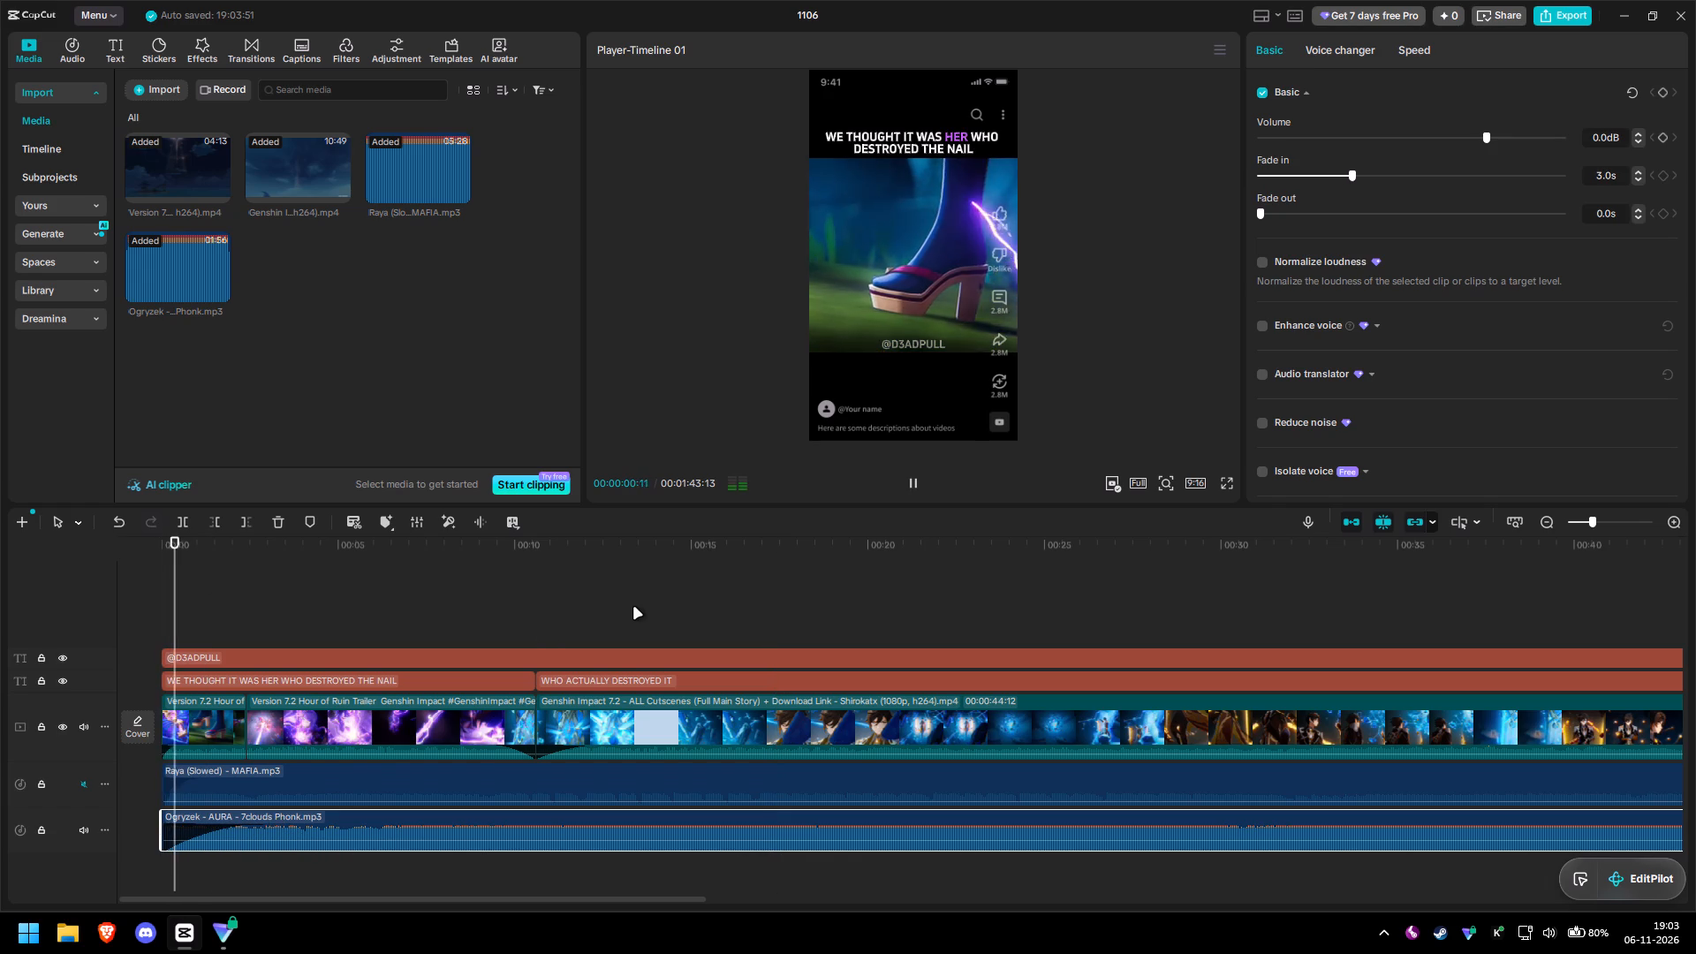
Set the AURA music clip's volume to -30 dB.
{"action": "left_click", "coordinate": [378, 821]}
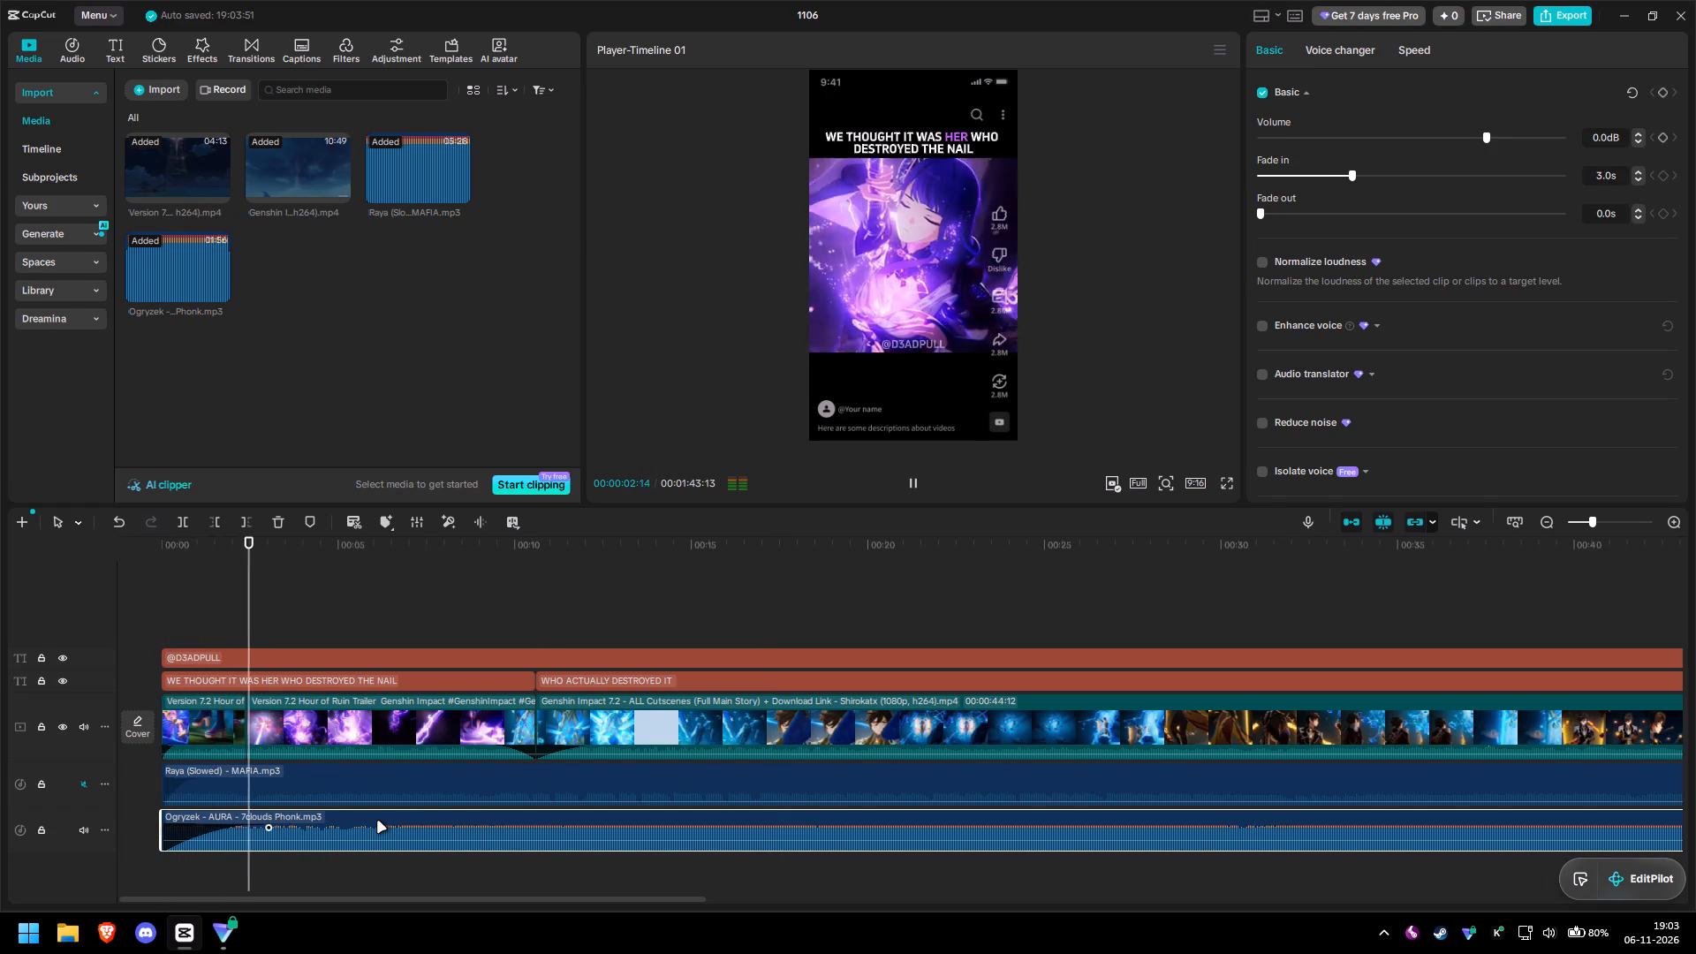
{"action": "key", "text": "space"}
{"action": "double_click", "coordinate": [1592, 140]}
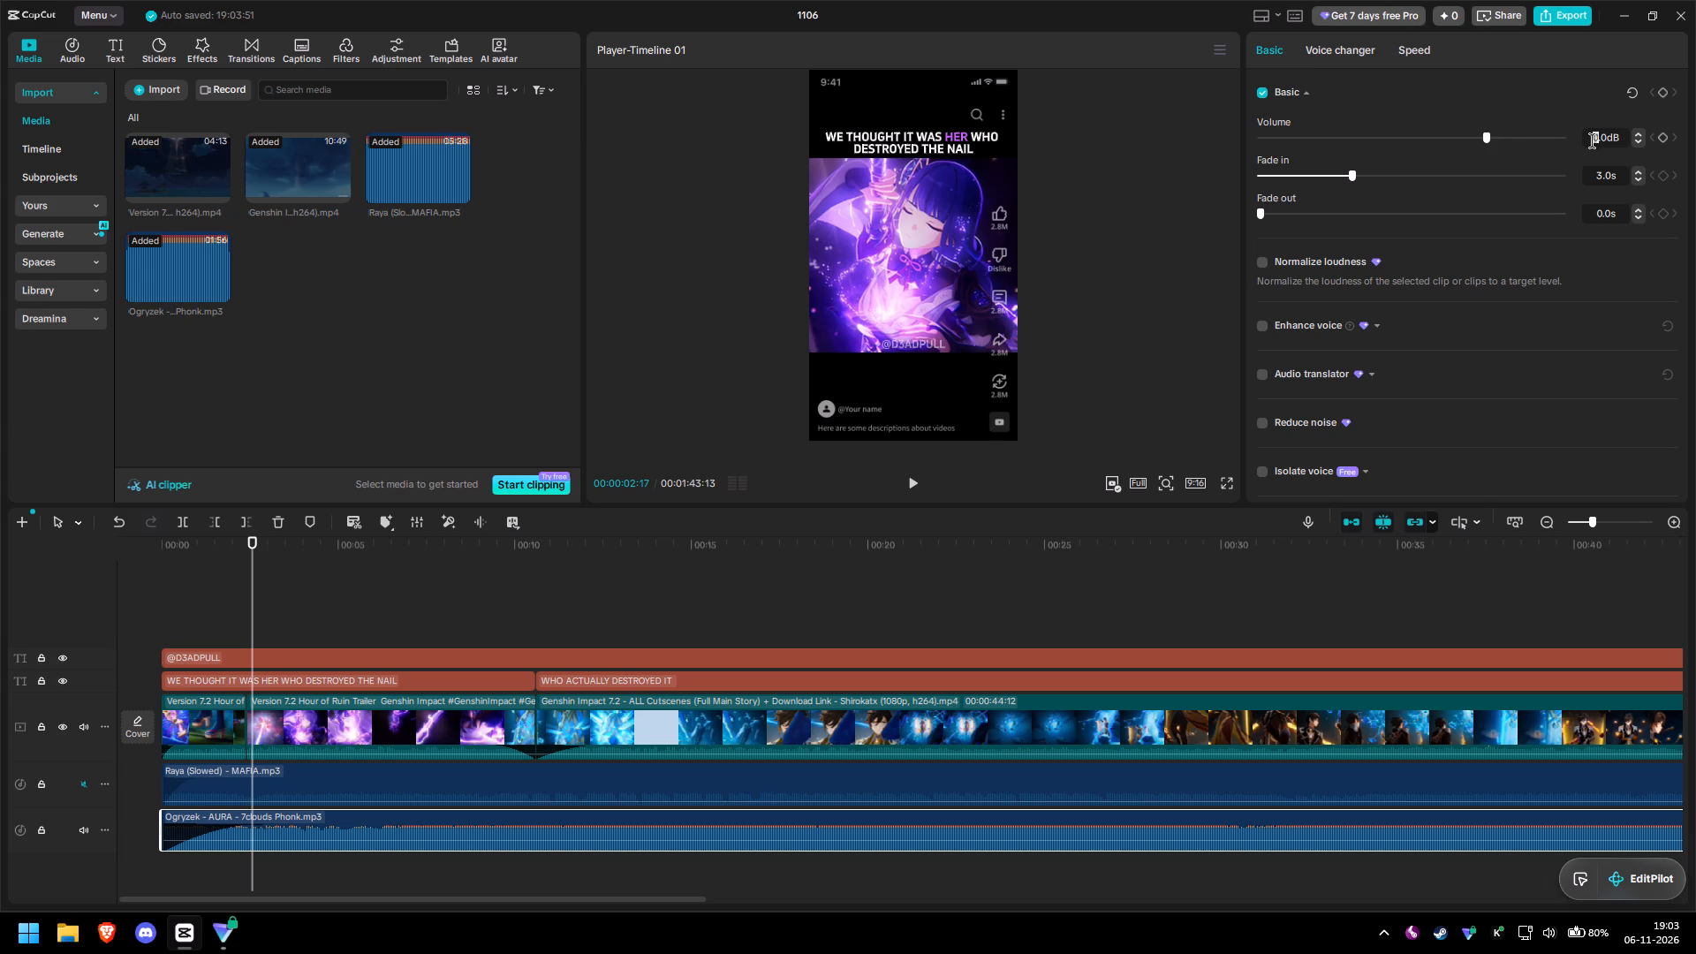
{"action": "type", "text": "-30"}
{"action": "key", "text": "Left"}
{"action": "key", "text": "Left"}
{"action": "key", "text": "Left"}
{"action": "type", "text": "-3"}
{"action": "key", "text": "Return"}
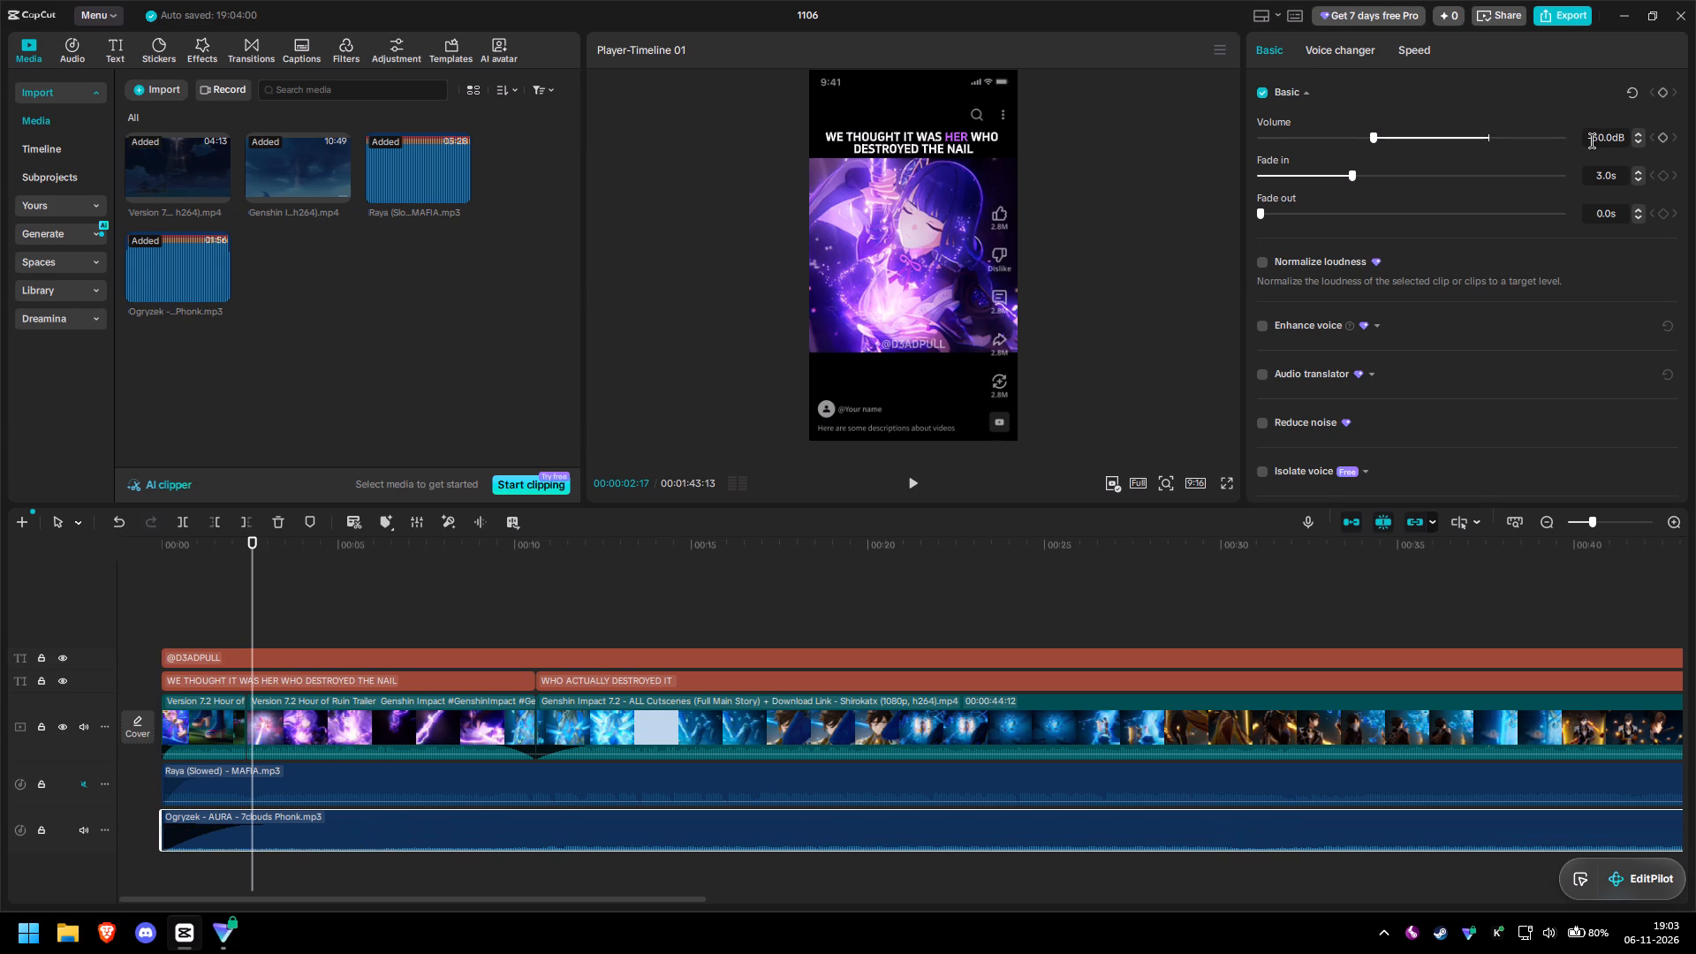
Play the opening seconds from the start to check the AURA music's level against the clip audio.
{"action": "left_click_drag", "start_coordinate": [255, 543], "coordinate": [165, 543]}
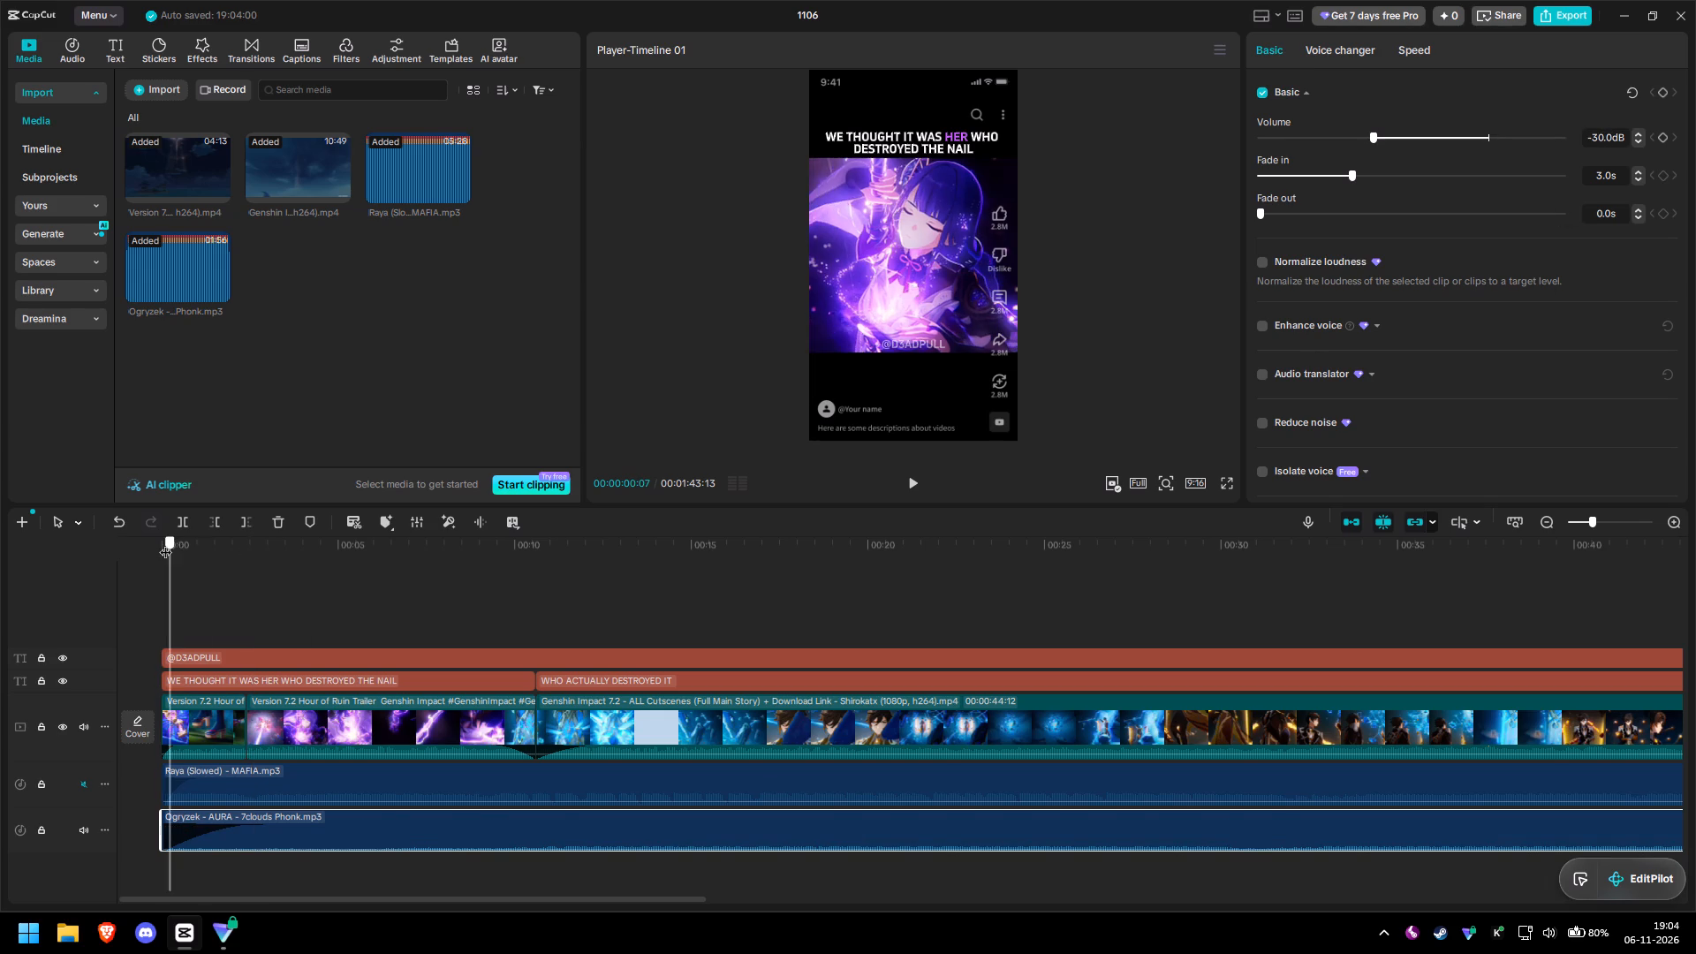
{"action": "left_click_drag", "start_coordinate": [165, 543], "coordinate": [163, 543]}
{"action": "key", "text": "space"}
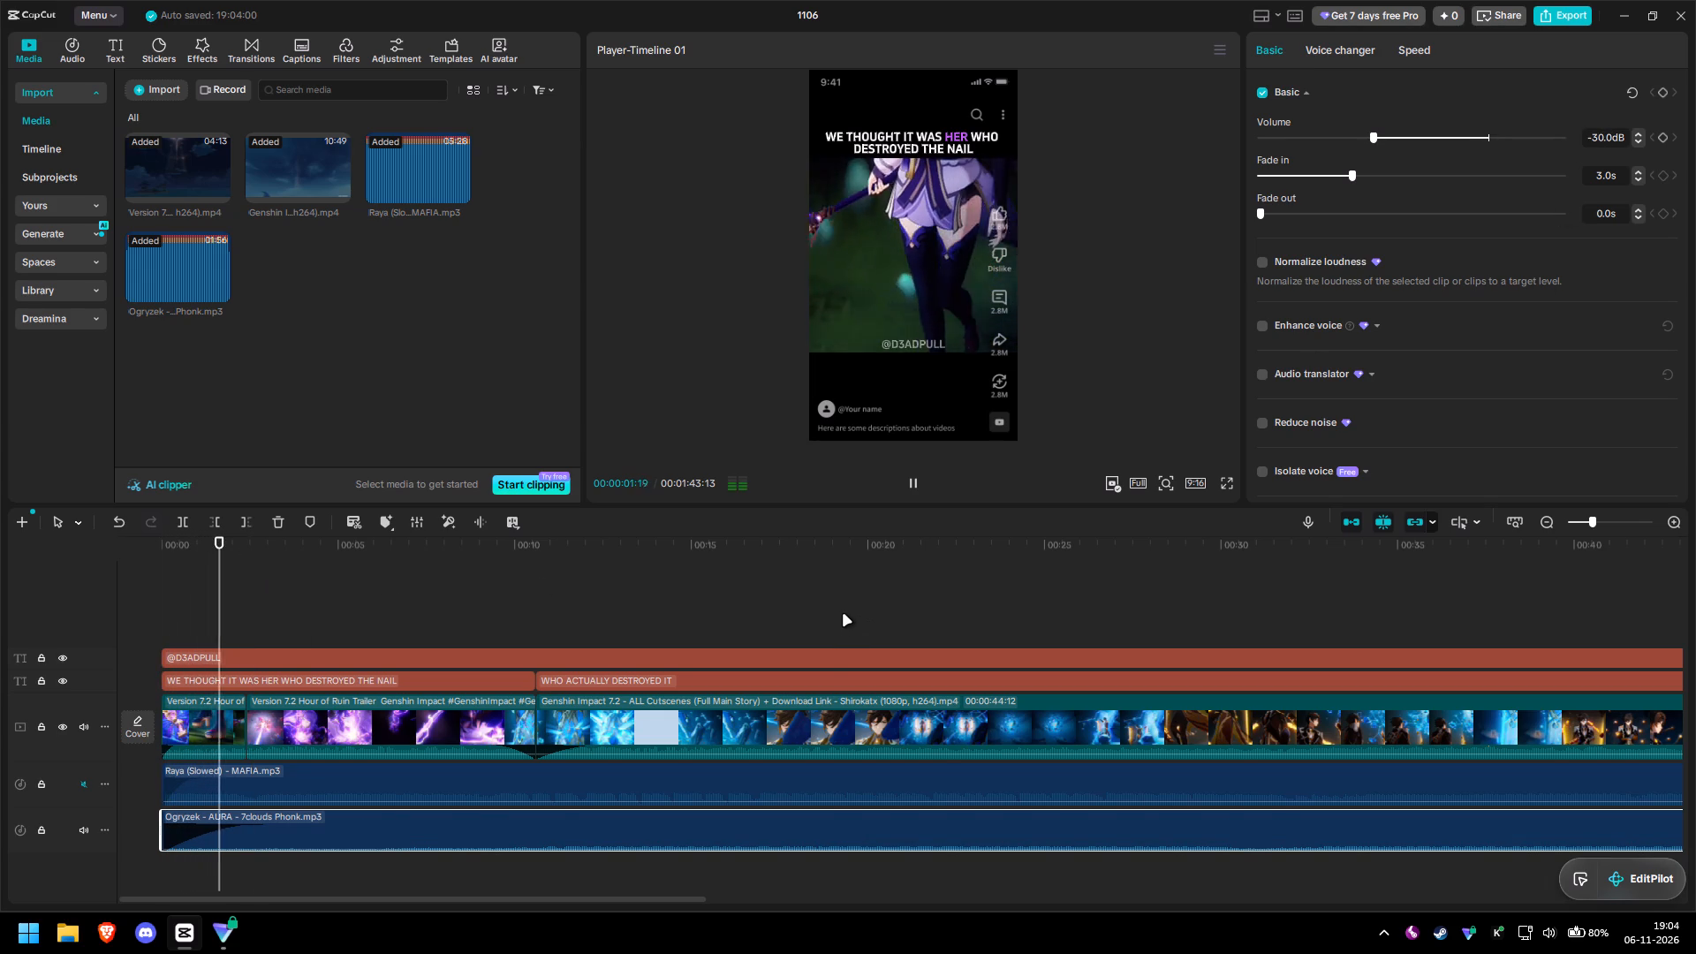
{"action": "key", "text": "space"}
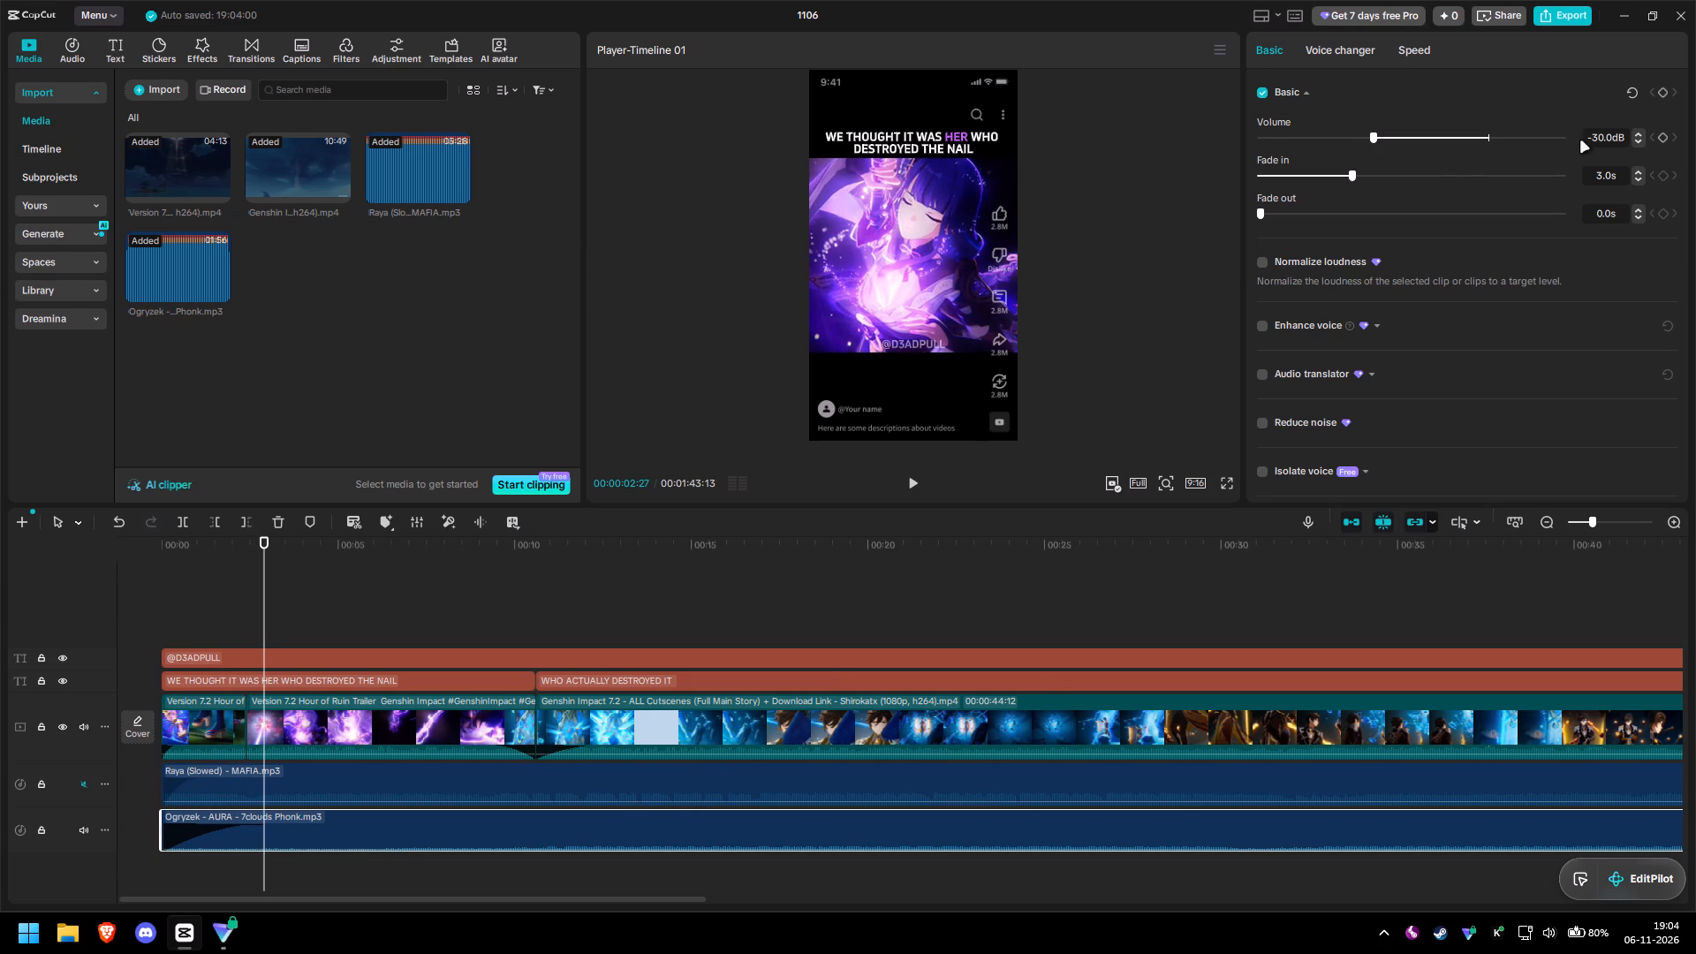
Set the AURA music clip's volume to -15 dB.
{"action": "left_click", "coordinate": [1595, 137]}
{"action": "key", "text": "Right"}
{"action": "key", "text": "BackSpace"}
{"action": "key", "text": "BackSpace"}
{"action": "key", "text": "Left"}
{"action": "key", "text": "Left"}
{"action": "key", "text": "Left"}
{"action": "key", "text": "Right"}
{"action": "key", "text": "BackSpace"}
{"action": "key", "text": "Left"}
{"action": "key", "text": "Left"}
{"action": "type", "text": "15"}
{"action": "key", "text": "BackSpace"}
{"action": "type", "text": "15"}
{"action": "key", "text": "Return"}
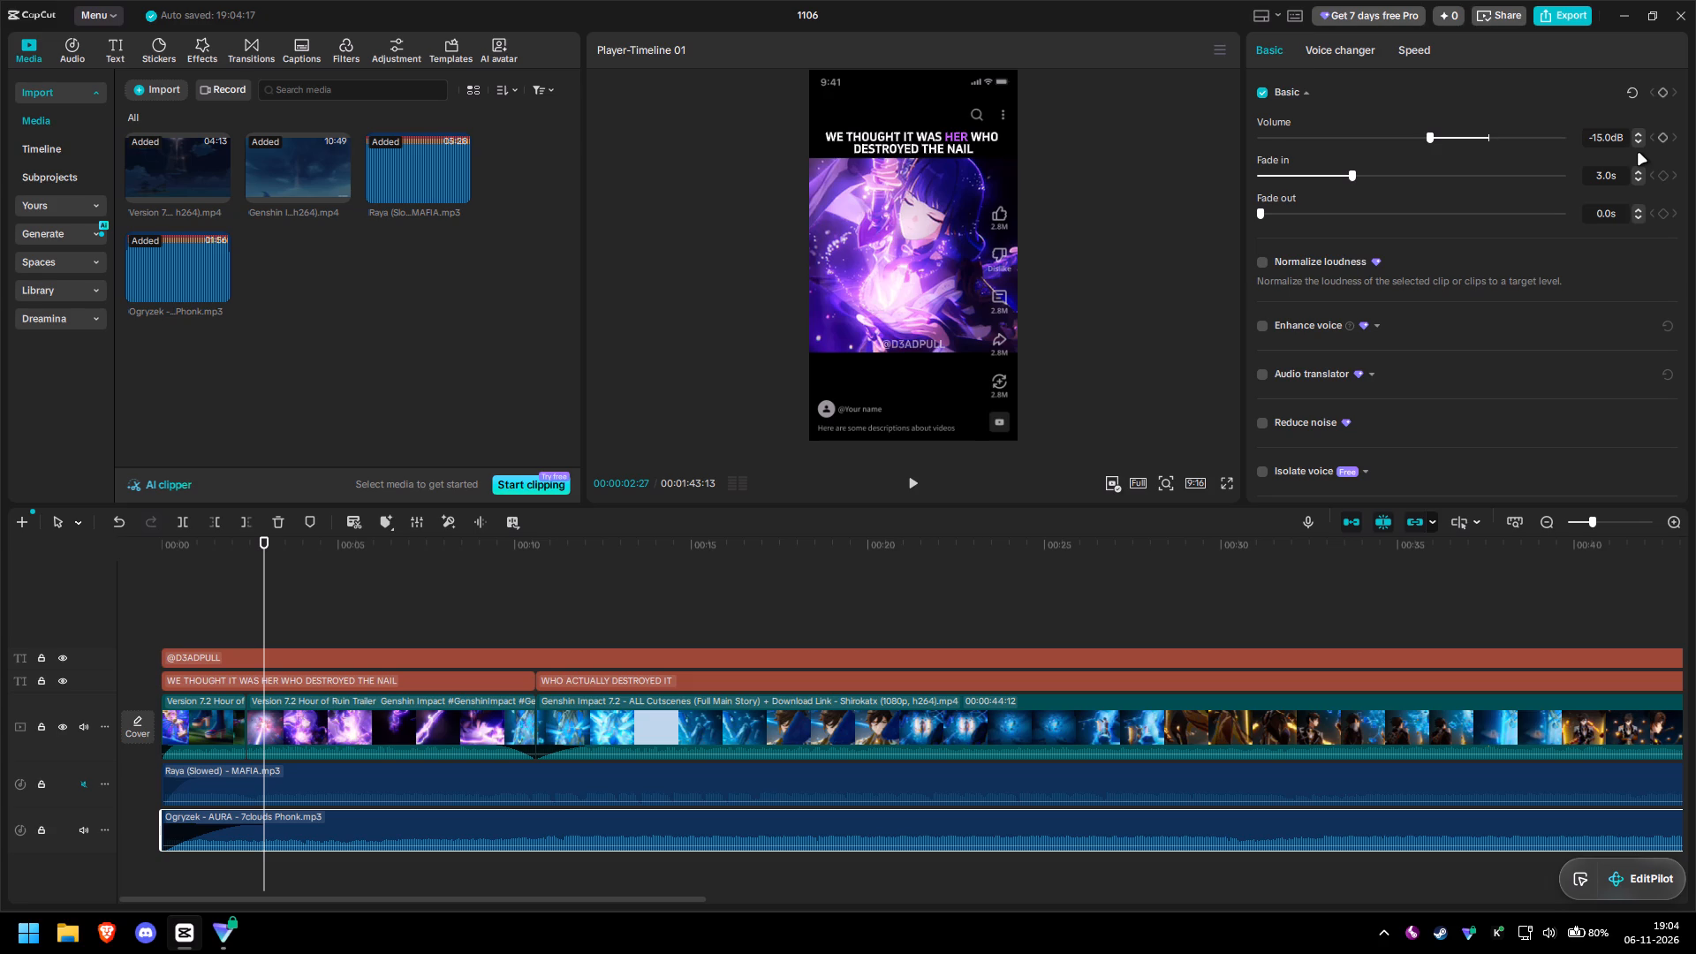
Play the video and lengthen the audio fade-in of the All Cutscenes video clip to about 3.9 s.
{"action": "key", "text": "space"}
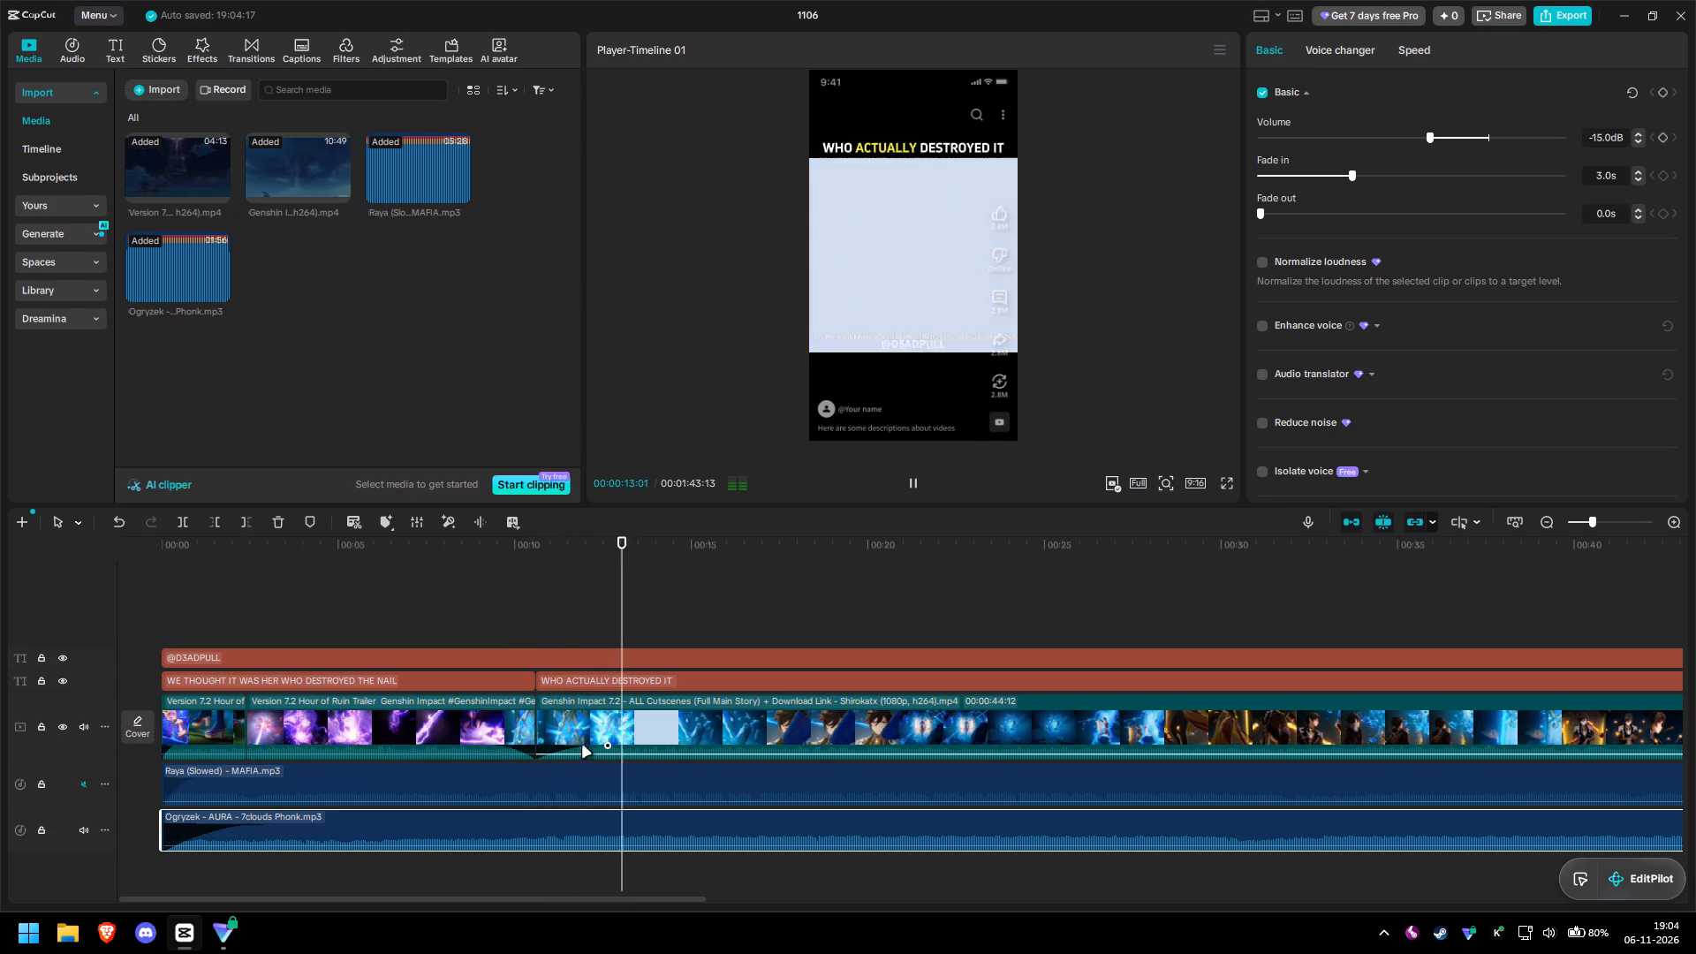
{"action": "left_click_drag", "start_coordinate": [607, 746], "coordinate": [671, 745]}
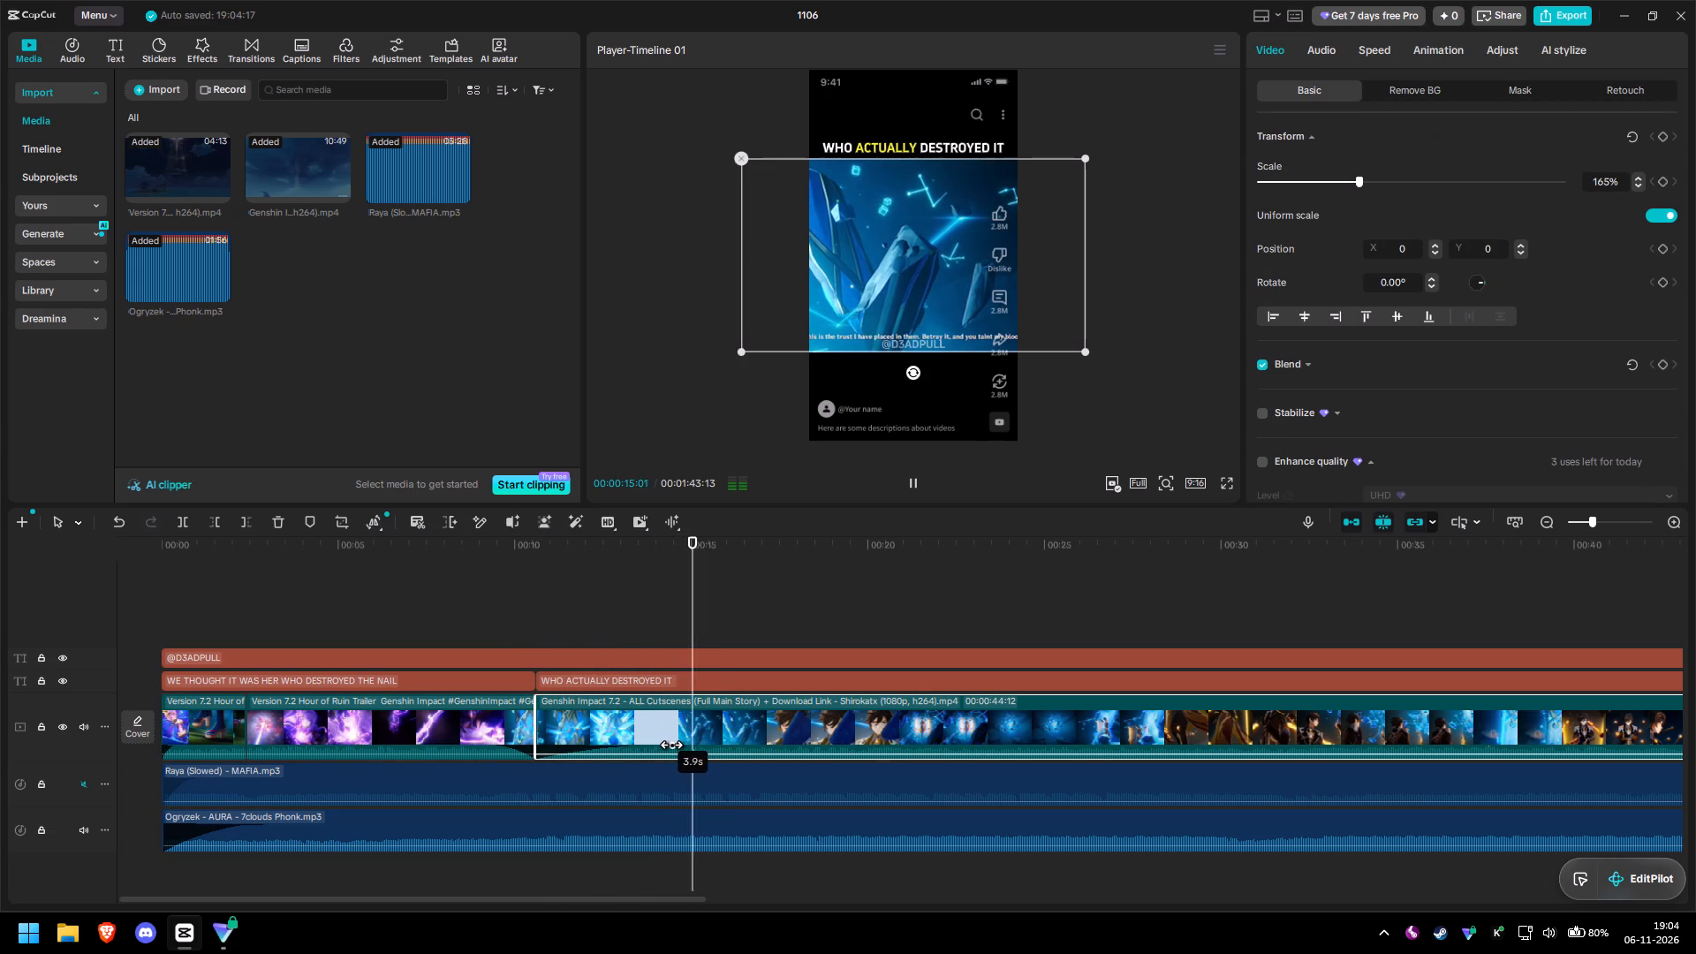
{"action": "left_click_drag", "start_coordinate": [671, 745], "coordinate": [672, 745]}
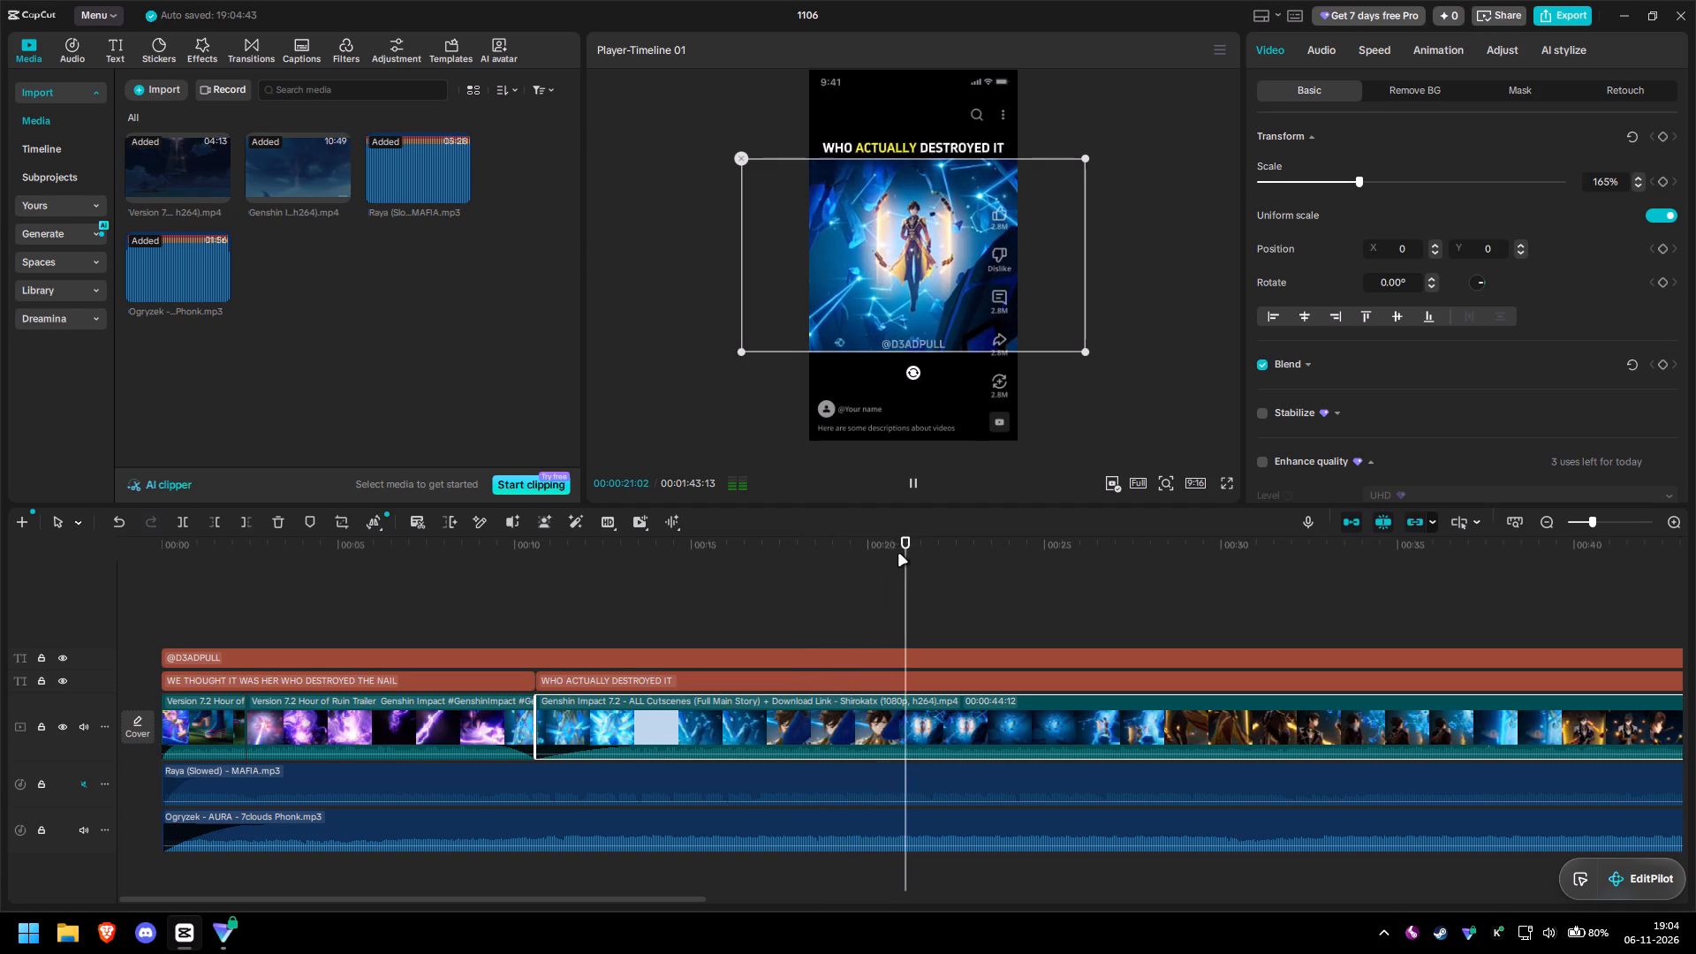
Replay the change to the "WHO ACTUALLY DESTROYED IT" caption to check the clip audio's fade-in against the music.
{"action": "left_click_drag", "start_coordinate": [915, 556], "coordinate": [571, 564]}
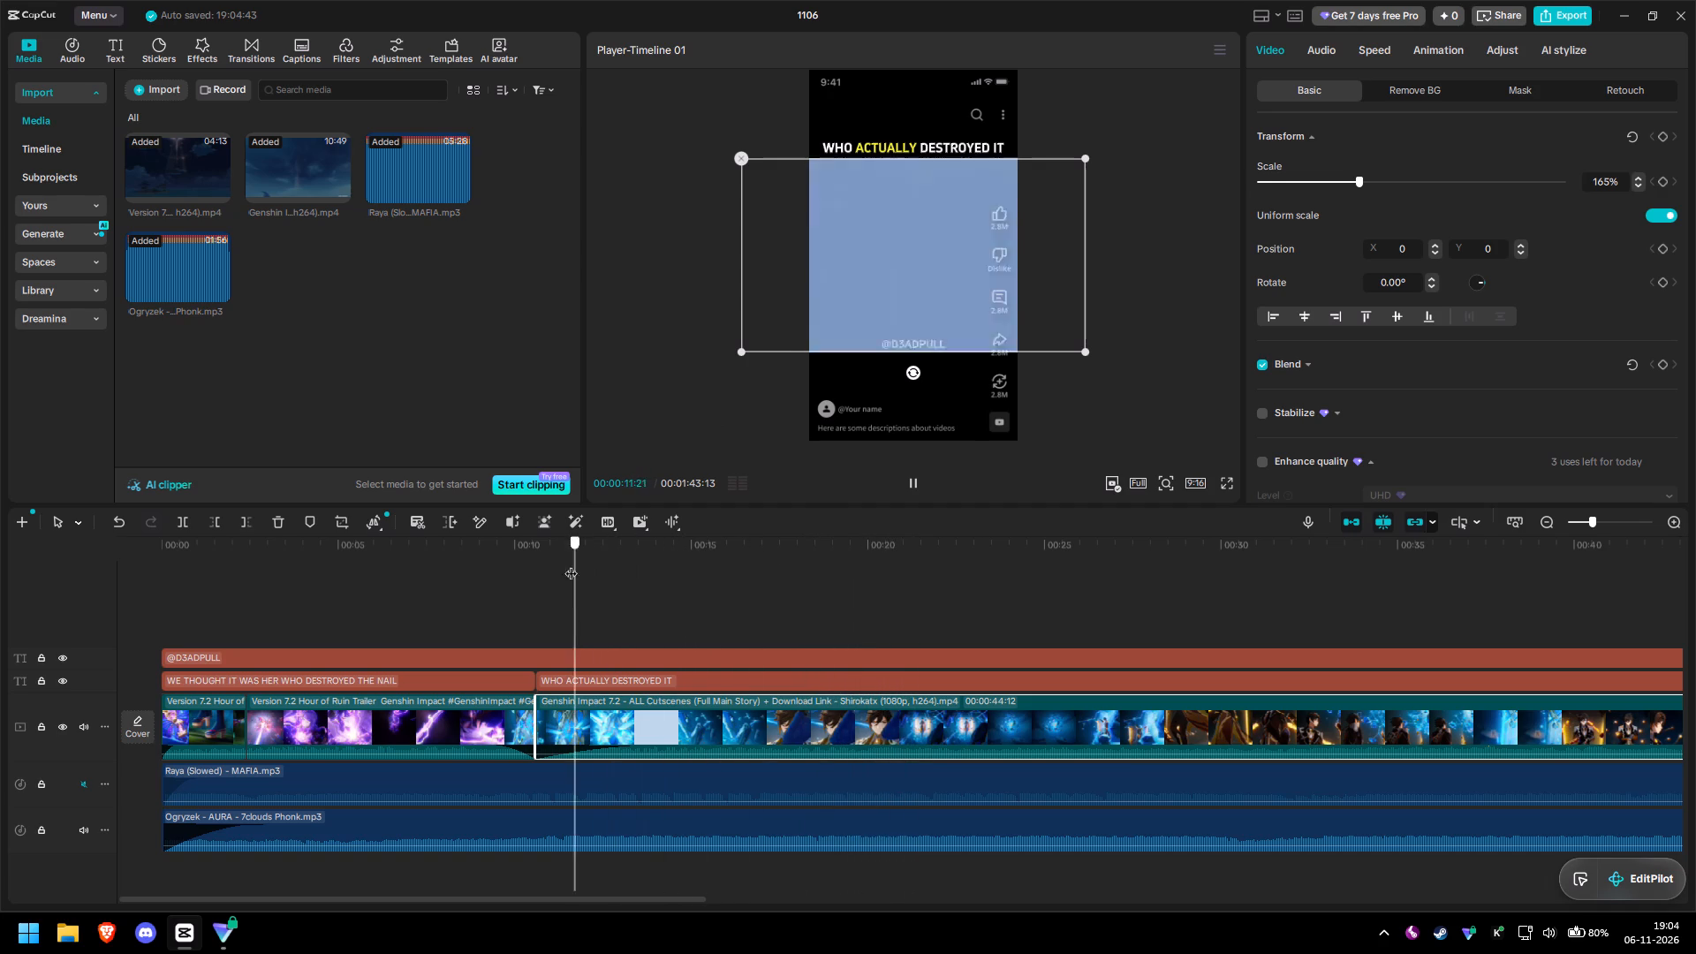
{"action": "left_click_drag", "start_coordinate": [571, 564], "coordinate": [607, 570]}
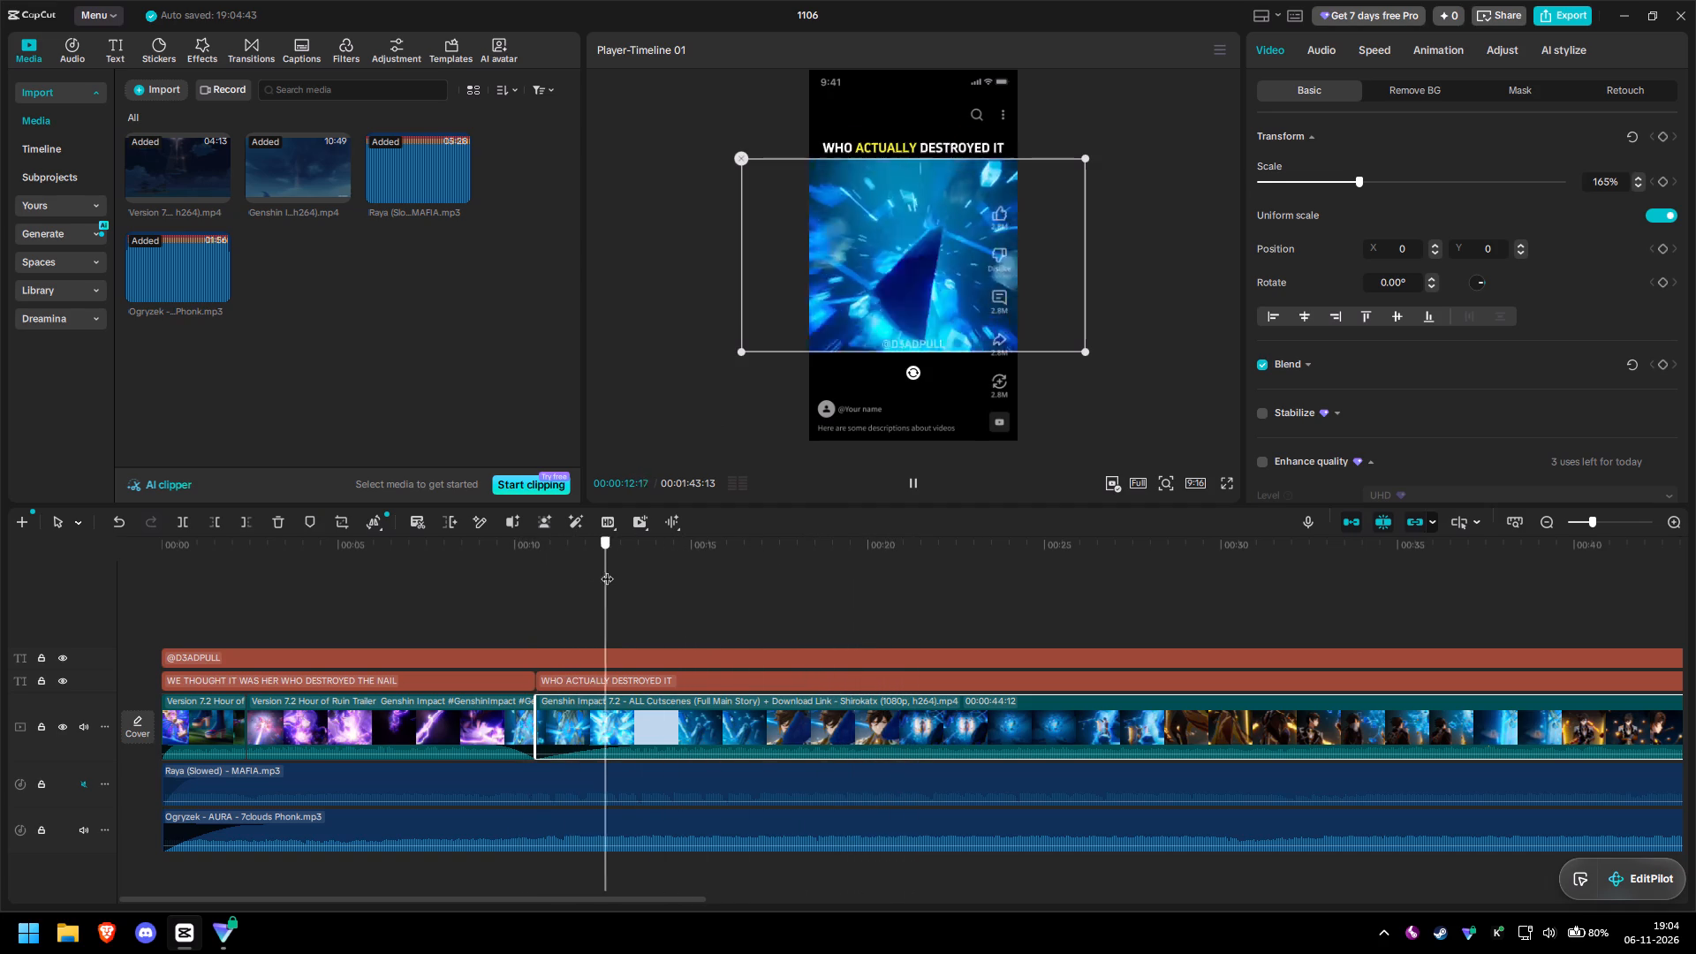
{"action": "left_click_drag", "start_coordinate": [607, 570], "coordinate": [473, 564]}
{"action": "key", "text": "space"}
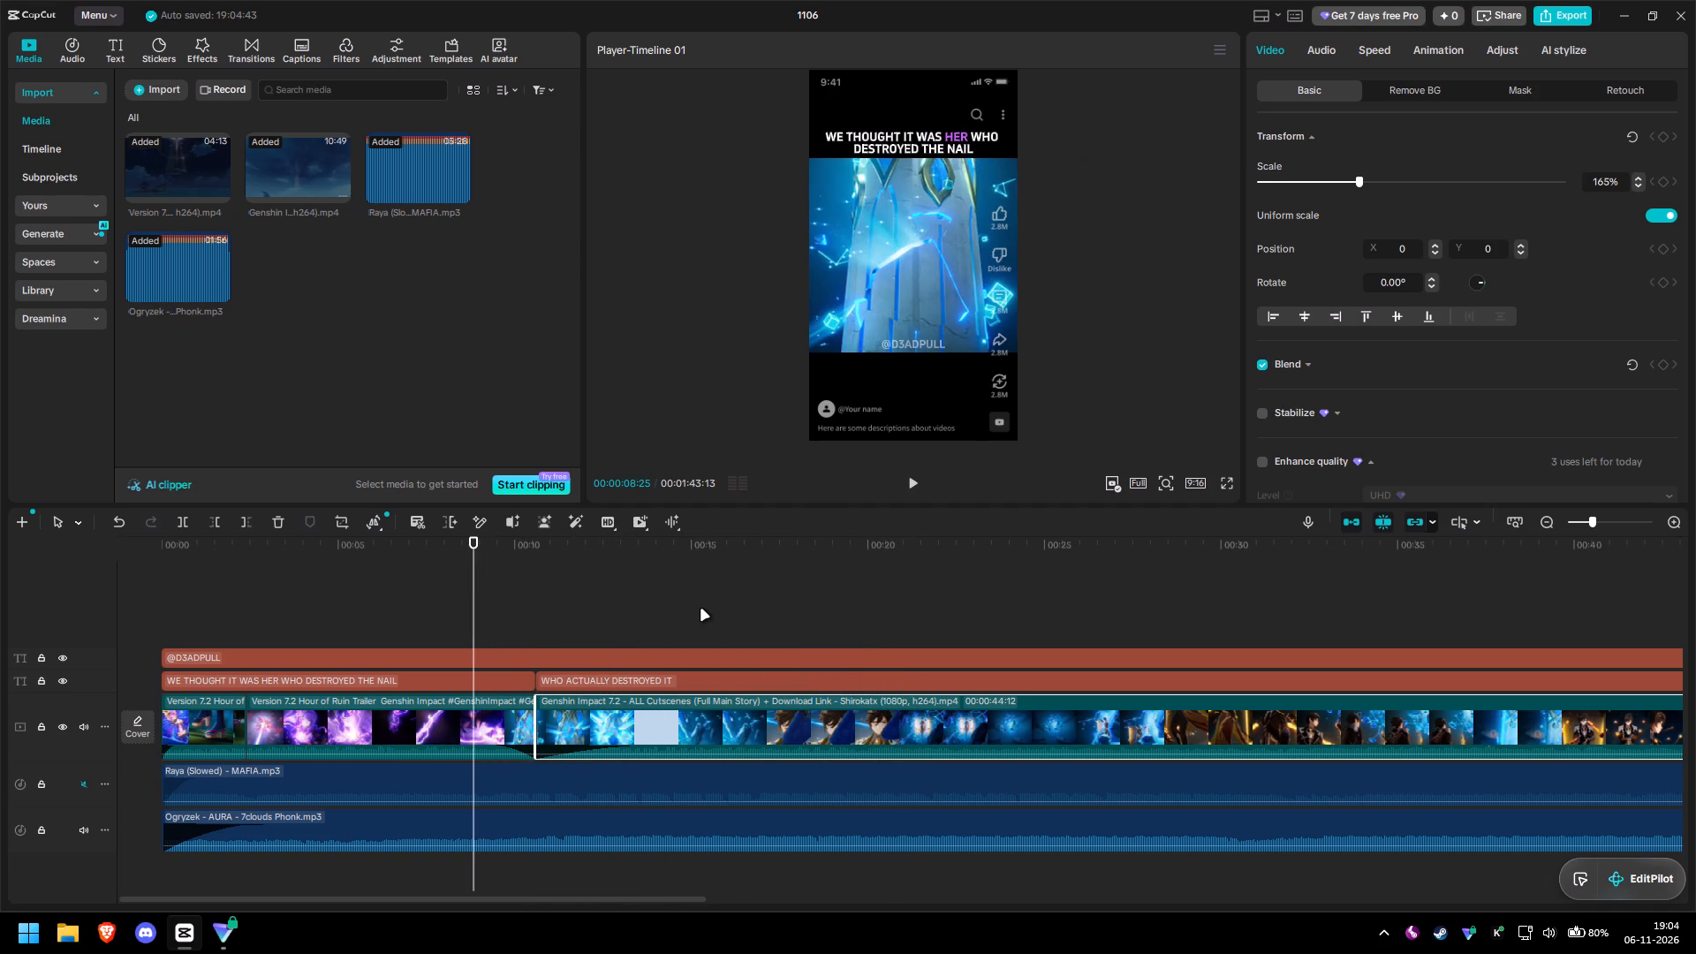
{"action": "key", "text": "space"}
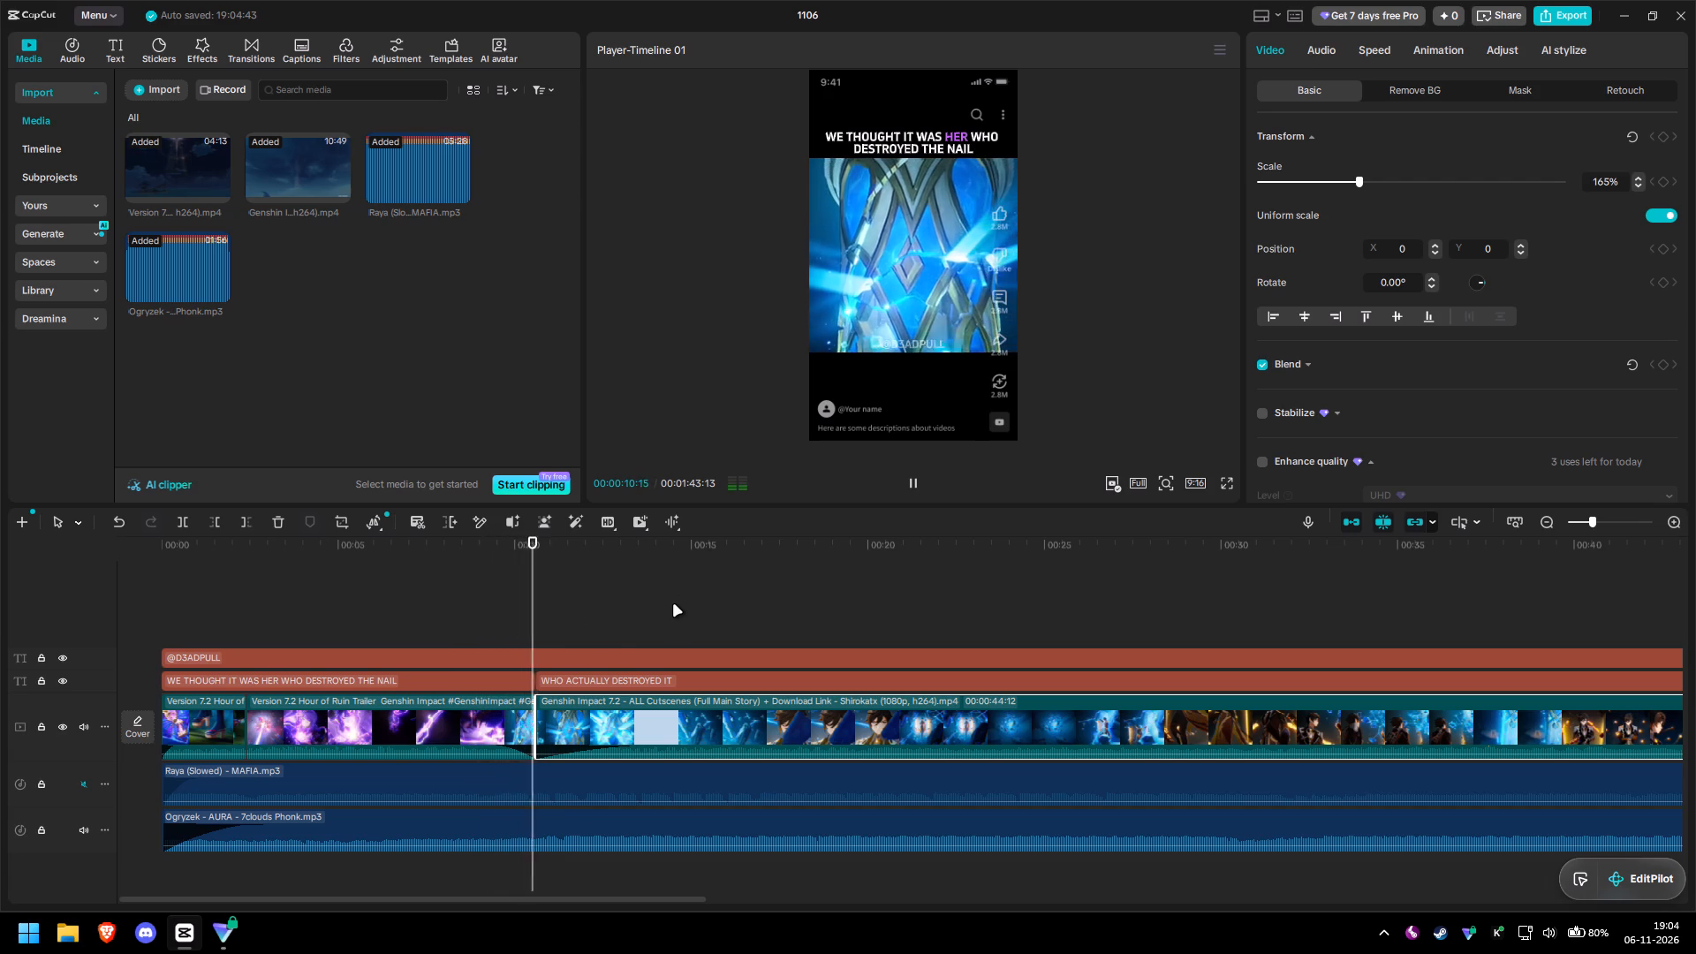
Mute the main video track so only the AURA music plays, and pause playback.
{"action": "left_click", "coordinate": [83, 724]}
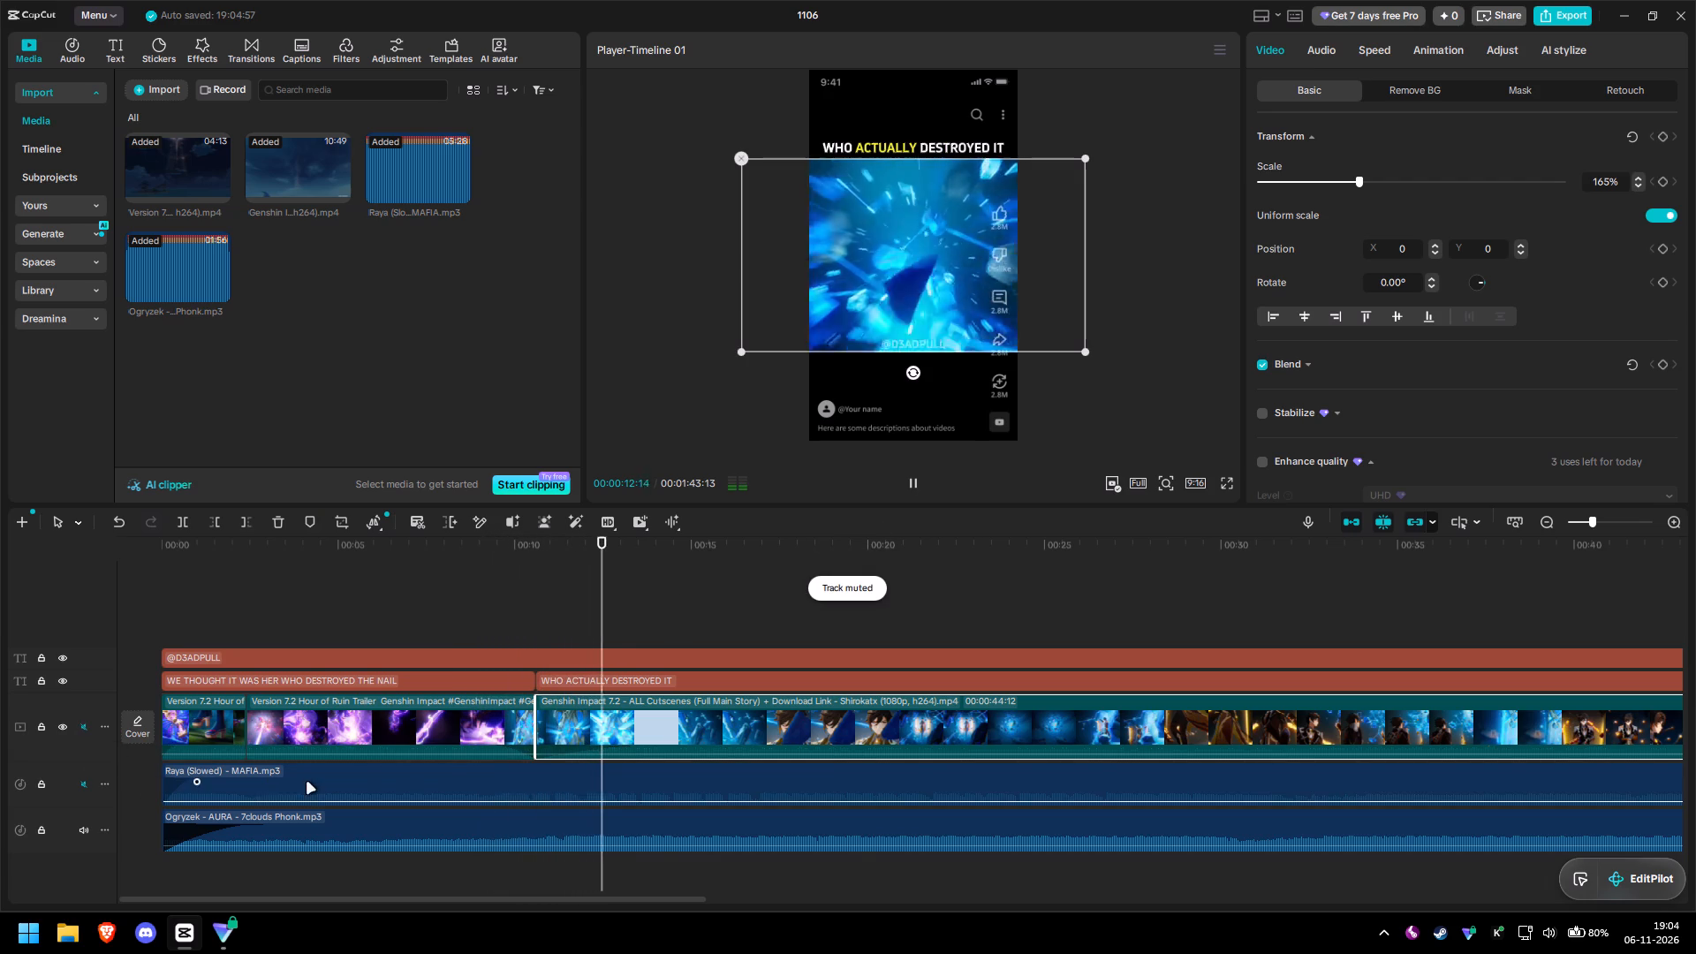
{"action": "key", "text": "space"}
Trim about 0.4 s off the start of the AURA music clip and move the clip back to the timeline's beginning.
{"action": "left_click_drag", "start_coordinate": [661, 829], "coordinate": [634, 828]}
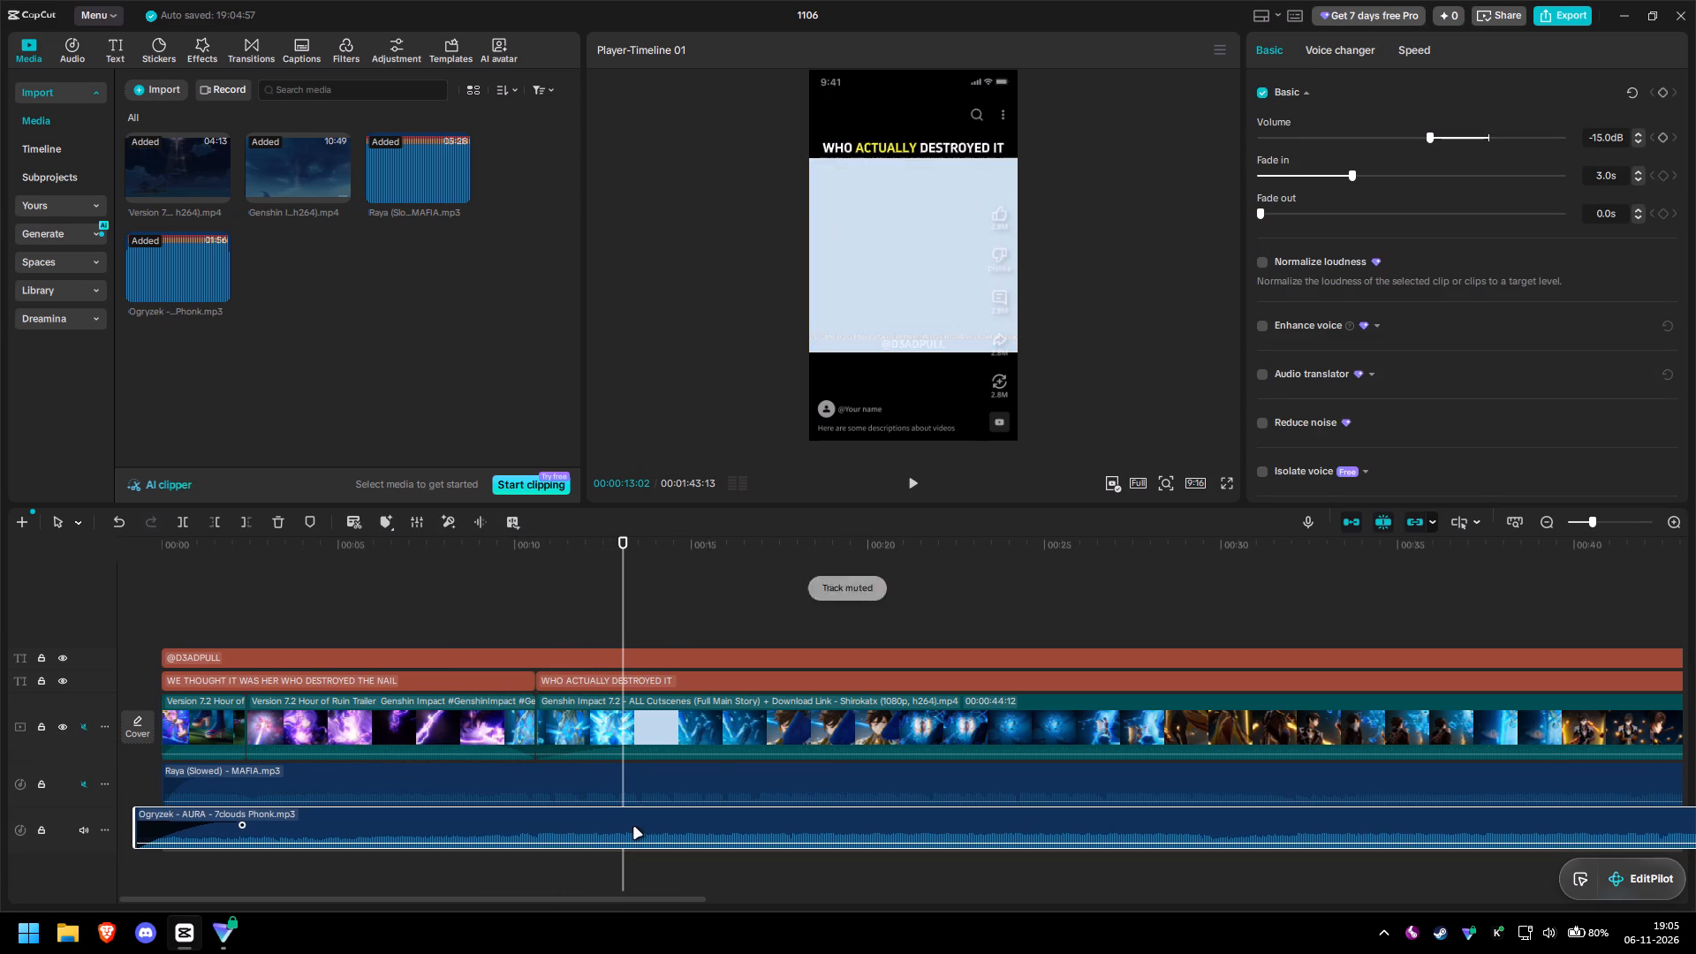
{"action": "left_click_drag", "start_coordinate": [634, 828], "coordinate": [632, 828]}
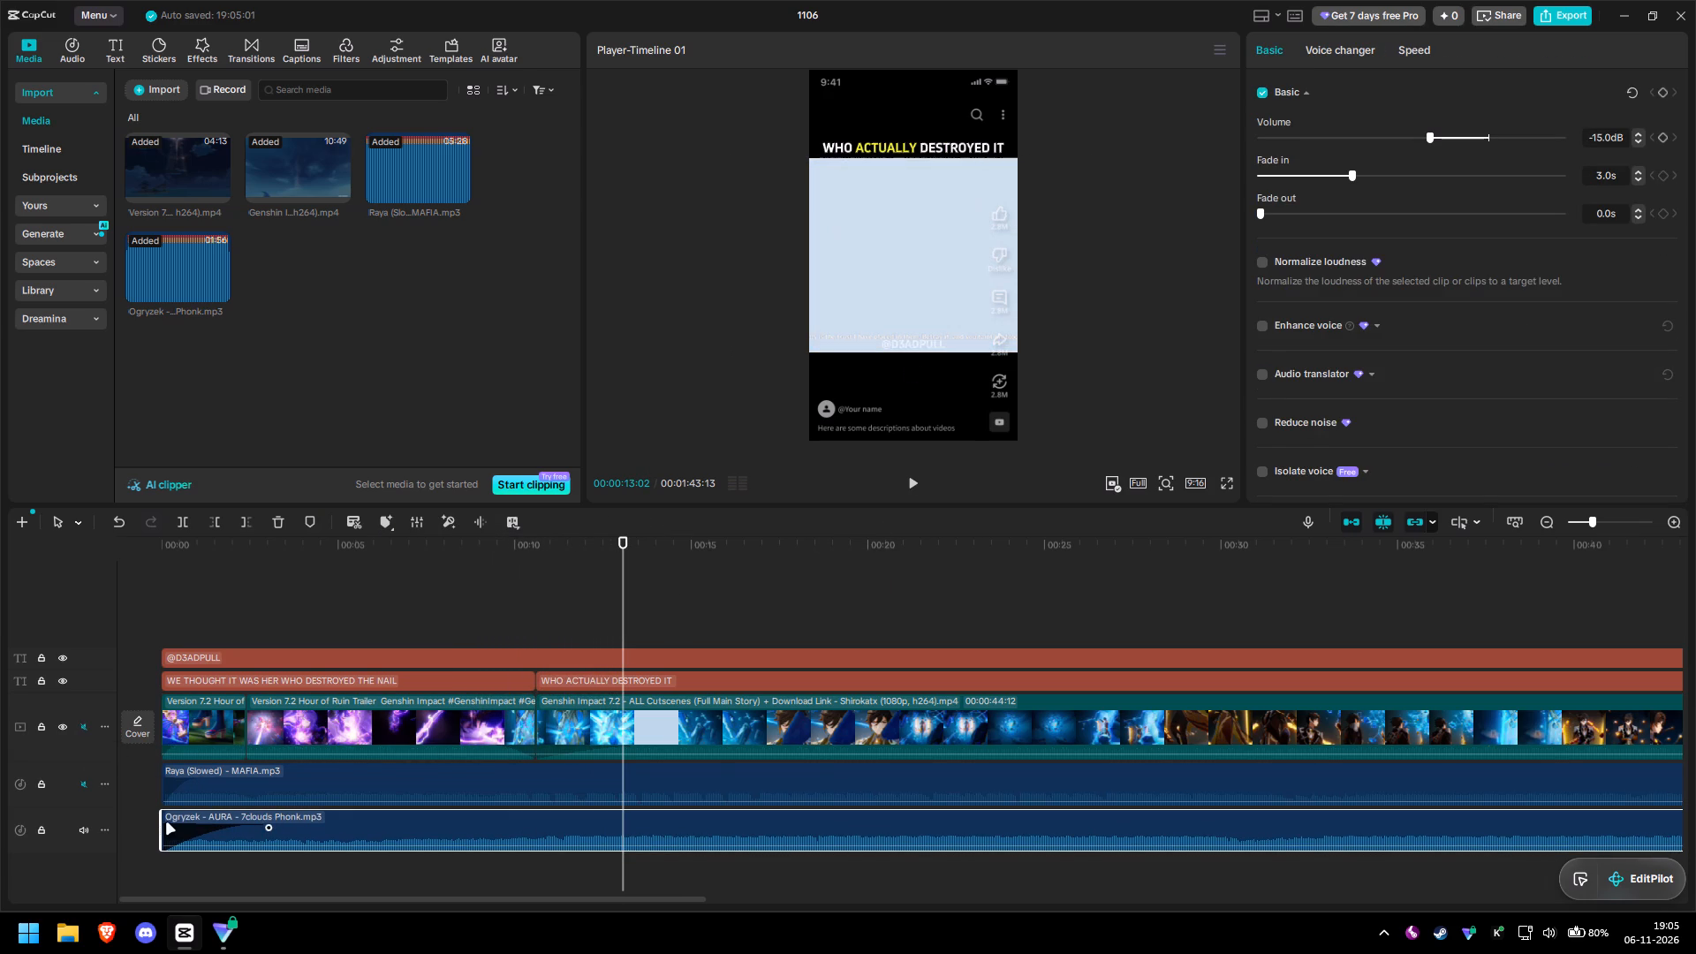
{"action": "left_click_drag", "start_coordinate": [161, 822], "coordinate": [177, 822]}
{"action": "left_click_drag", "start_coordinate": [577, 832], "coordinate": [564, 833]}
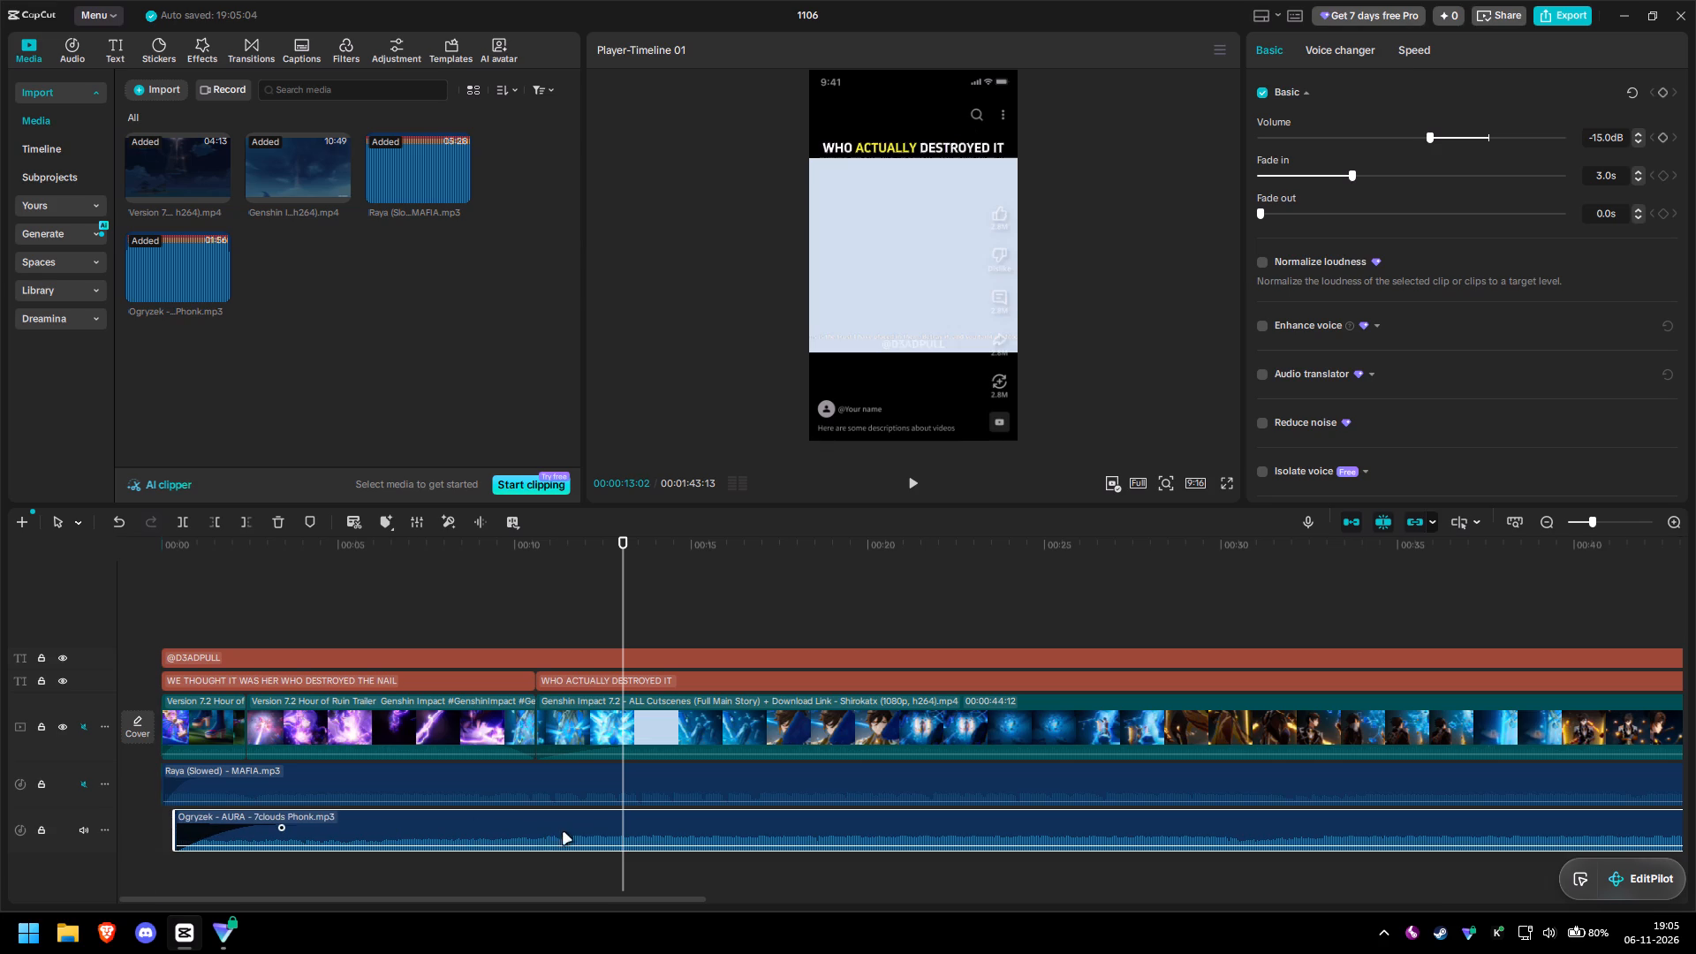
{"action": "left_click_drag", "start_coordinate": [564, 833], "coordinate": [566, 833]}
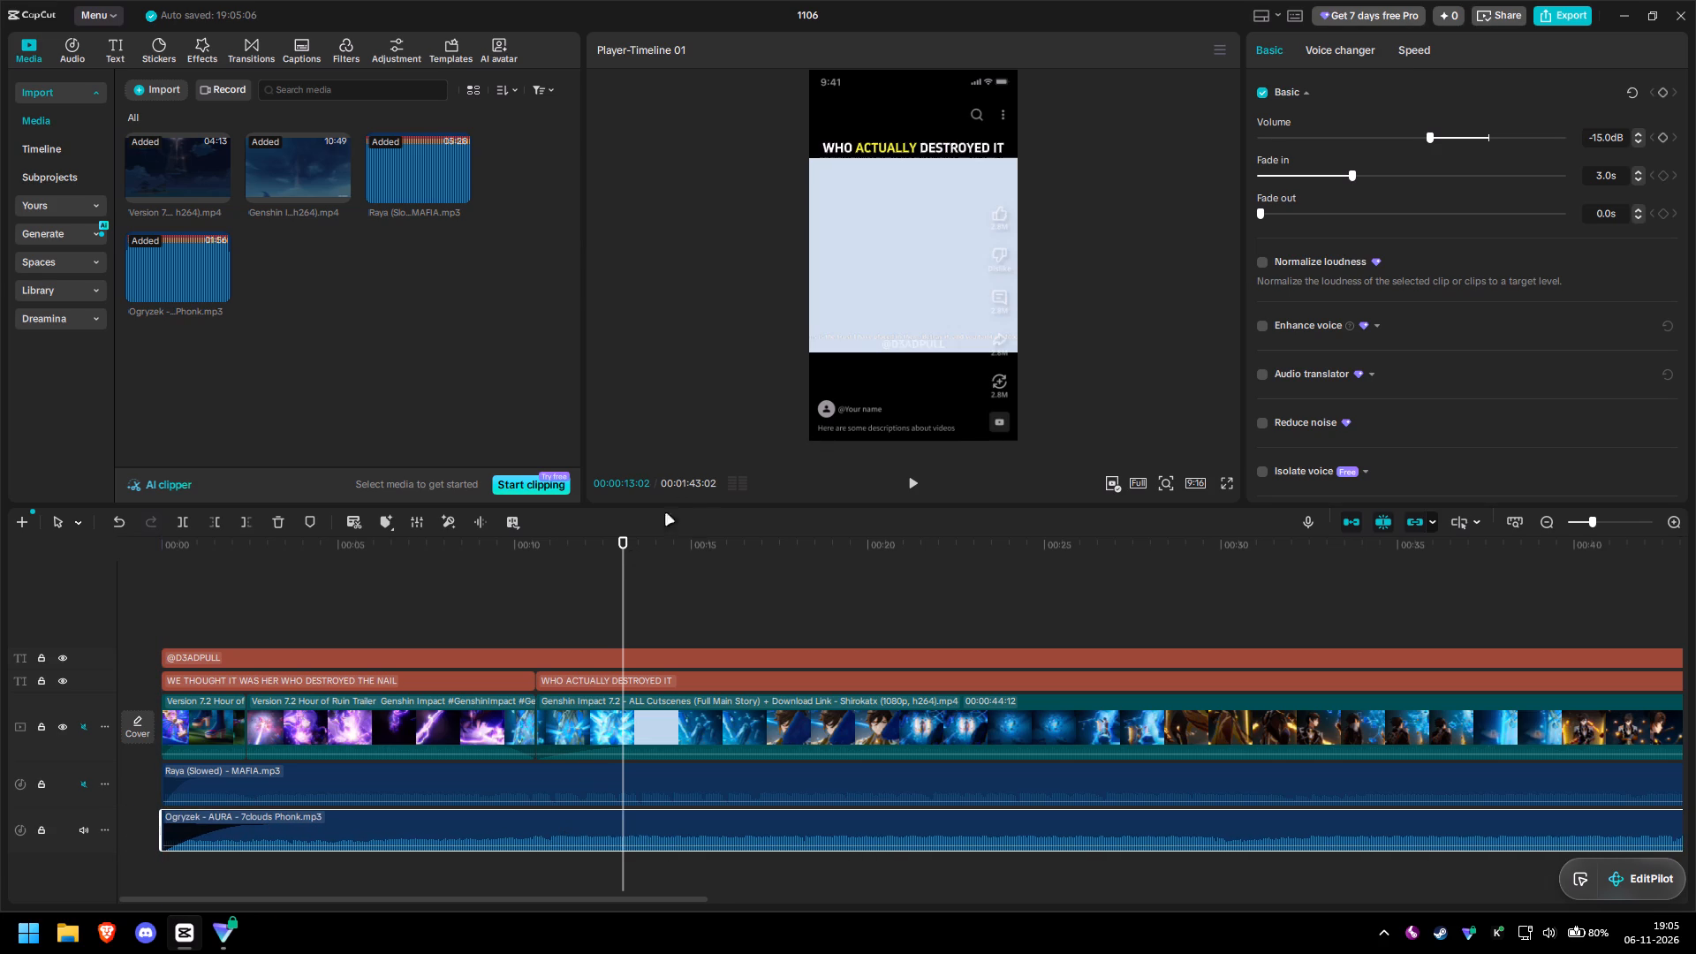
Replay from just before the second caption to check how the AURA beat lines up with the cut.
{"action": "left_click_drag", "start_coordinate": [626, 546], "coordinate": [472, 579]}
{"action": "key", "text": "space"}
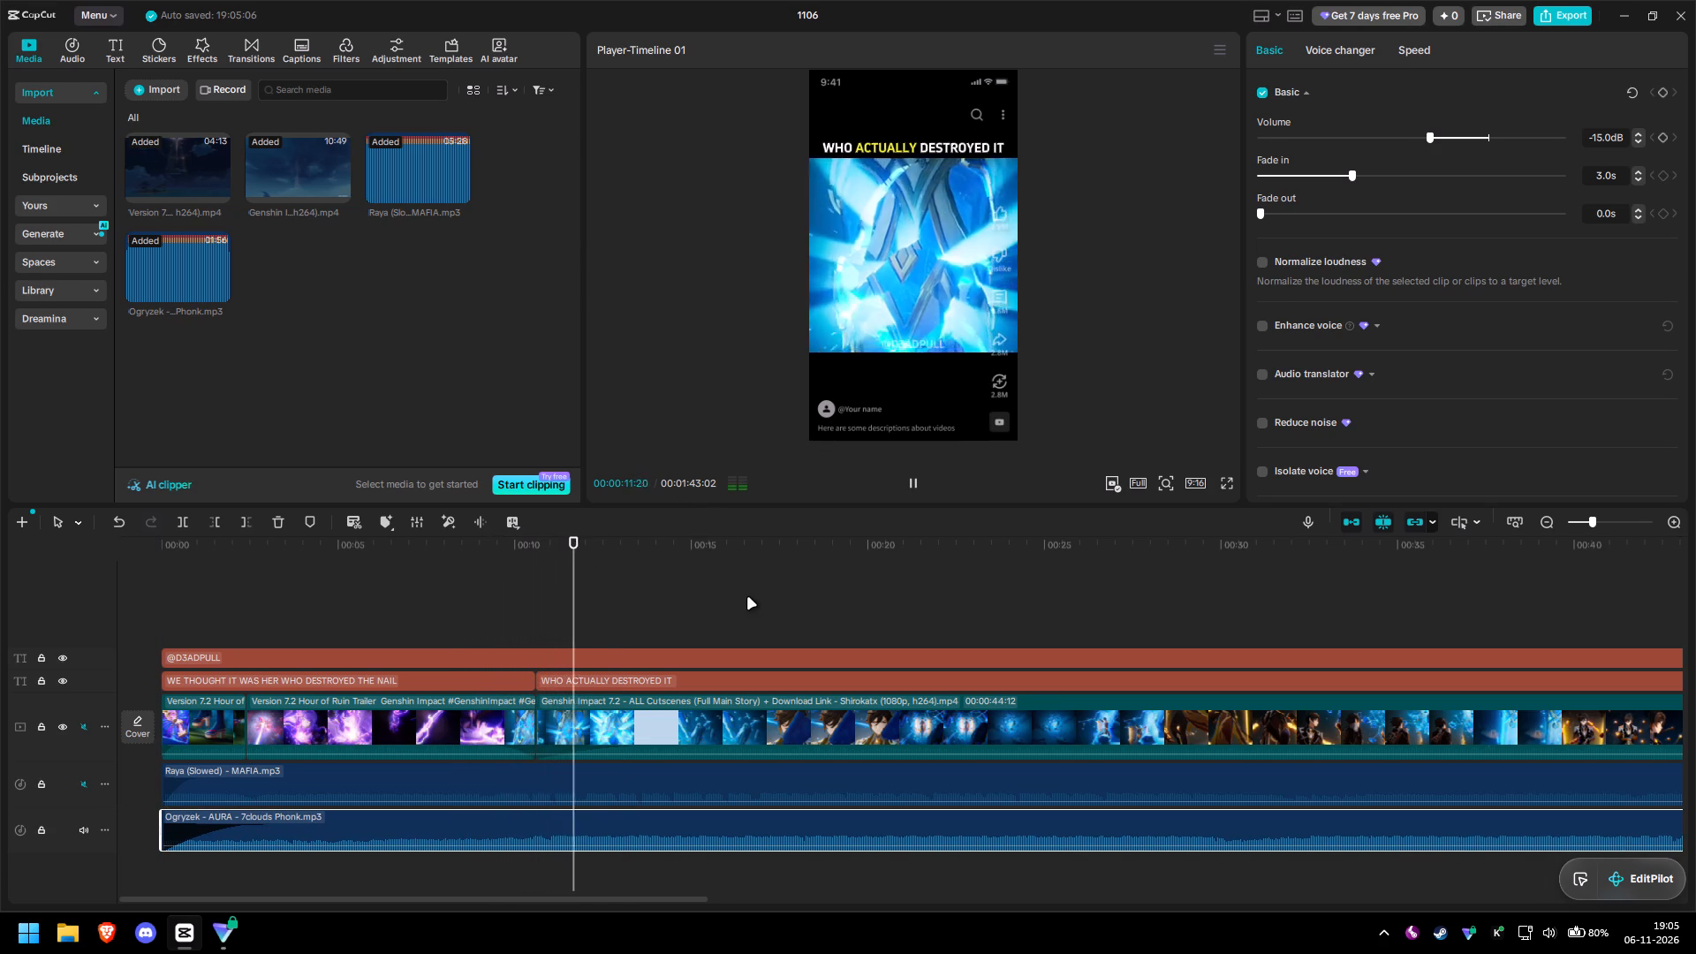
{"action": "key", "text": "space"}
Shift the AURA music clip about 0.8 s later, replay the cut, and extend the clip's start back to the timeline's beginning.
{"action": "left_click_drag", "start_coordinate": [610, 829], "coordinate": [633, 829]}
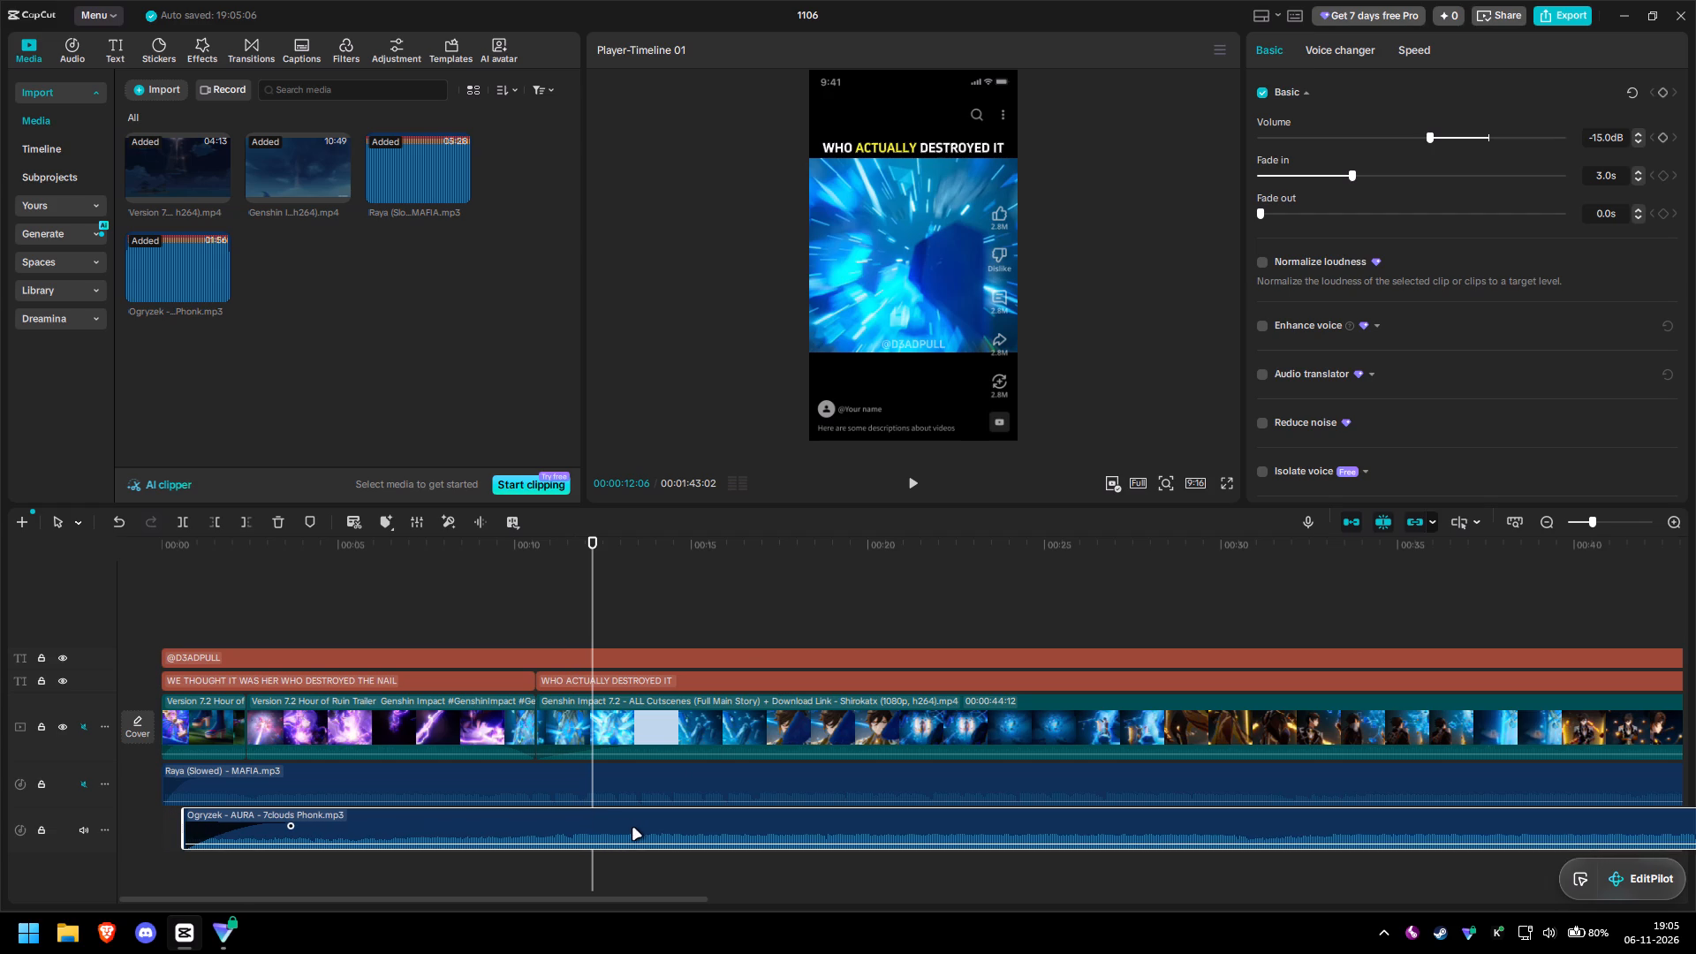
{"action": "left_click_drag", "start_coordinate": [633, 829], "coordinate": [637, 829]}
{"action": "left_click_drag", "start_coordinate": [593, 548], "coordinate": [518, 546]}
{"action": "key", "text": "space"}
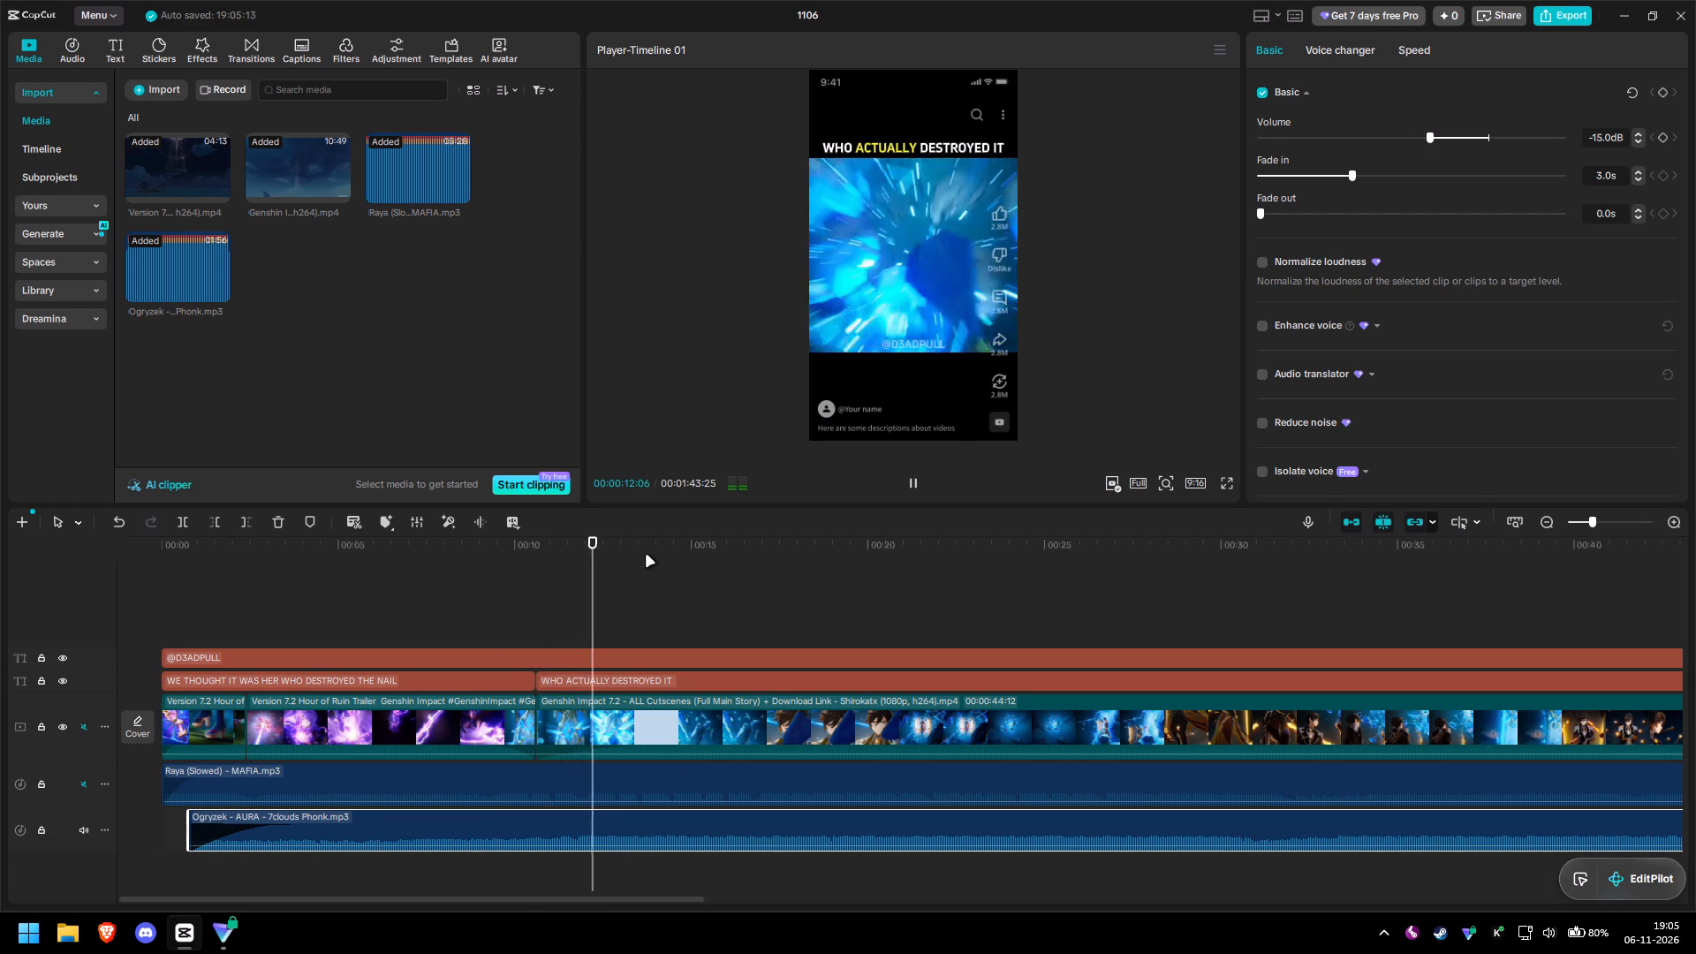
{"action": "left_click_drag", "start_coordinate": [184, 821], "coordinate": [155, 821]}
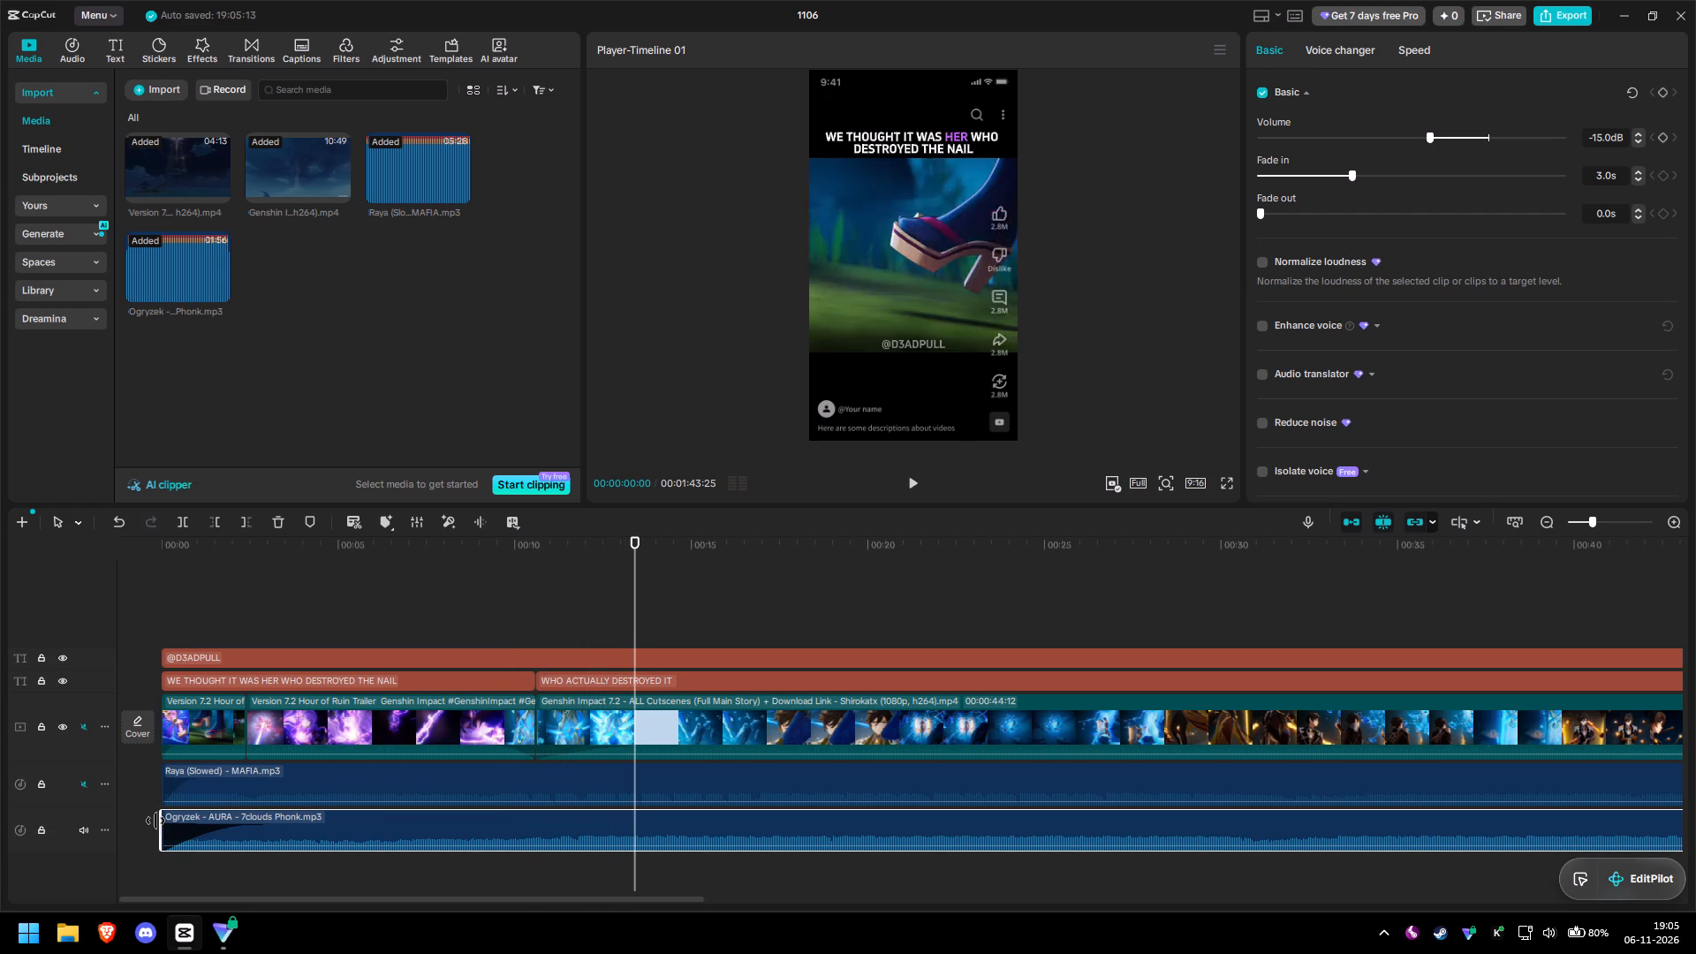
{"action": "left_click_drag", "start_coordinate": [155, 821], "coordinate": [153, 821]}
Play on past 0:28 and replay the section from about 0:19 to find where the video should end.
{"action": "key", "text": "space"}
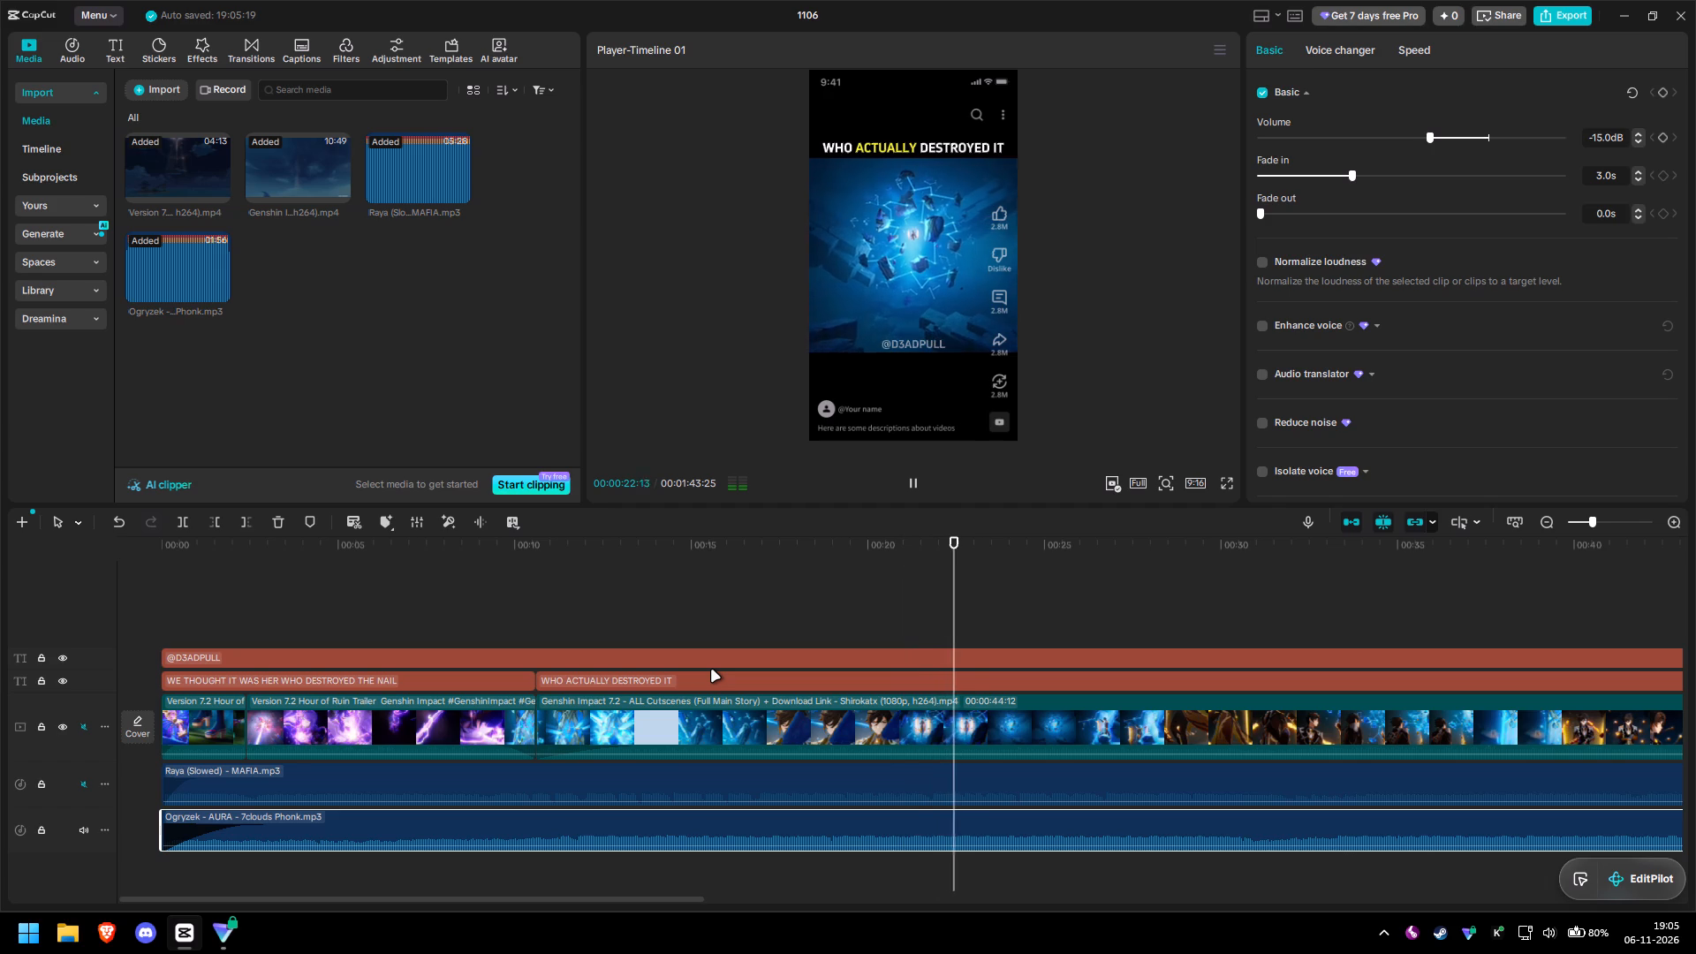
{"action": "scroll", "coordinate": [712, 670], "scroll_direction": "down", "scroll_amount": 4, "text": "alt"}
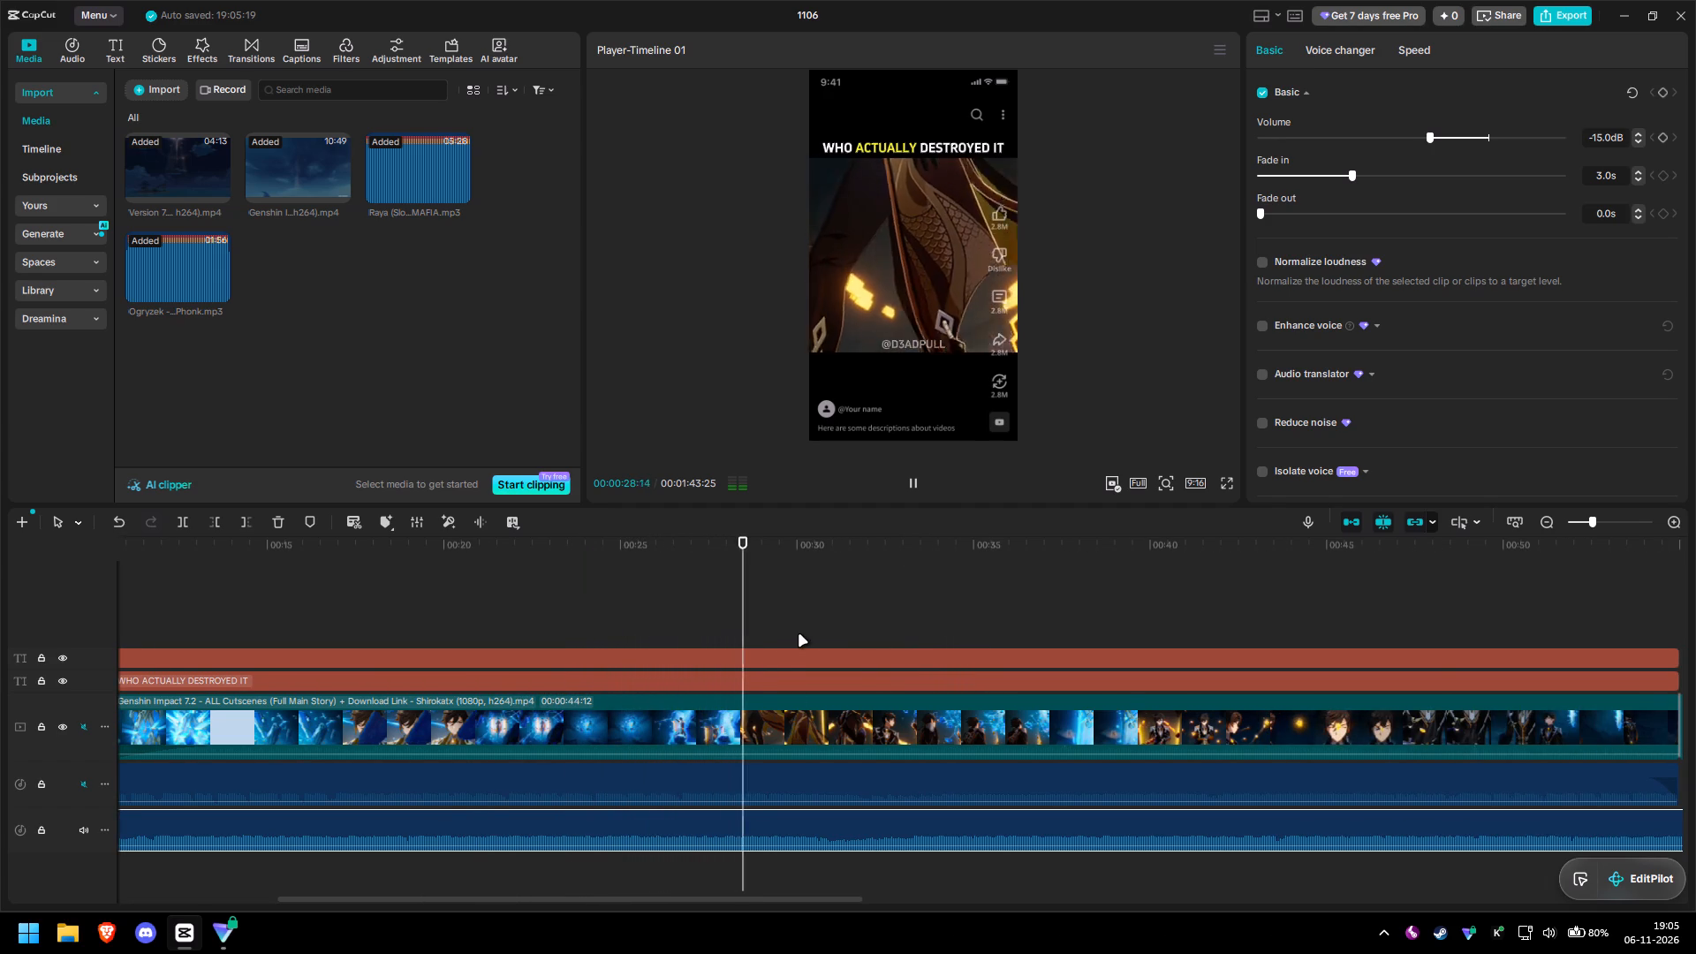
{"action": "left_click_drag", "start_coordinate": [800, 551], "coordinate": [661, 572]}
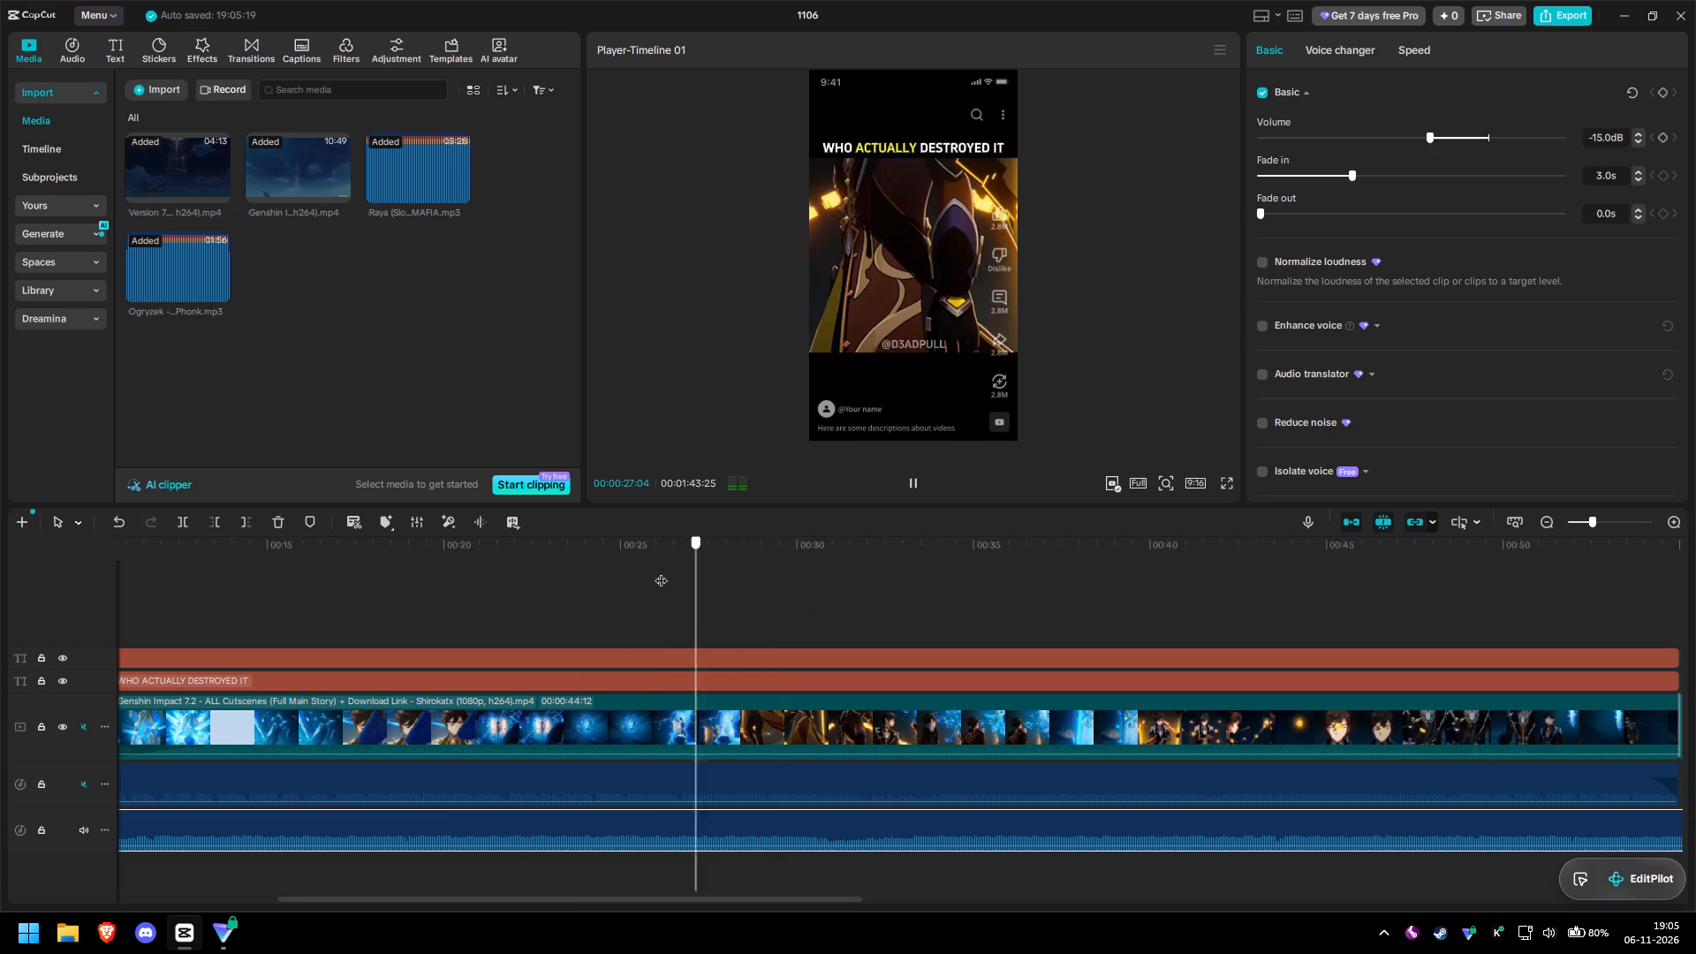
{"action": "left_click_drag", "start_coordinate": [661, 572], "coordinate": [420, 569]}
{"action": "key", "text": "space"}
{"action": "key", "text": "space"}
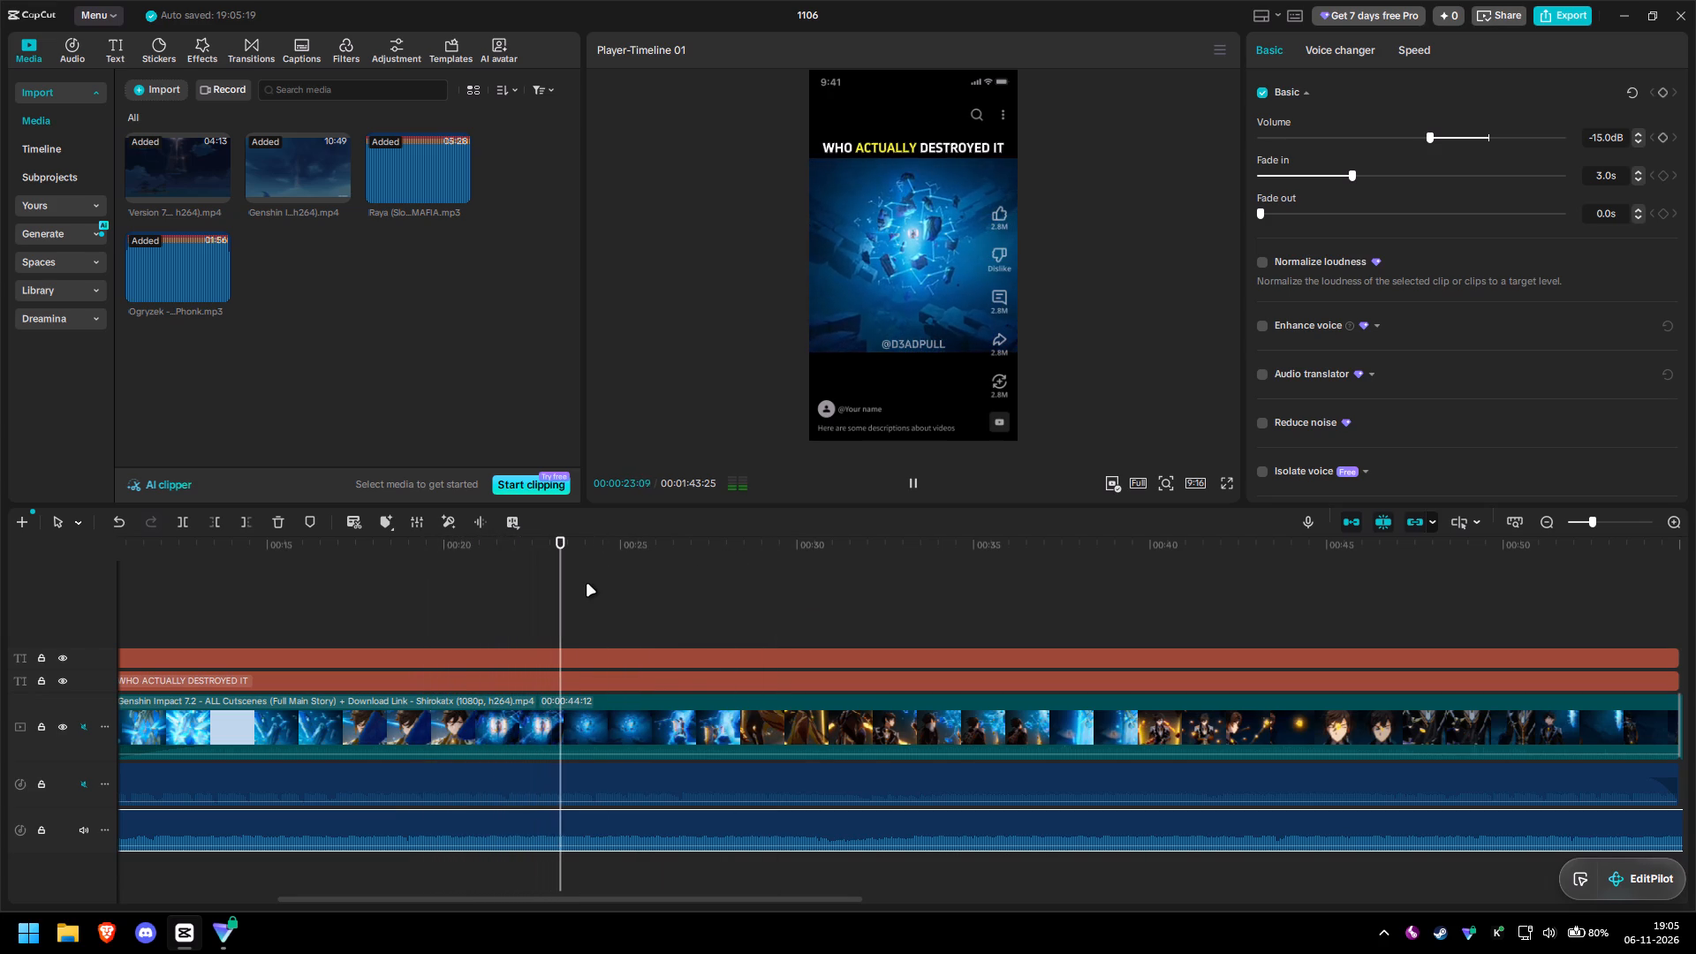
{"action": "key", "text": "space"}
Split the captions, watermark, video and both music clips at 00:00:24:28.
{"action": "key", "text": "Right"}
{"action": "key", "text": "Right"}
{"action": "key", "text": "Right"}
{"action": "key", "text": "Right"}
{"action": "key", "text": "Right"}
{"action": "key", "text": "Right"}
{"action": "key", "text": "Right"}
{"action": "key", "text": "Right"}
{"action": "key", "text": "Right"}
{"action": "key", "text": "Right"}
{"action": "key", "text": "Right"}
{"action": "key", "text": "Right"}
{"action": "key", "text": "Right"}
{"action": "key", "text": "Right"}
{"action": "key", "text": "Right"}
{"action": "key", "text": "Right"}
{"action": "key", "text": "Right"}
{"action": "key", "text": "Right"}
{"action": "key", "text": "Right"}
{"action": "key", "text": "Right"}
{"action": "key", "text": "Right"}
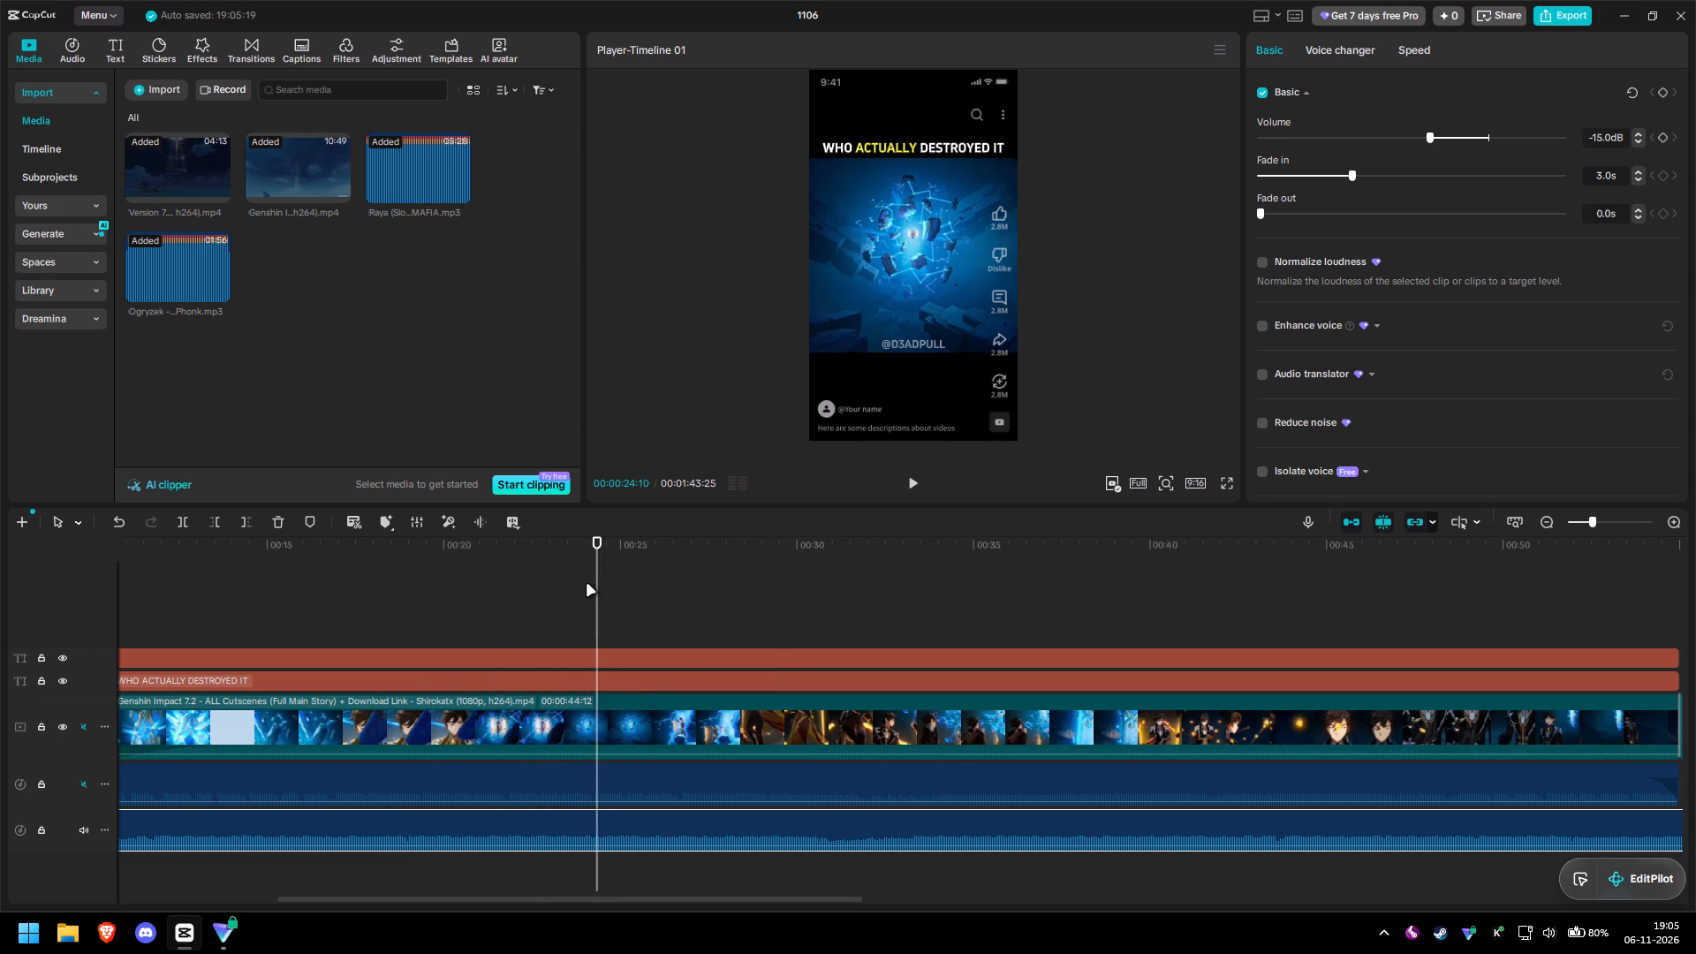
{"action": "key", "text": "Left"}
{"action": "key", "text": "Left"}
{"action": "key", "text": "Left"}
{"action": "key", "text": "Left"}
{"action": "key", "text": "Left"}
{"action": "key", "text": "Left"}
{"action": "key", "text": "Left"}
{"action": "key", "text": "Left"}
{"action": "key", "text": "Left"}
{"action": "key", "text": "Left"}
{"action": "key", "text": "Left"}
{"action": "key", "text": "Left"}
{"action": "key", "text": "Left"}
{"action": "key", "text": "Left"}
{"action": "key", "text": "Left"}
{"action": "key", "text": "Left"}
{"action": "key", "text": "Left"}
{"action": "key", "text": "Left"}
{"action": "key", "text": "Left"}
{"action": "key", "text": "Left"}
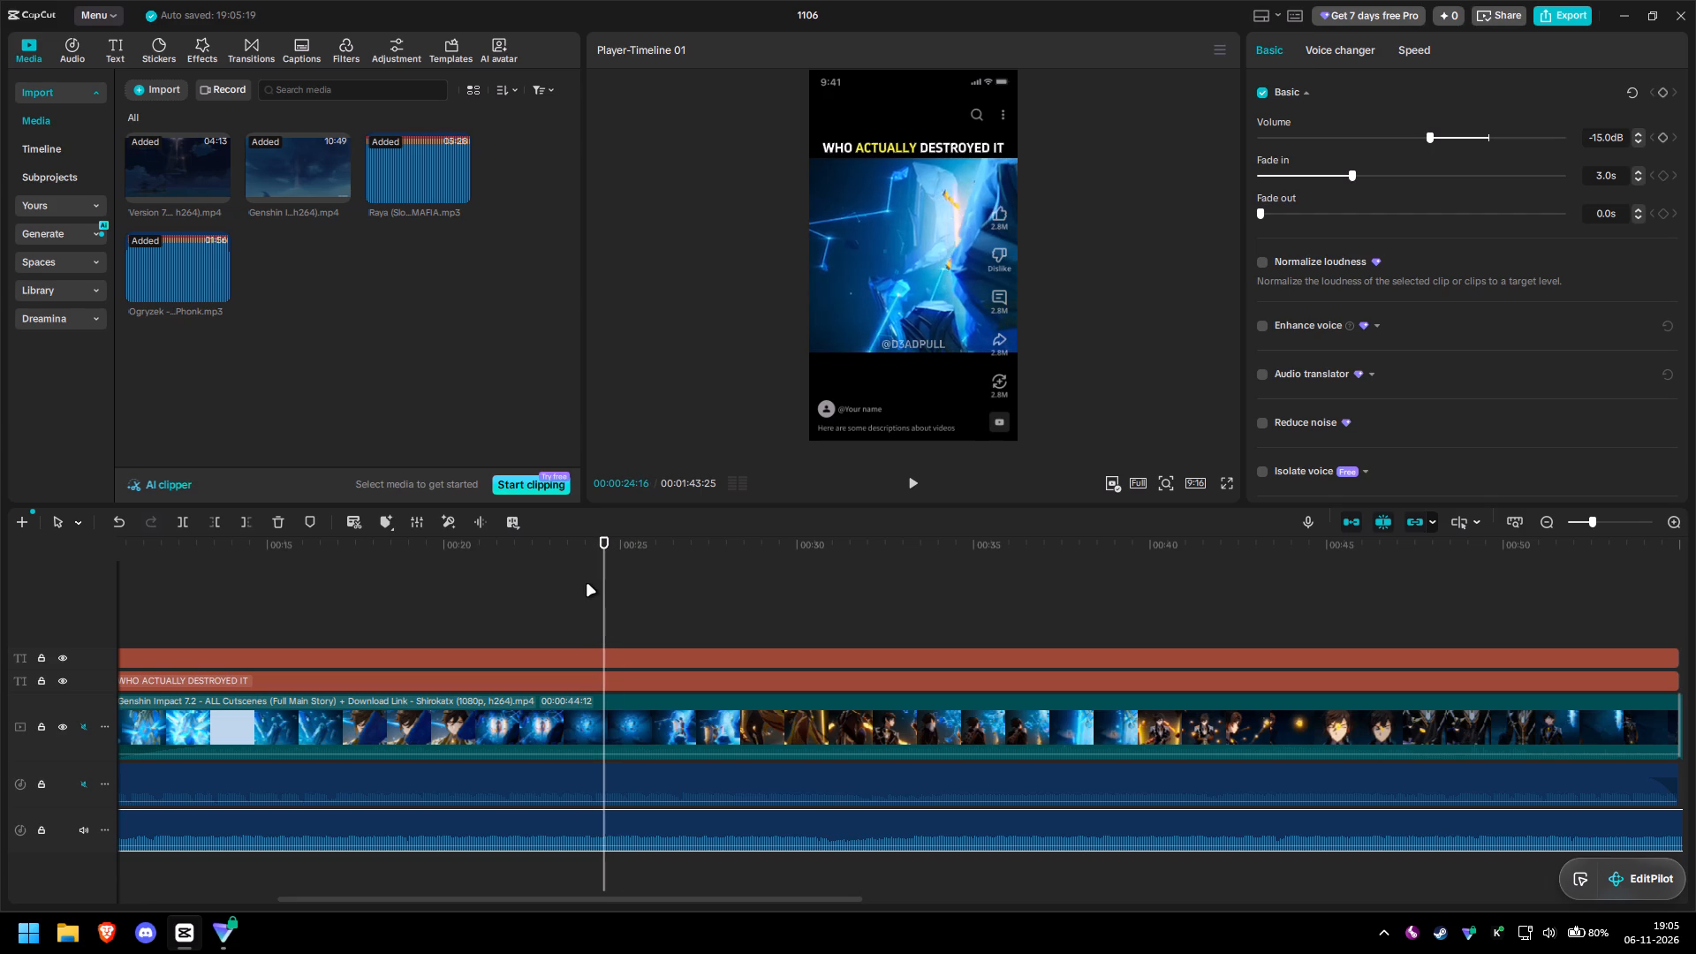
{"action": "key", "text": "Right"}
{"action": "key", "text": "Right"}
{"action": "key", "text": "Right"}
{"action": "key", "text": "Right"}
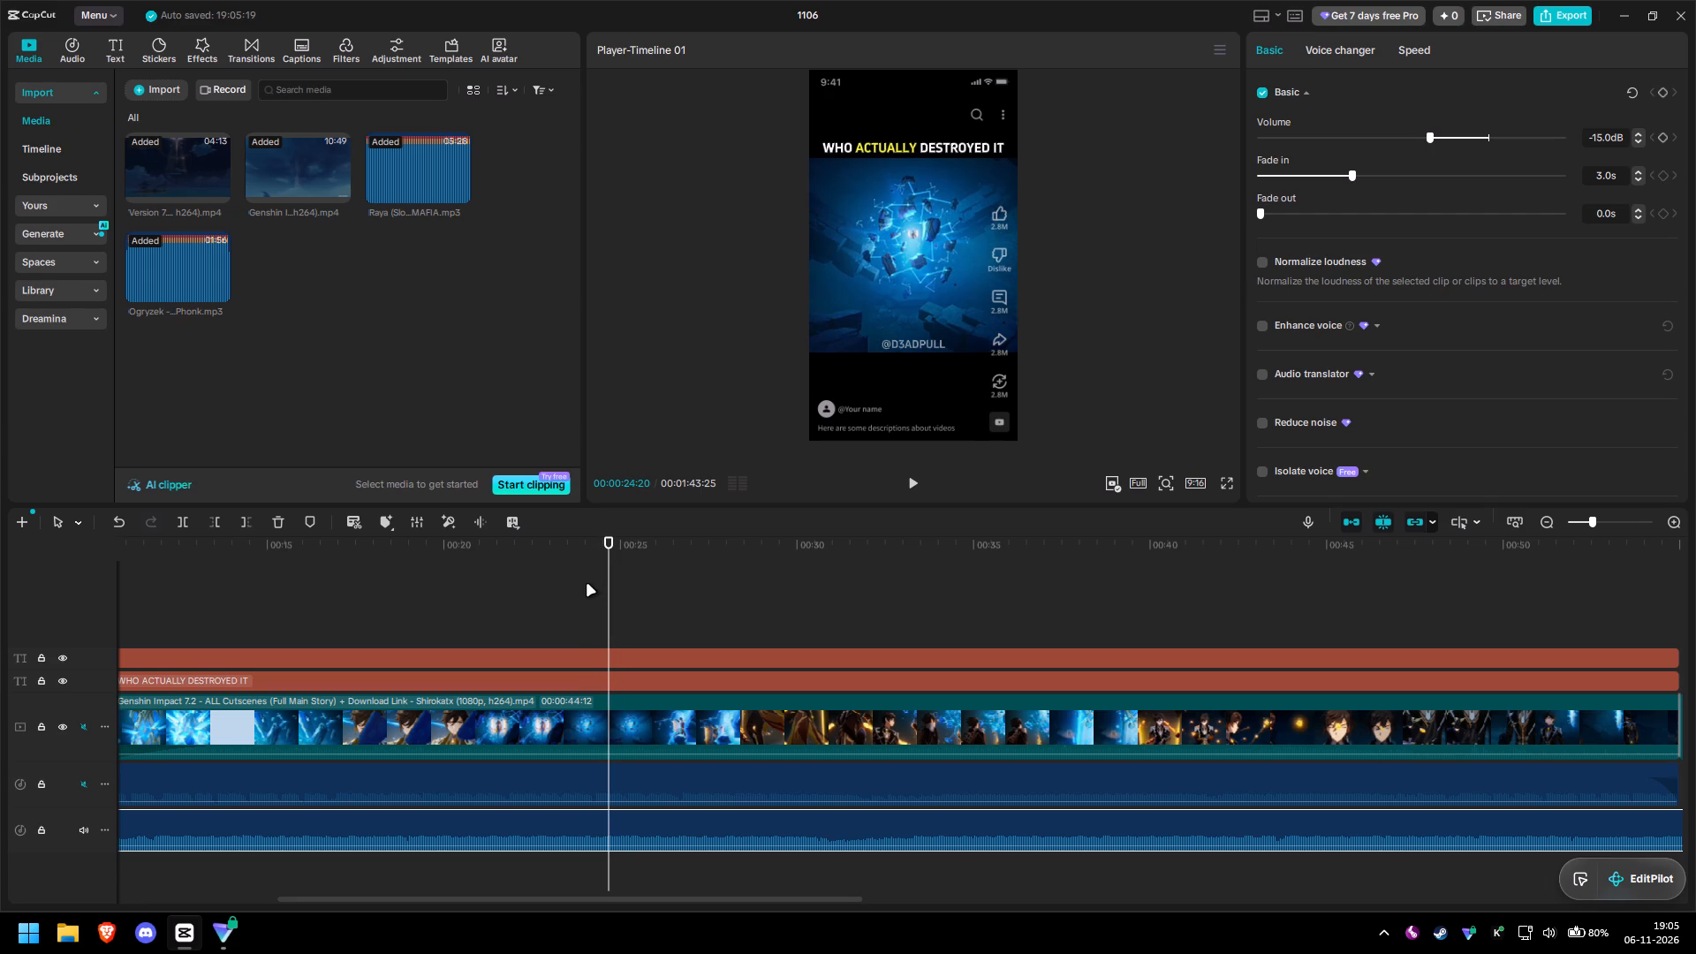
{"action": "key", "text": "Right"}
{"action": "key", "text": "Right"}
{"action": "key", "text": "Right"}
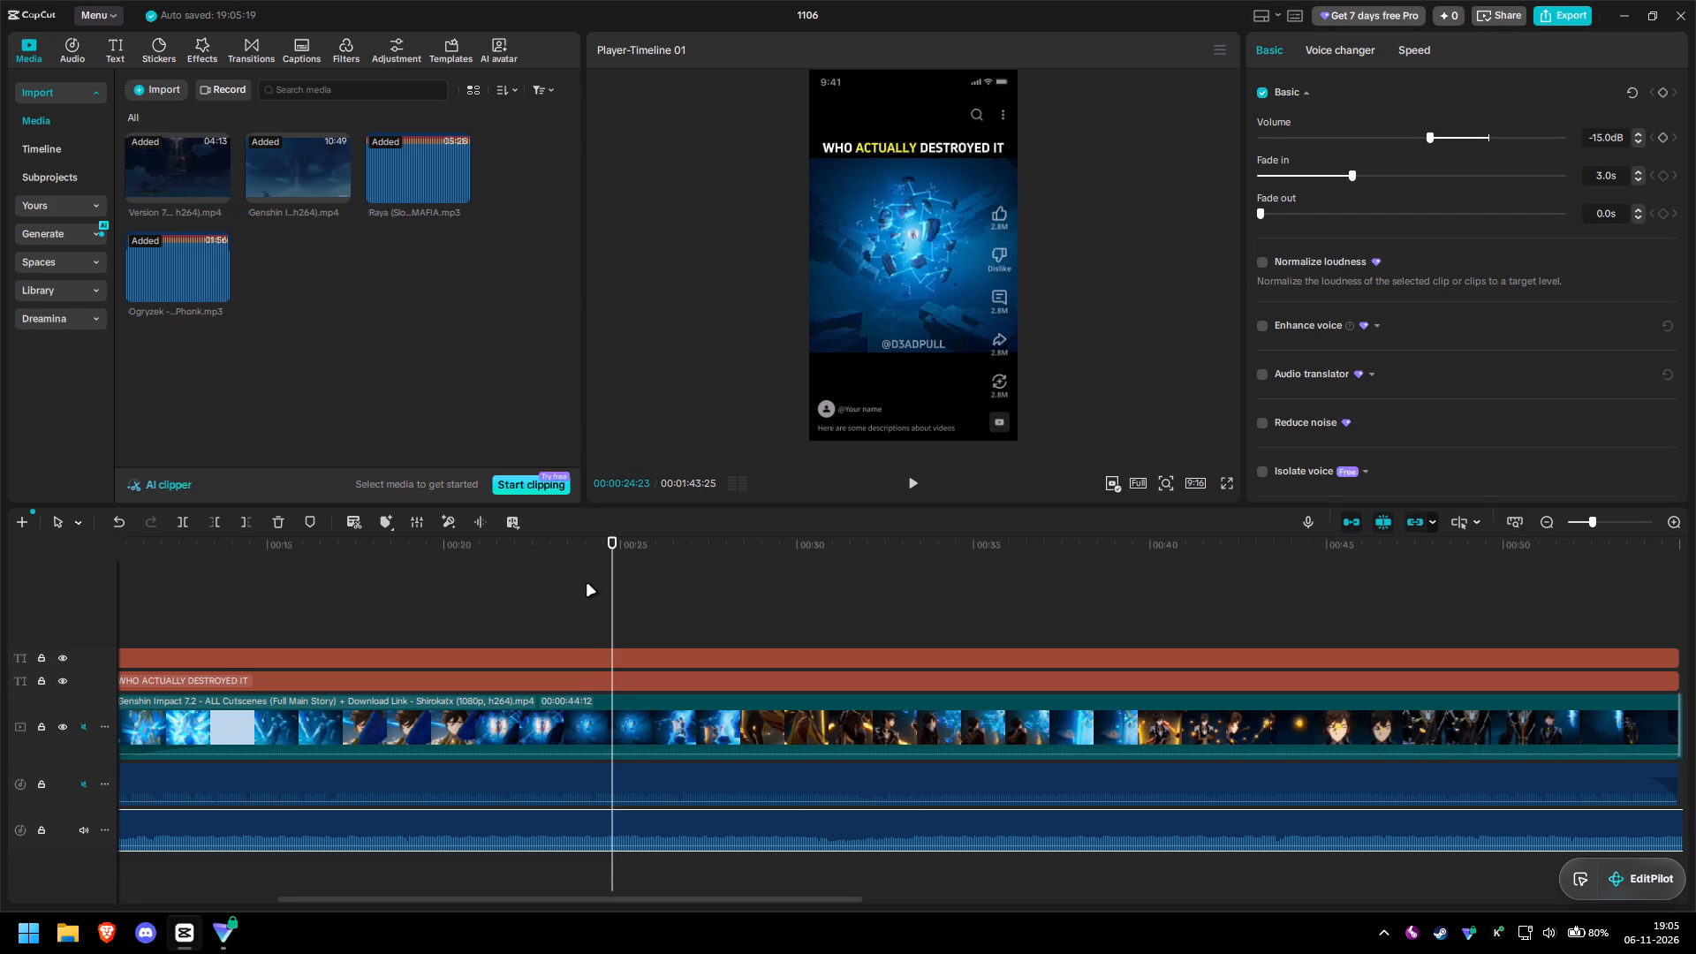
{"action": "key", "text": "Right"}
{"action": "key", "text": "Right"}
{"action": "key", "text": "Right"}
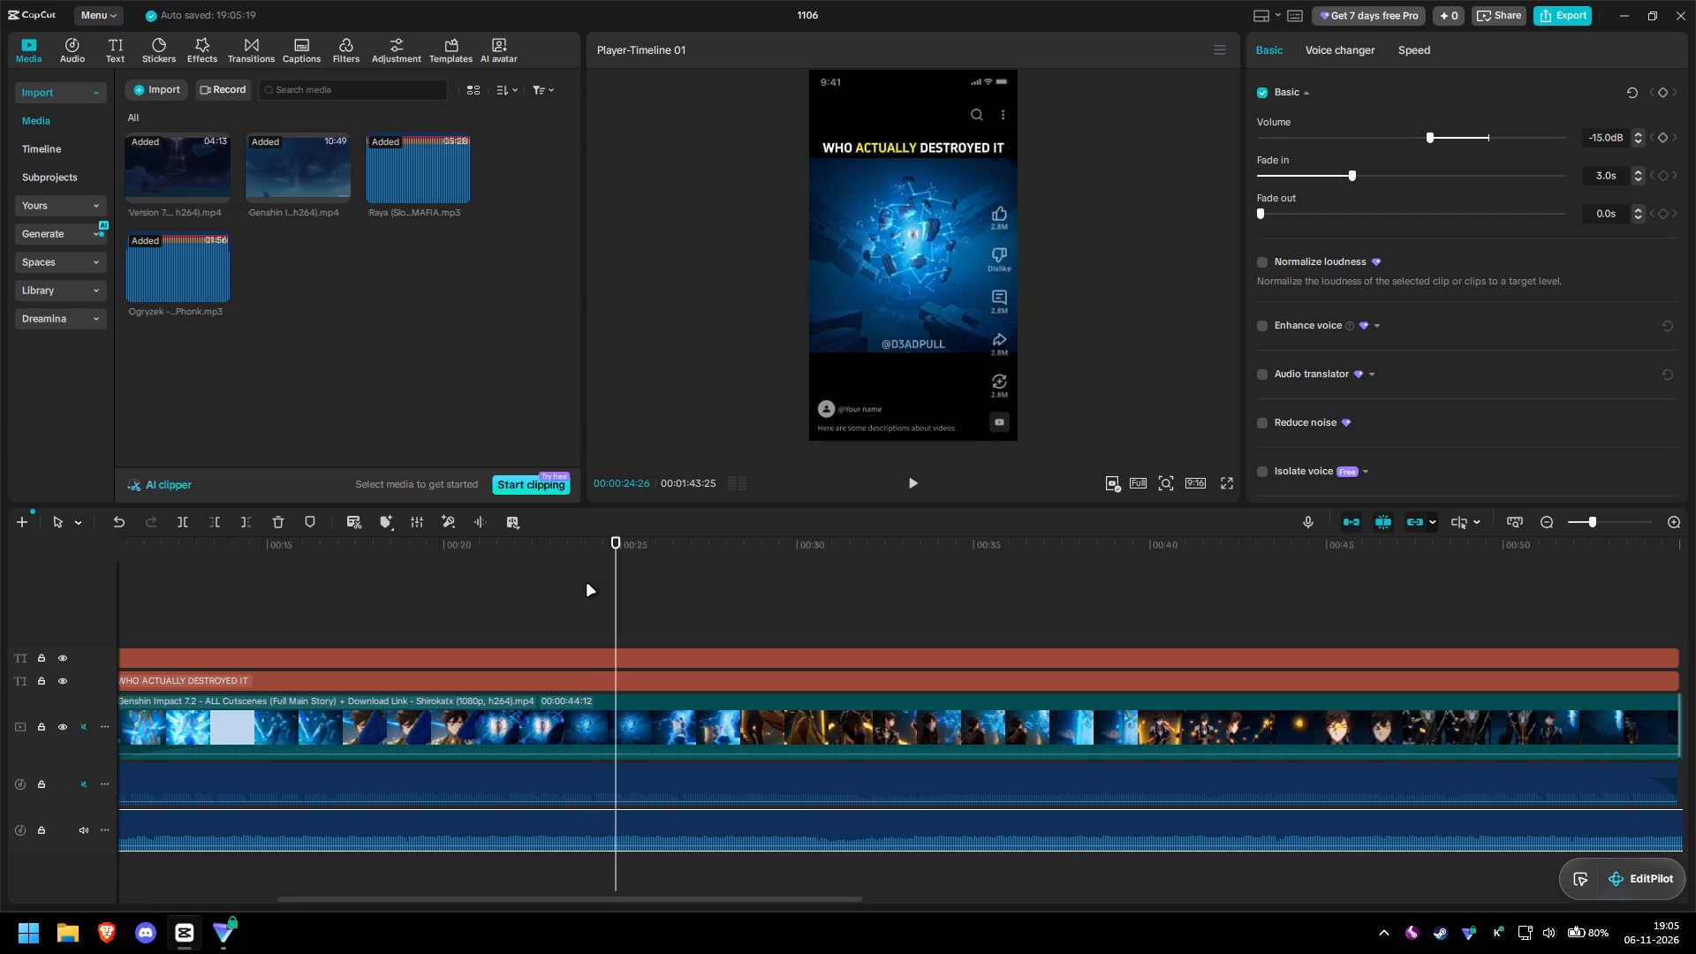
{"action": "key", "text": "Right"}
{"action": "key", "text": "Right"}
{"action": "key", "text": "Right"}
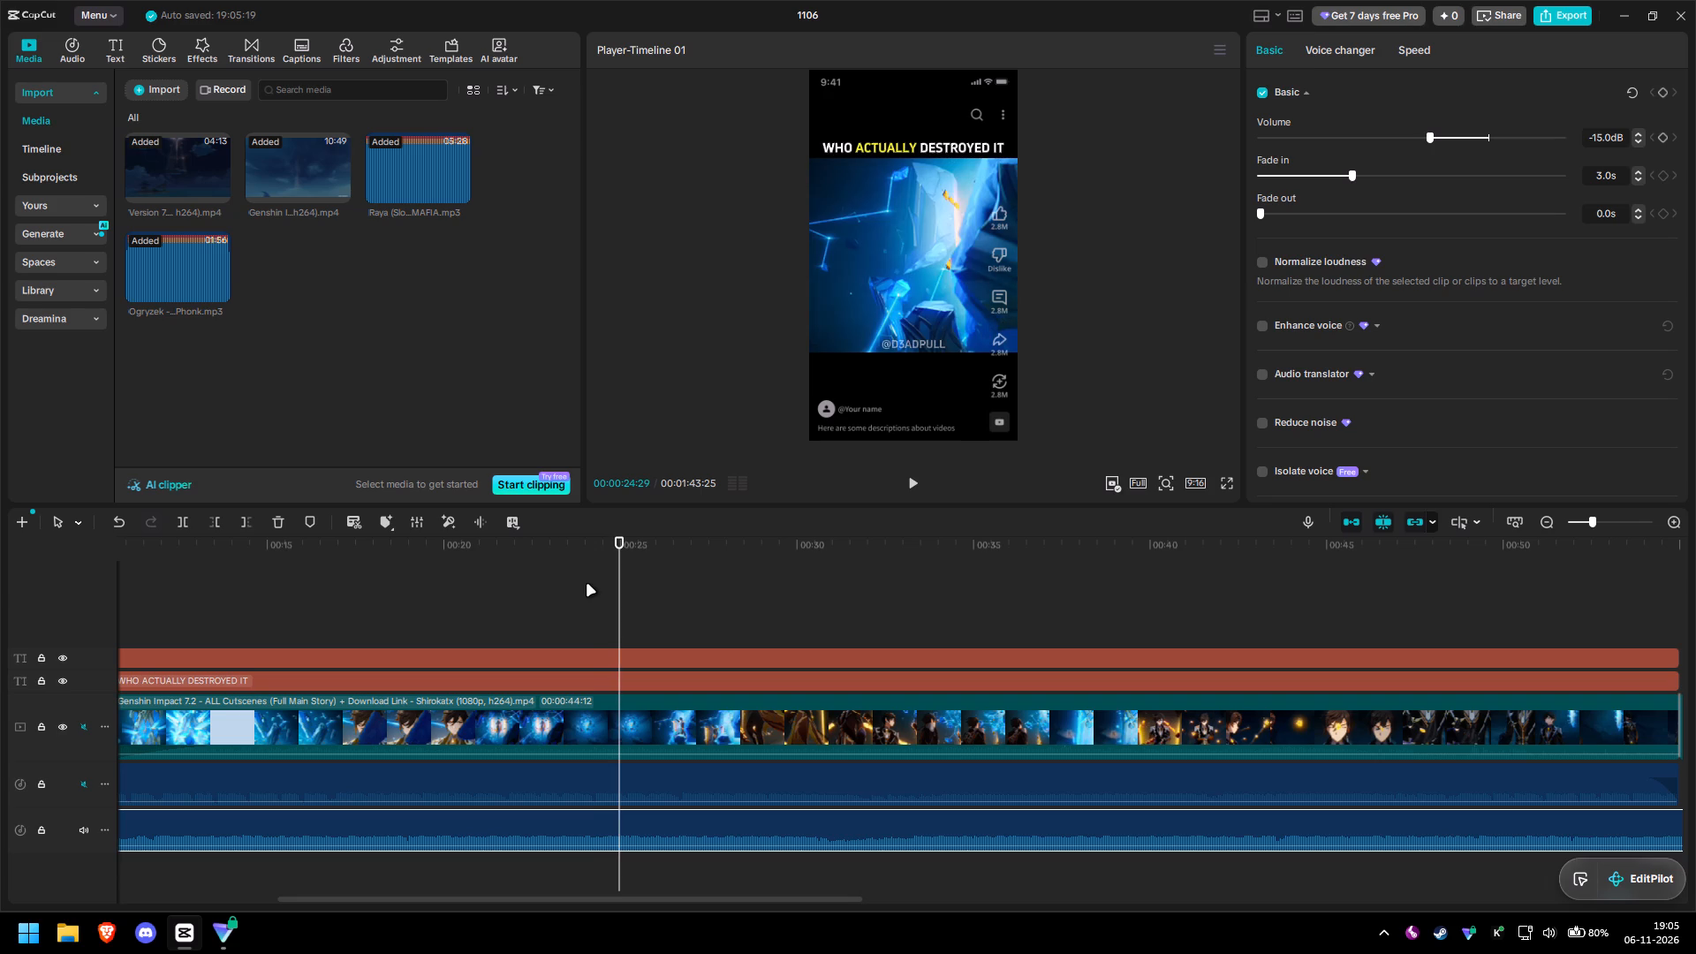
{"action": "key", "text": "Left"}
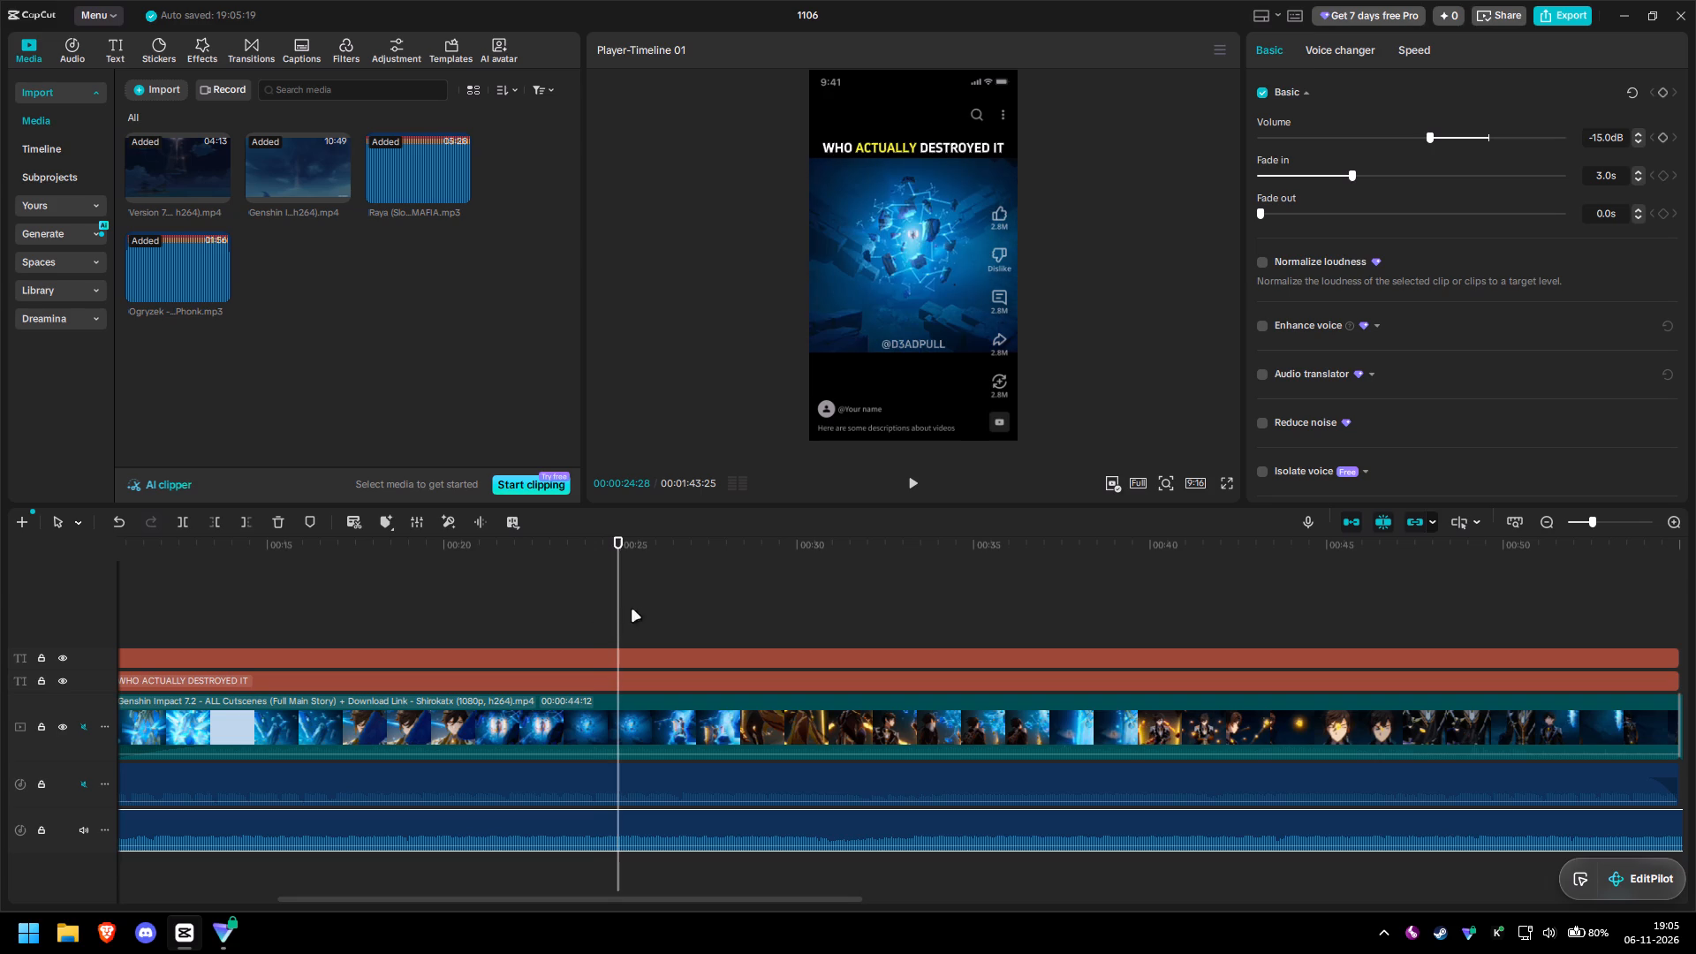
{"action": "left_click_drag", "start_coordinate": [662, 610], "coordinate": [669, 888]}
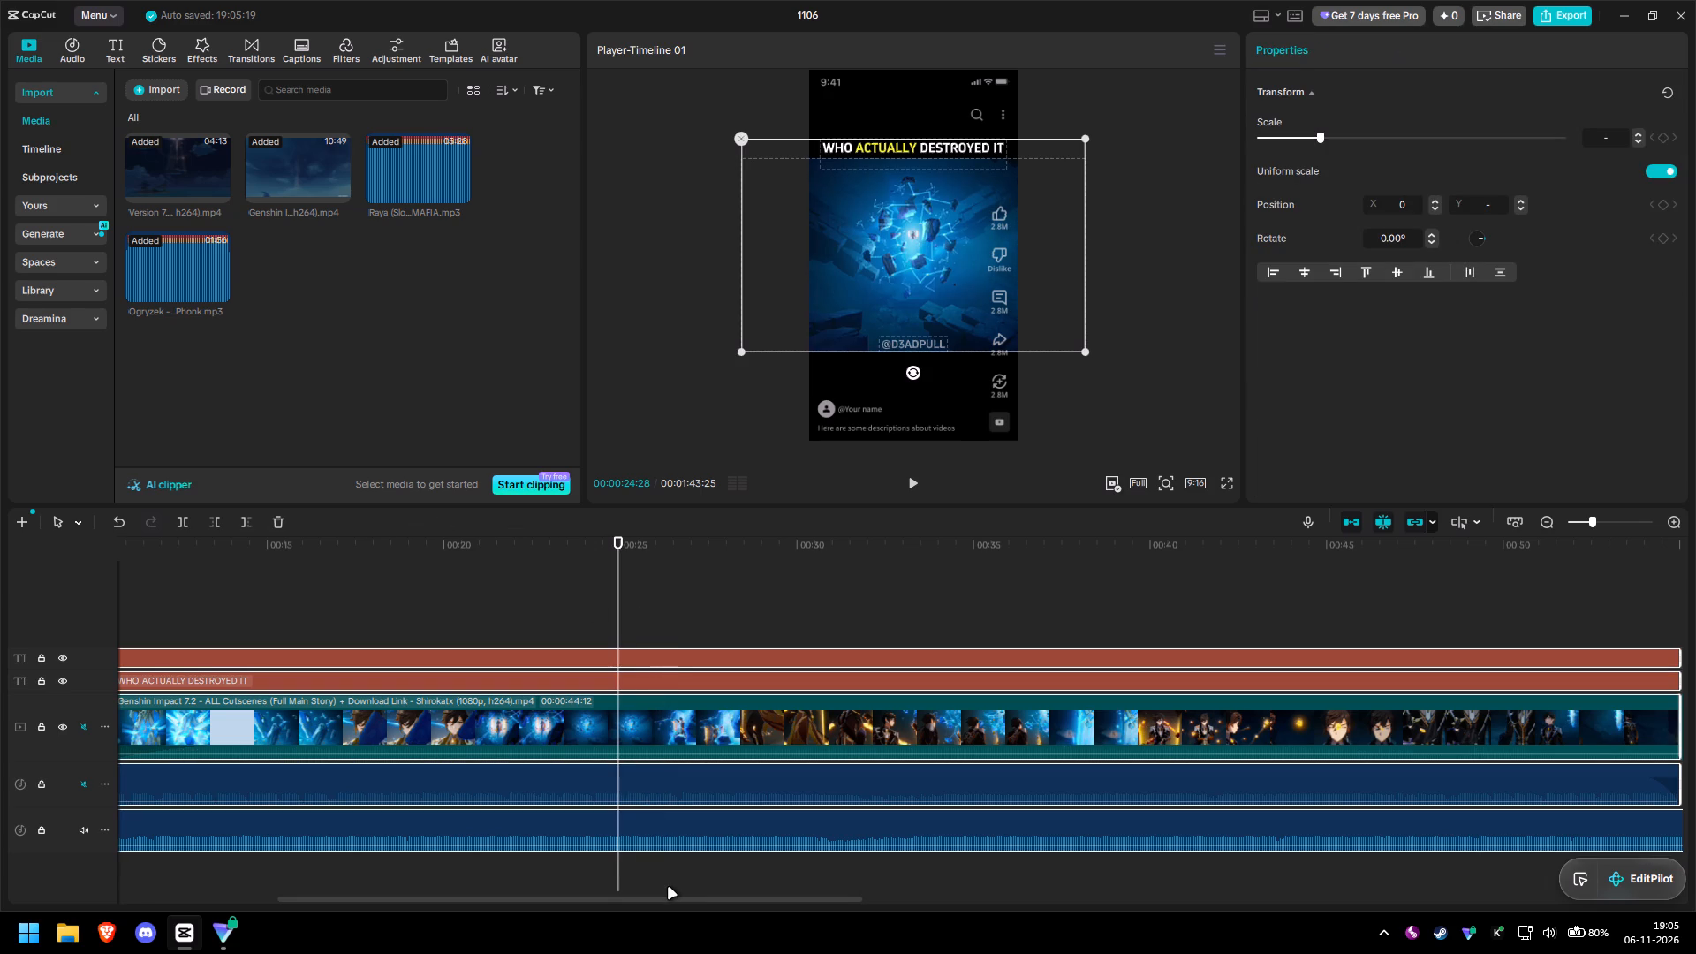
{"action": "key", "text": "ctrl+b"}
Delete the segments after the split on all tracks.
{"action": "left_click_drag", "start_coordinate": [759, 621], "coordinate": [921, 864]}
{"action": "key", "text": "Delete"}
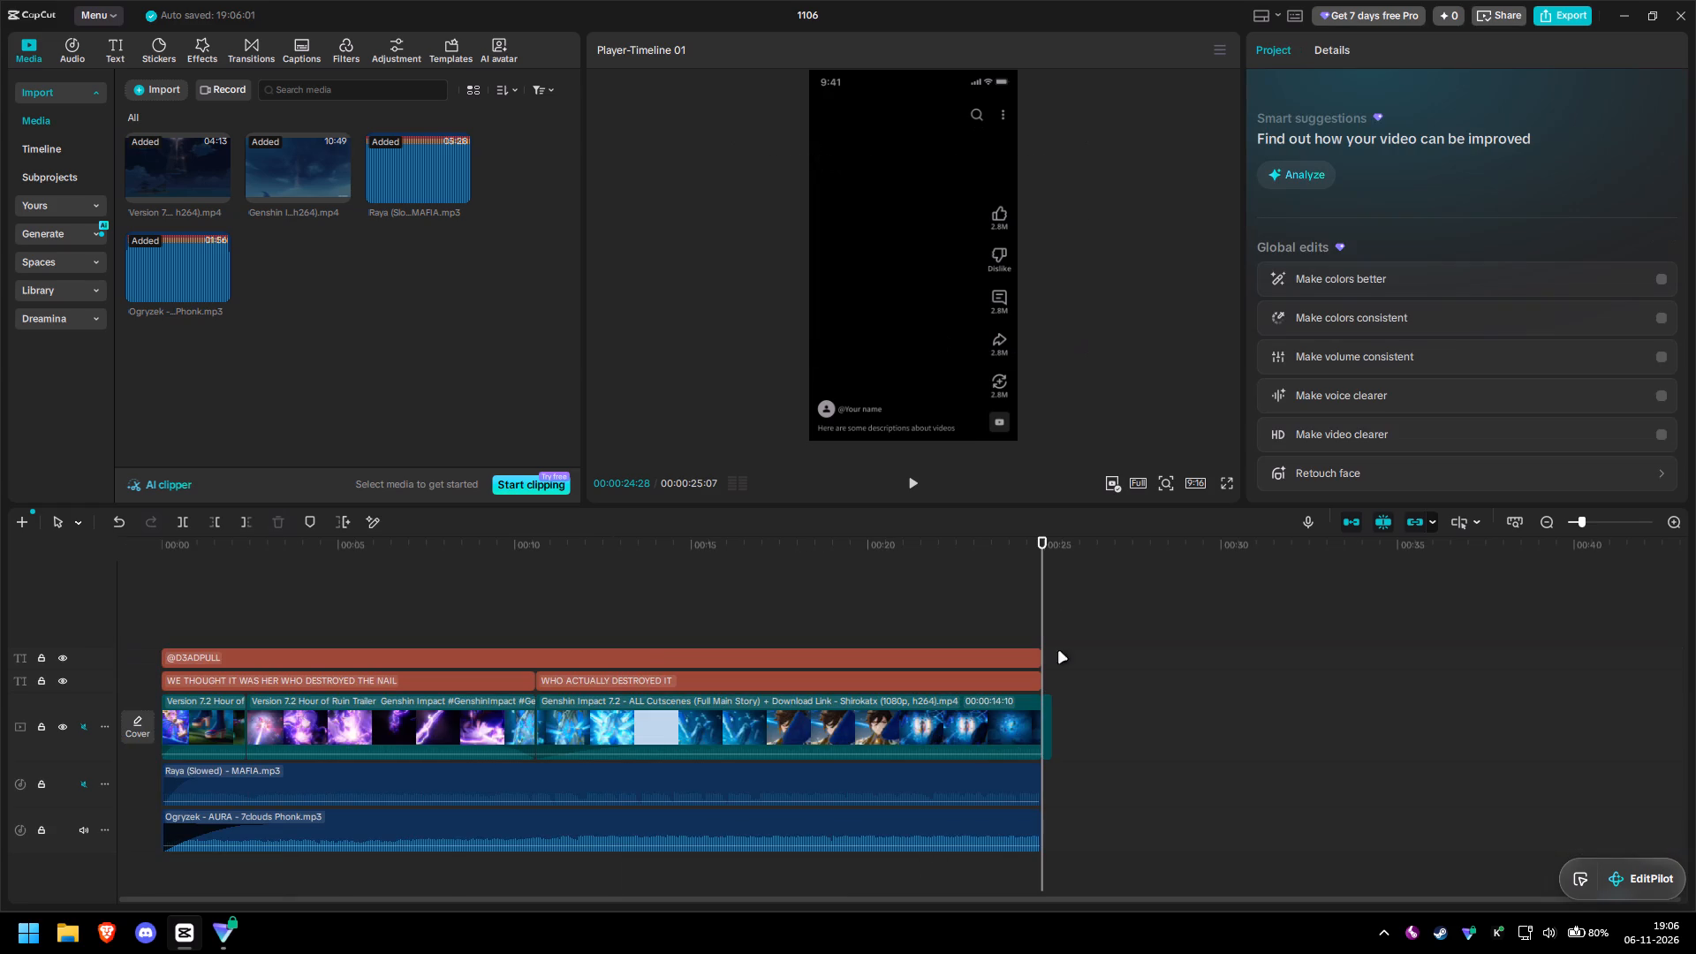
Replay the shortened cut from about 0:20 through to its end.
{"action": "left_click_drag", "start_coordinate": [1041, 553], "coordinate": [978, 550]}
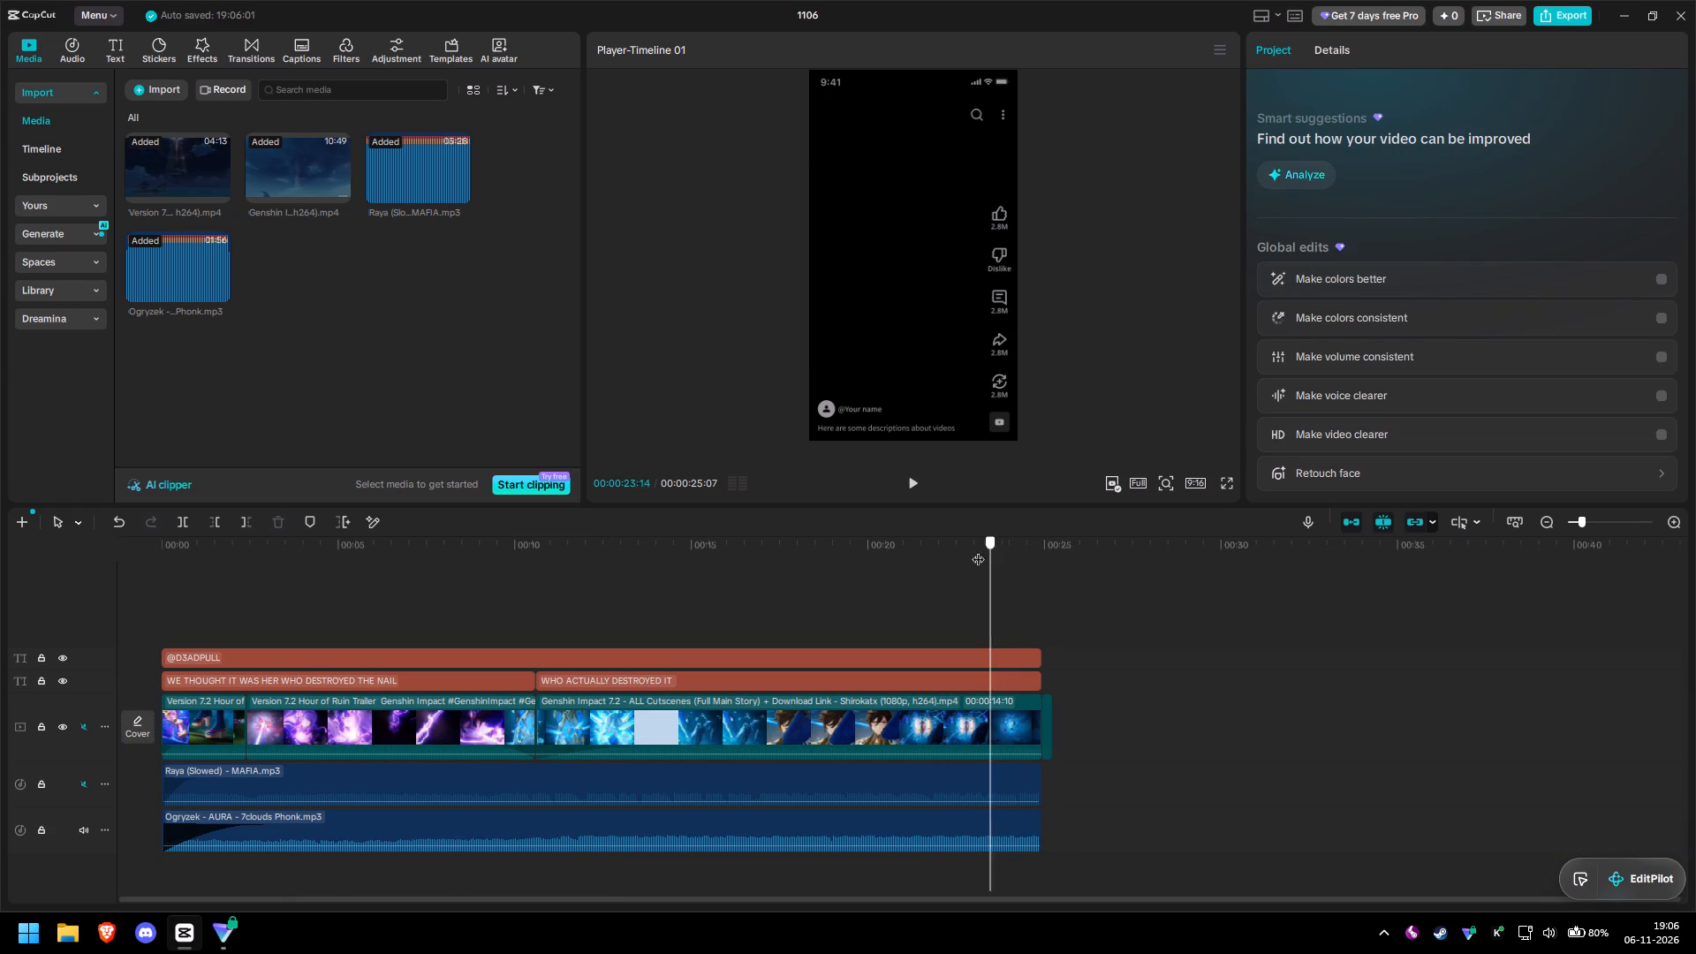
{"action": "left_click_drag", "start_coordinate": [978, 550], "coordinate": [894, 543]}
{"action": "key", "text": "space"}
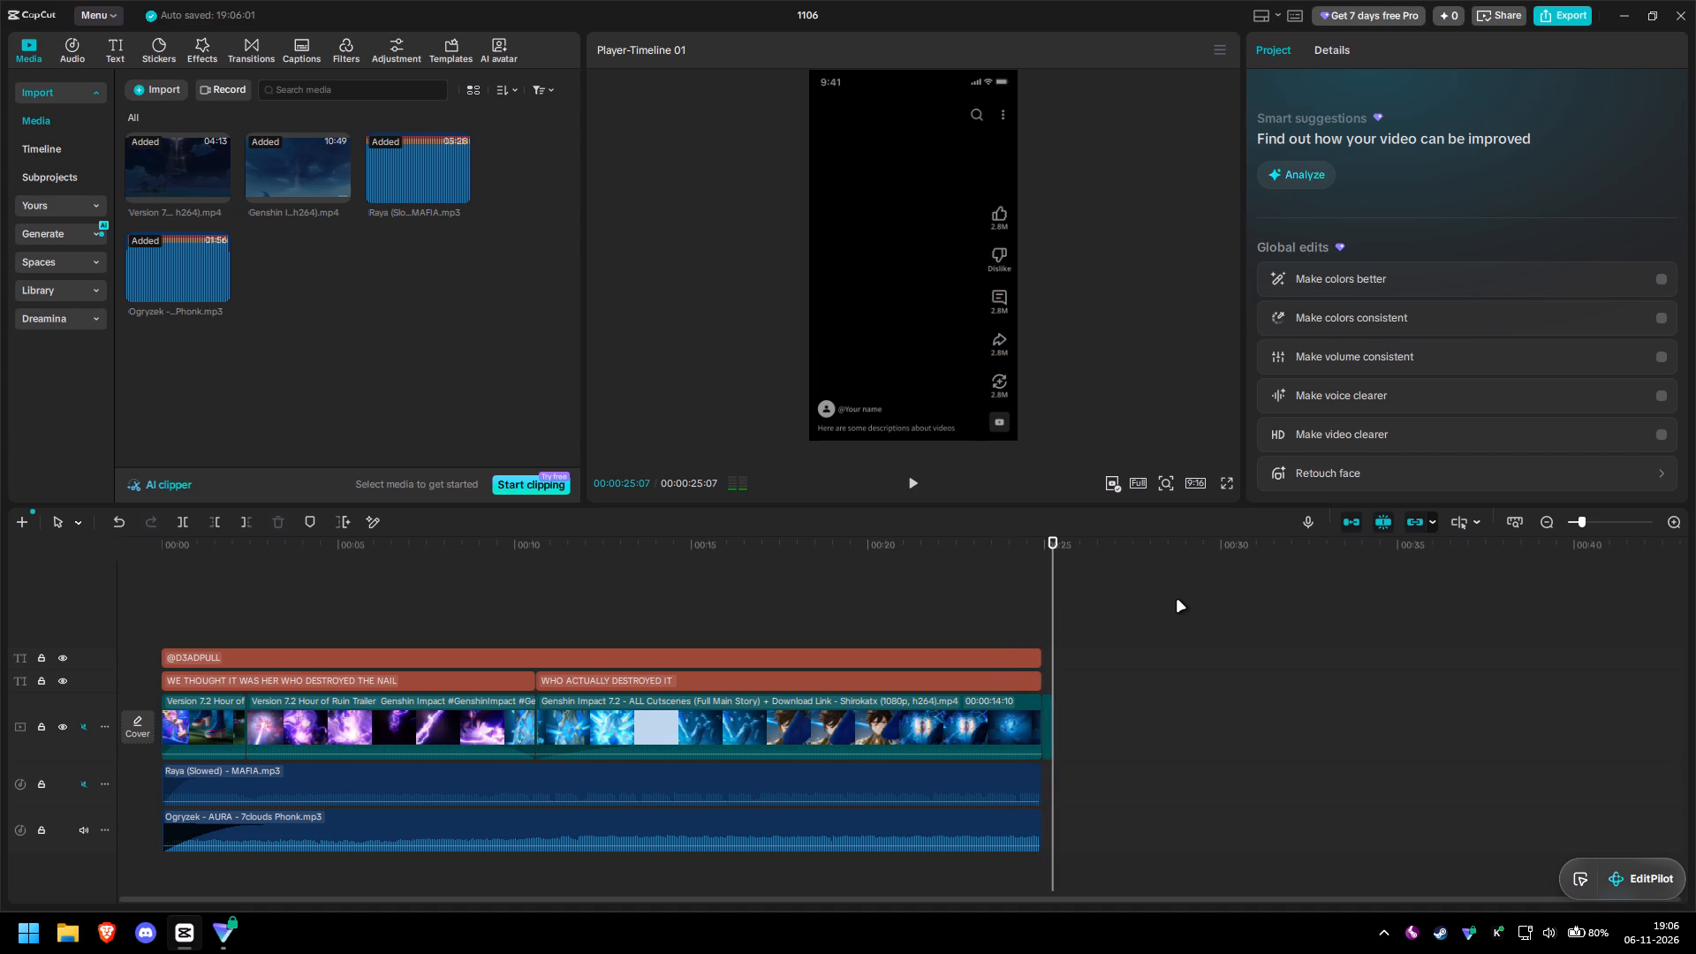
Add a 2.5 s fade-out to the AURA music clip and replay the ending.
{"action": "left_click", "coordinate": [1014, 829]}
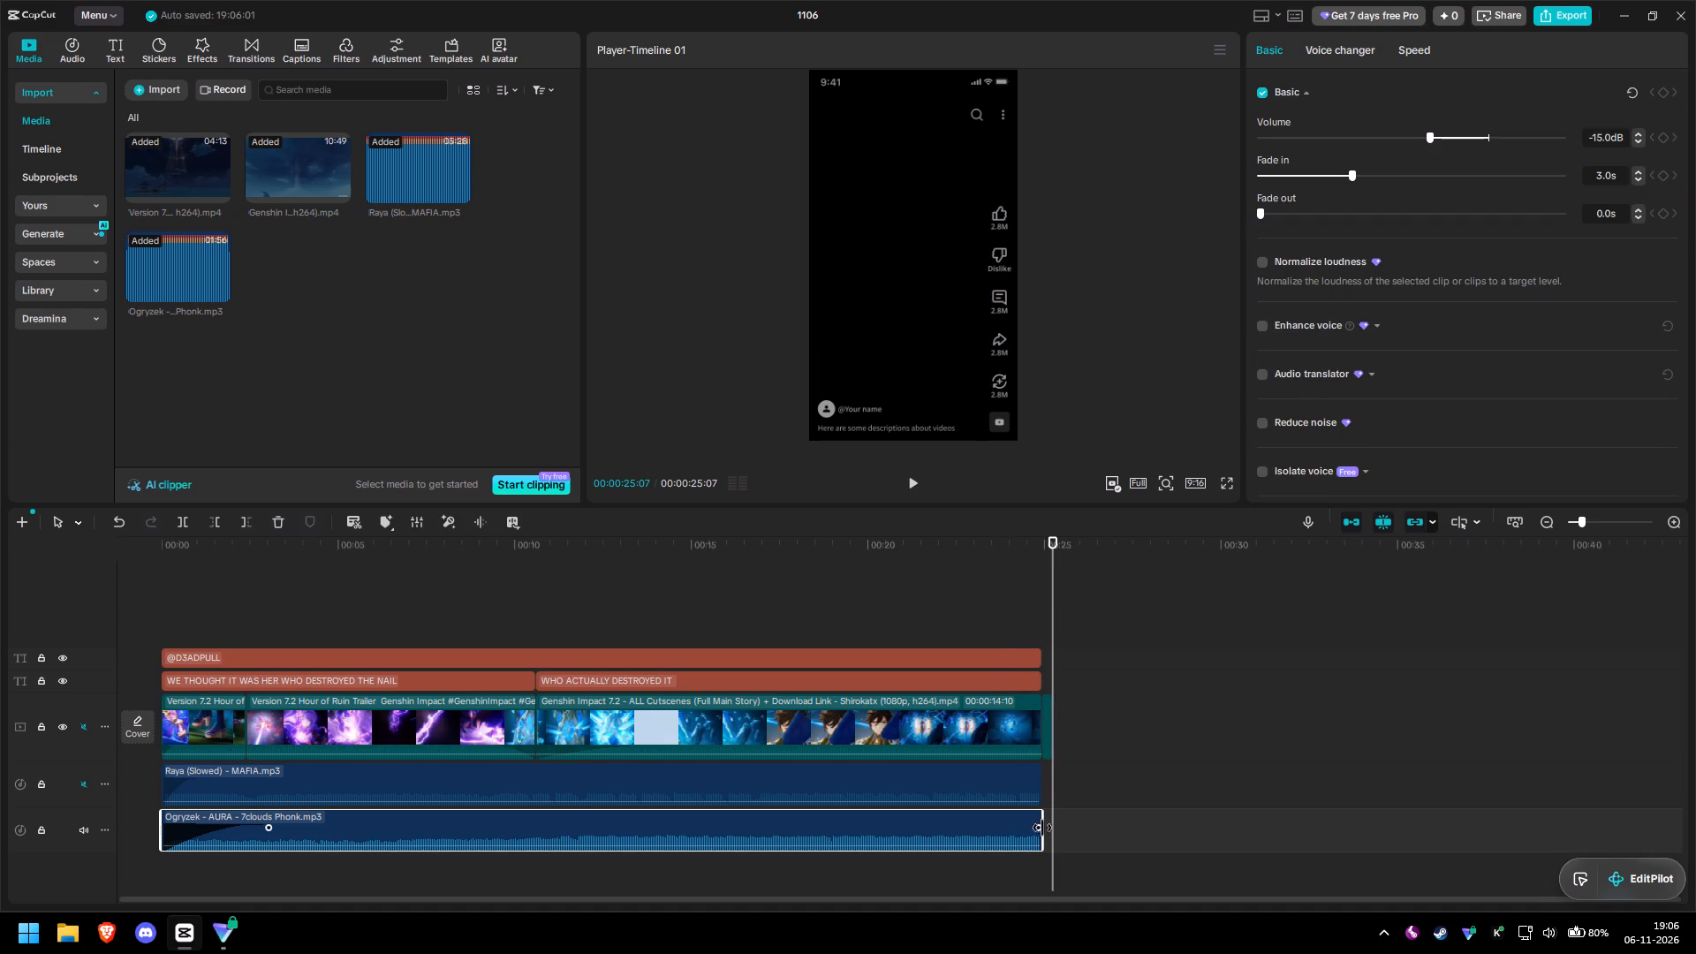
{"action": "left_click_drag", "start_coordinate": [1037, 823], "coordinate": [948, 815]}
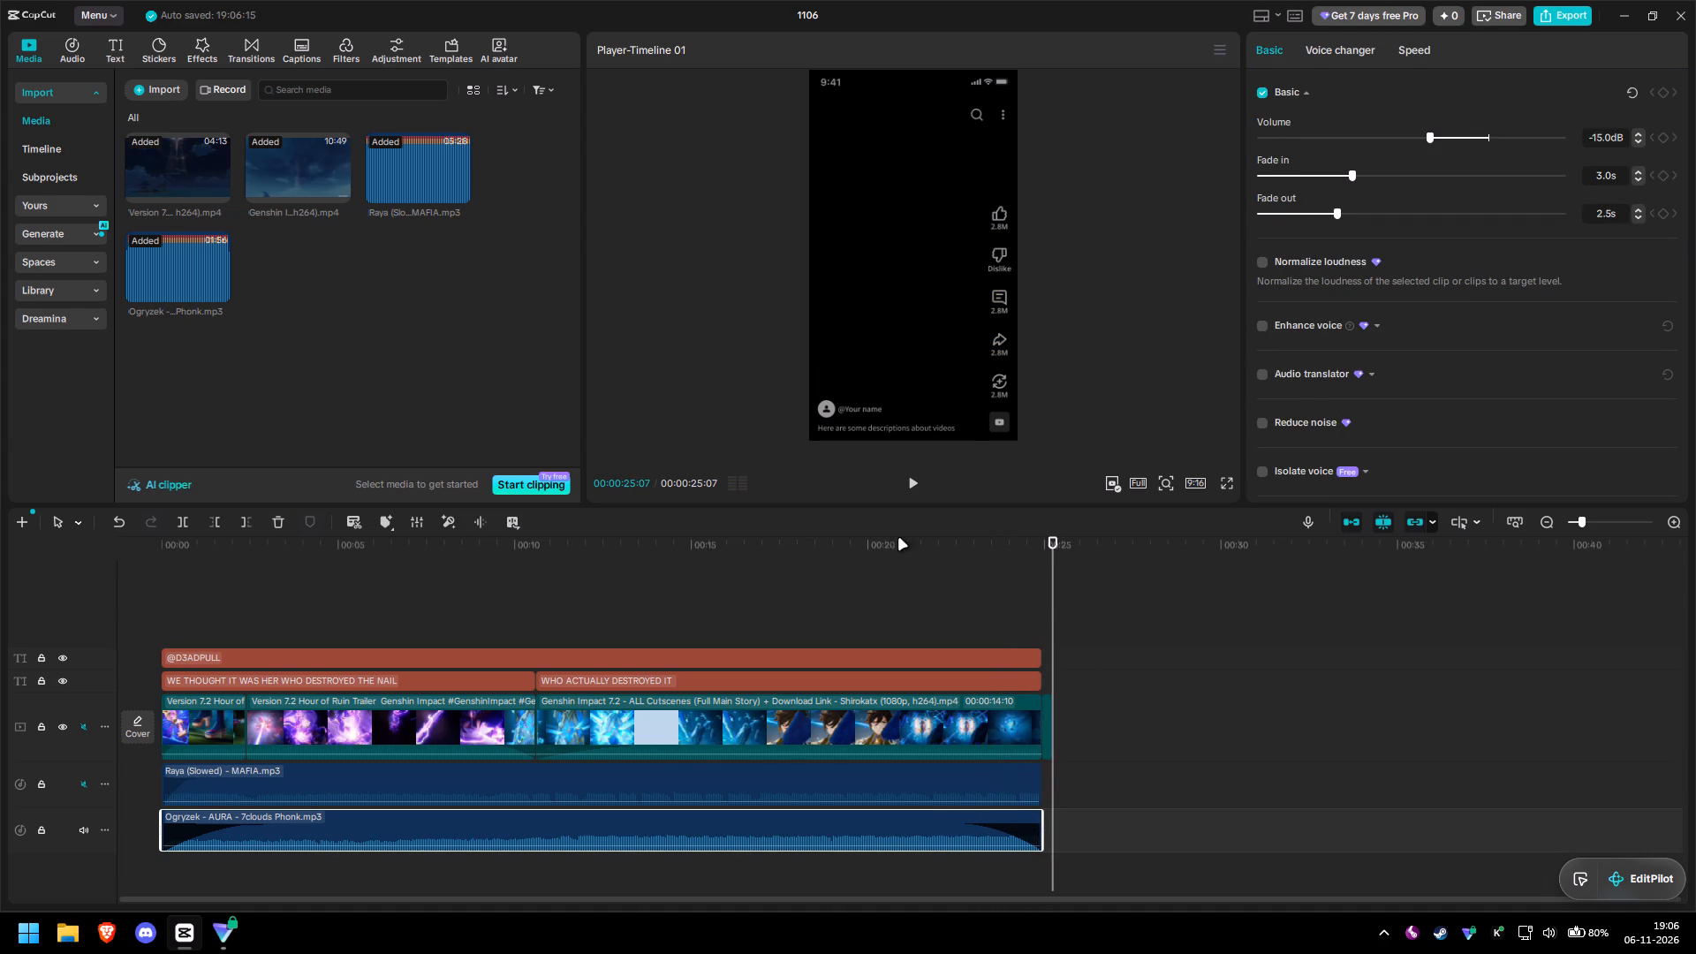
{"action": "left_click", "coordinate": [880, 543]}
{"action": "key", "text": "space"}
Look at the auto captions options and scrub through the whole timeline to review the captions and footage.
{"action": "left_click_drag", "start_coordinate": [1049, 545], "coordinate": [984, 561]}
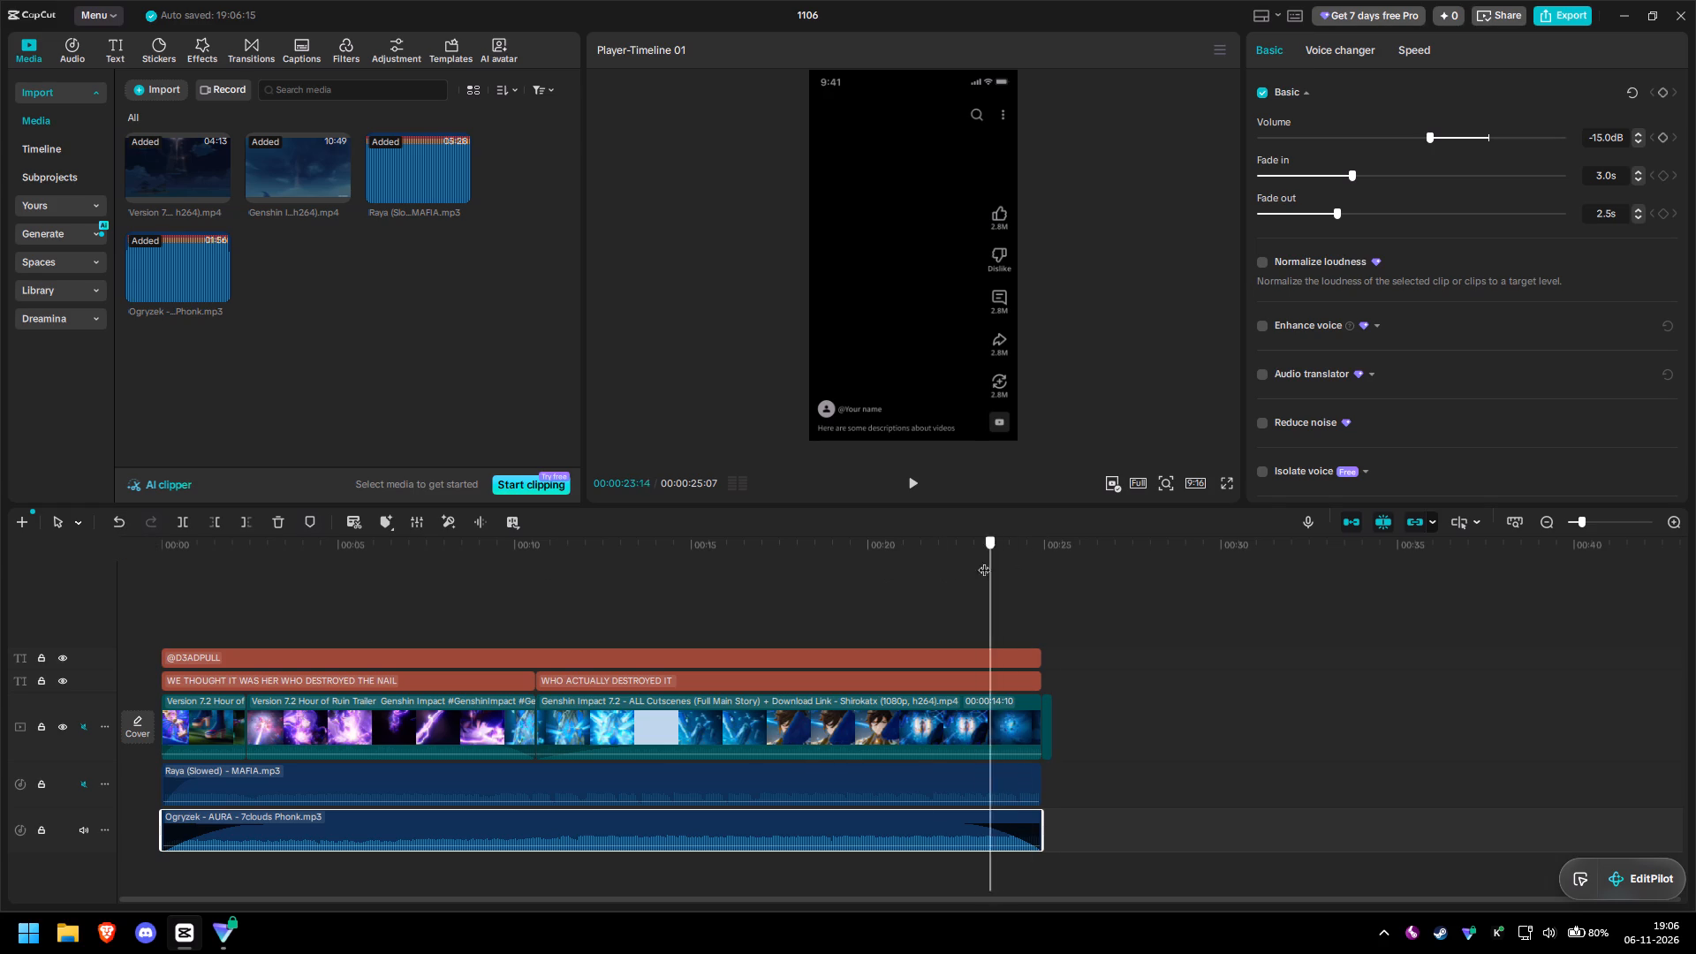
{"action": "left_click_drag", "start_coordinate": [984, 561], "coordinate": [120, 607]}
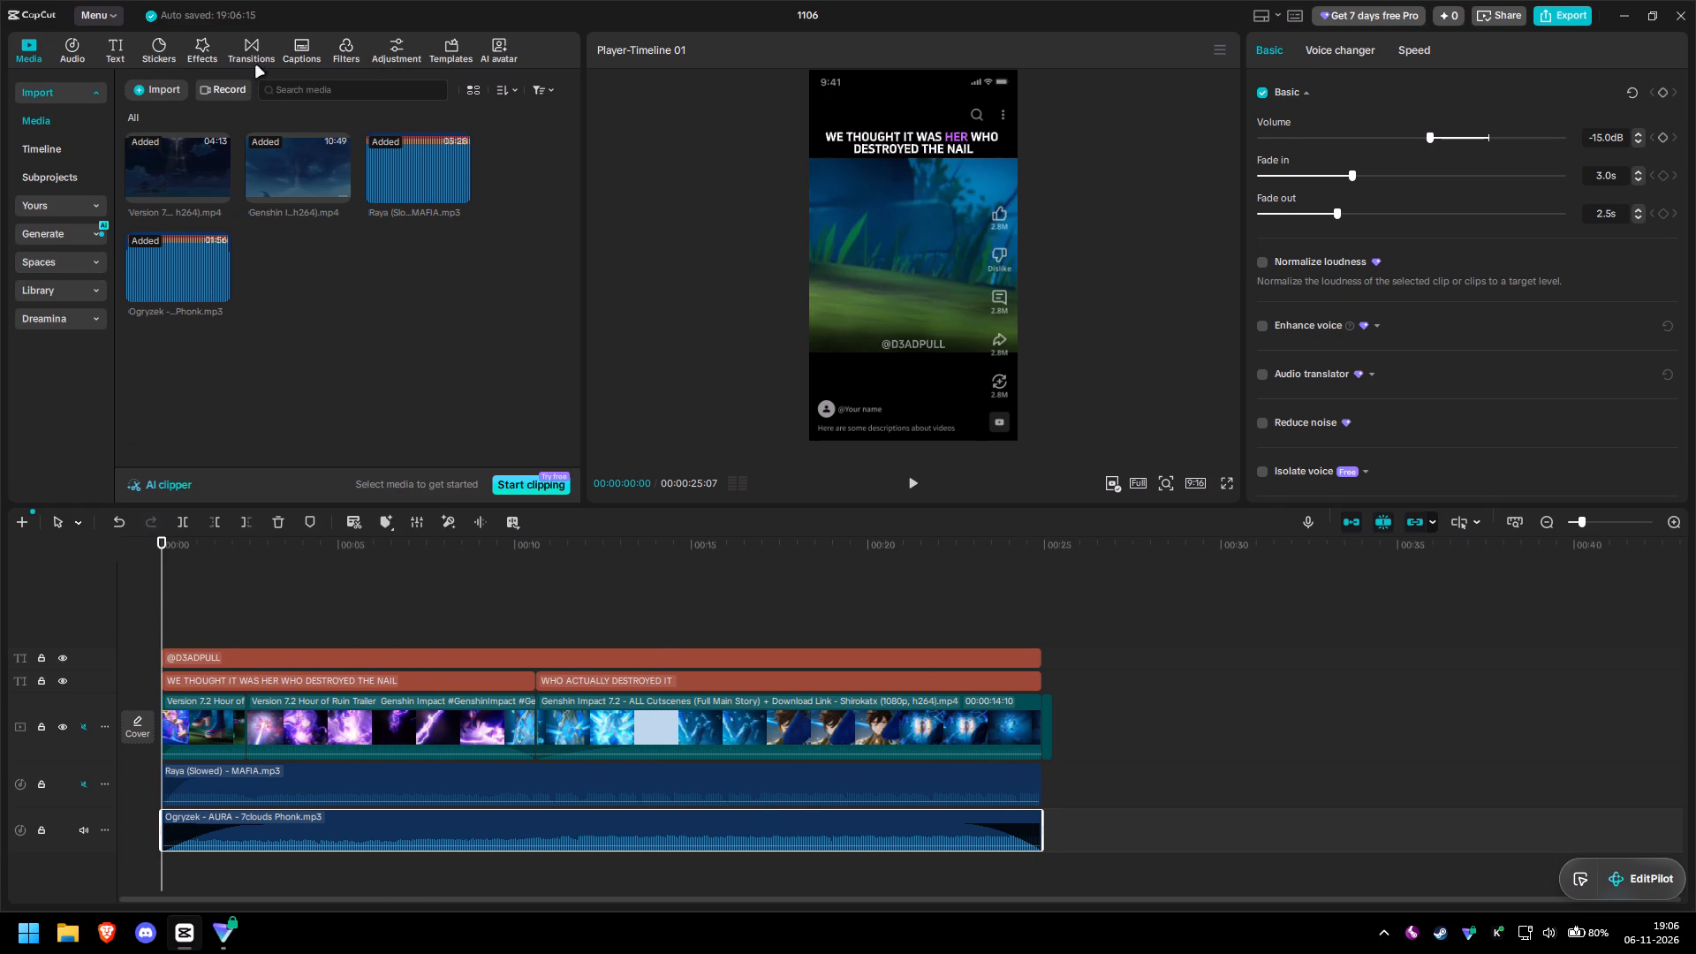
{"action": "left_click", "coordinate": [119, 42]}
{"action": "left_click", "coordinate": [82, 201]}
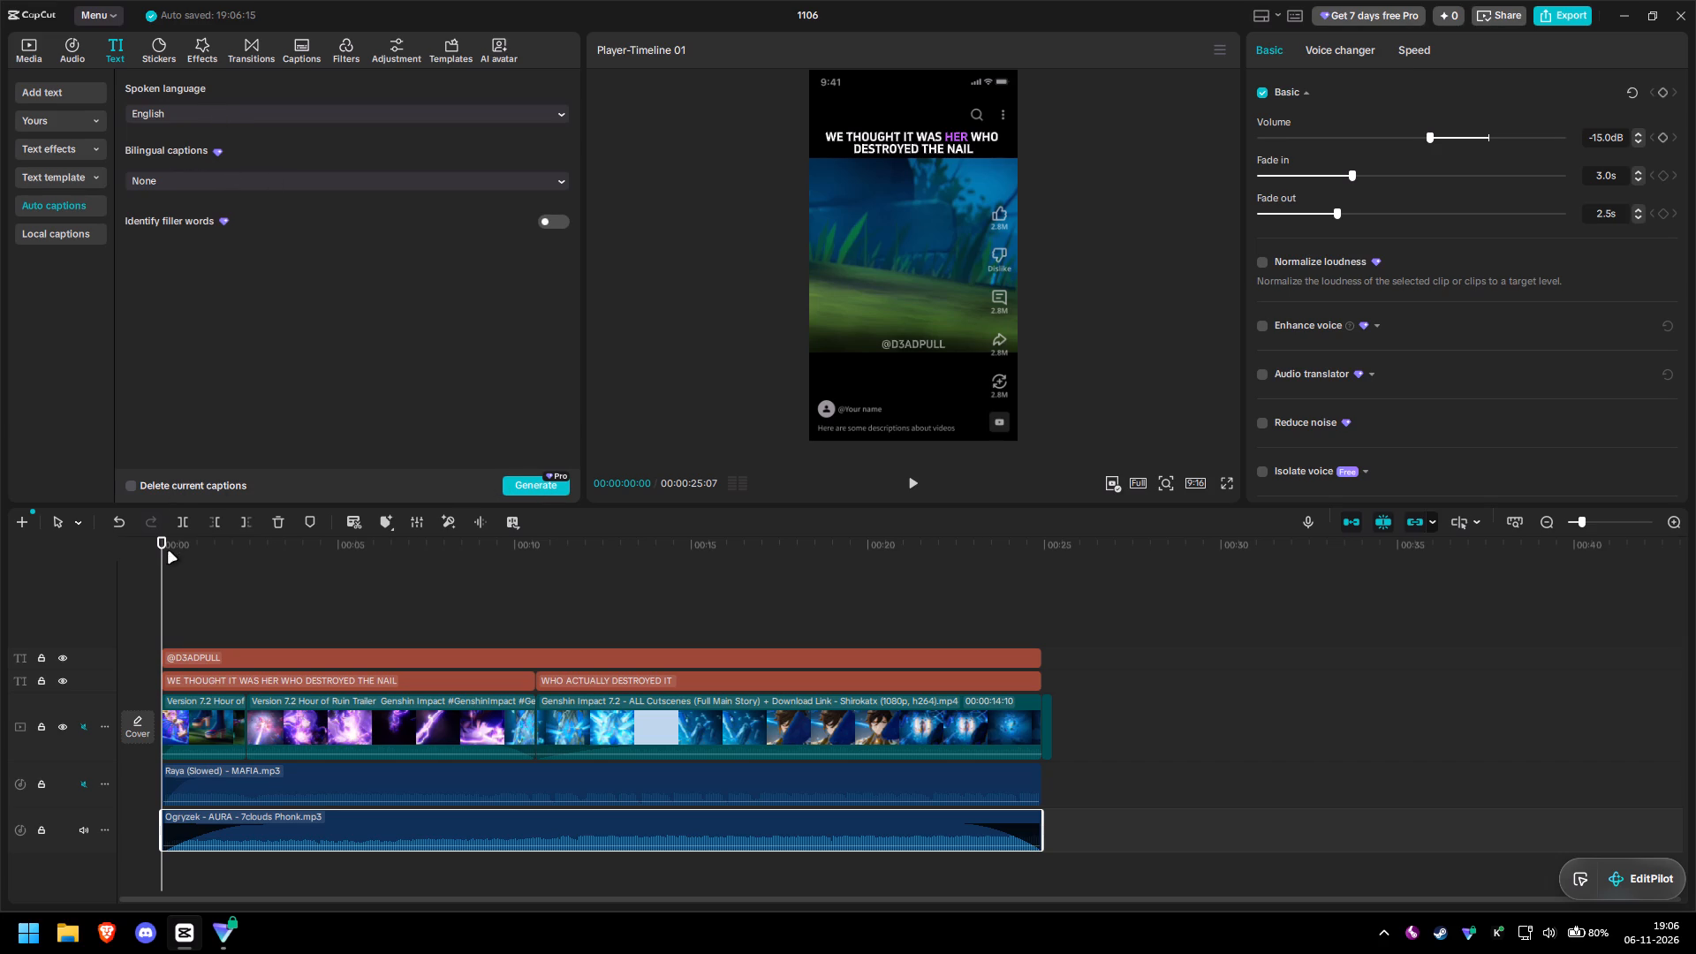
{"action": "left_click_drag", "start_coordinate": [163, 549], "coordinate": [385, 576]}
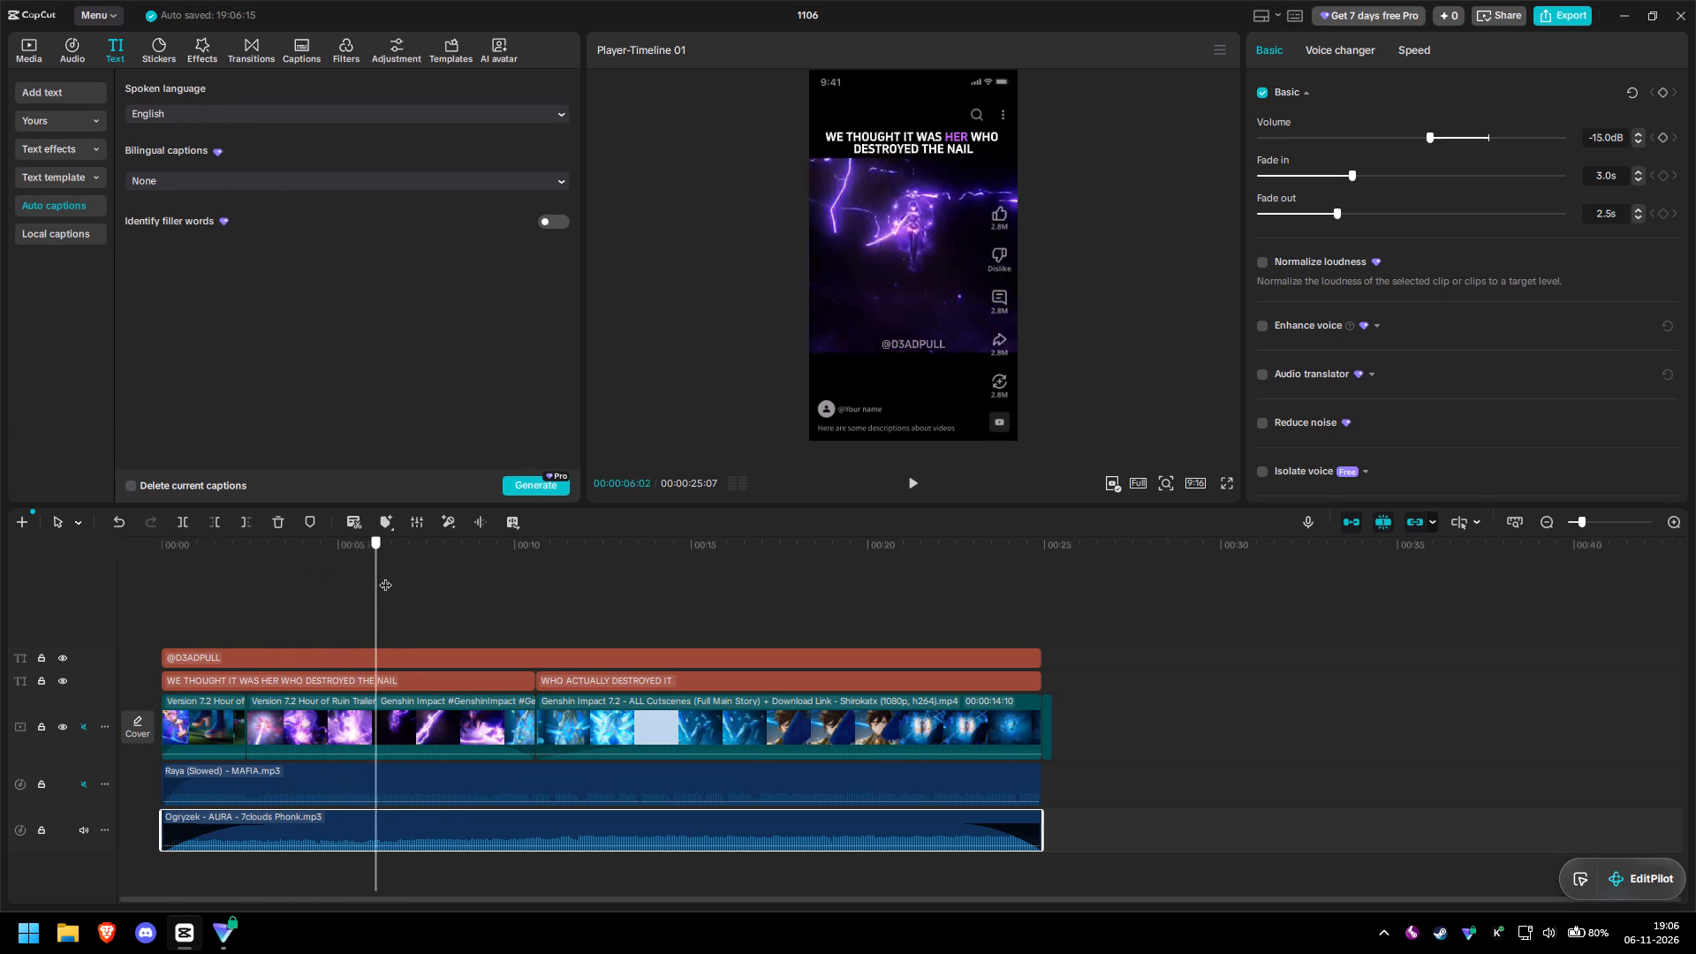
{"action": "left_click_drag", "start_coordinate": [385, 576], "coordinate": [790, 583]}
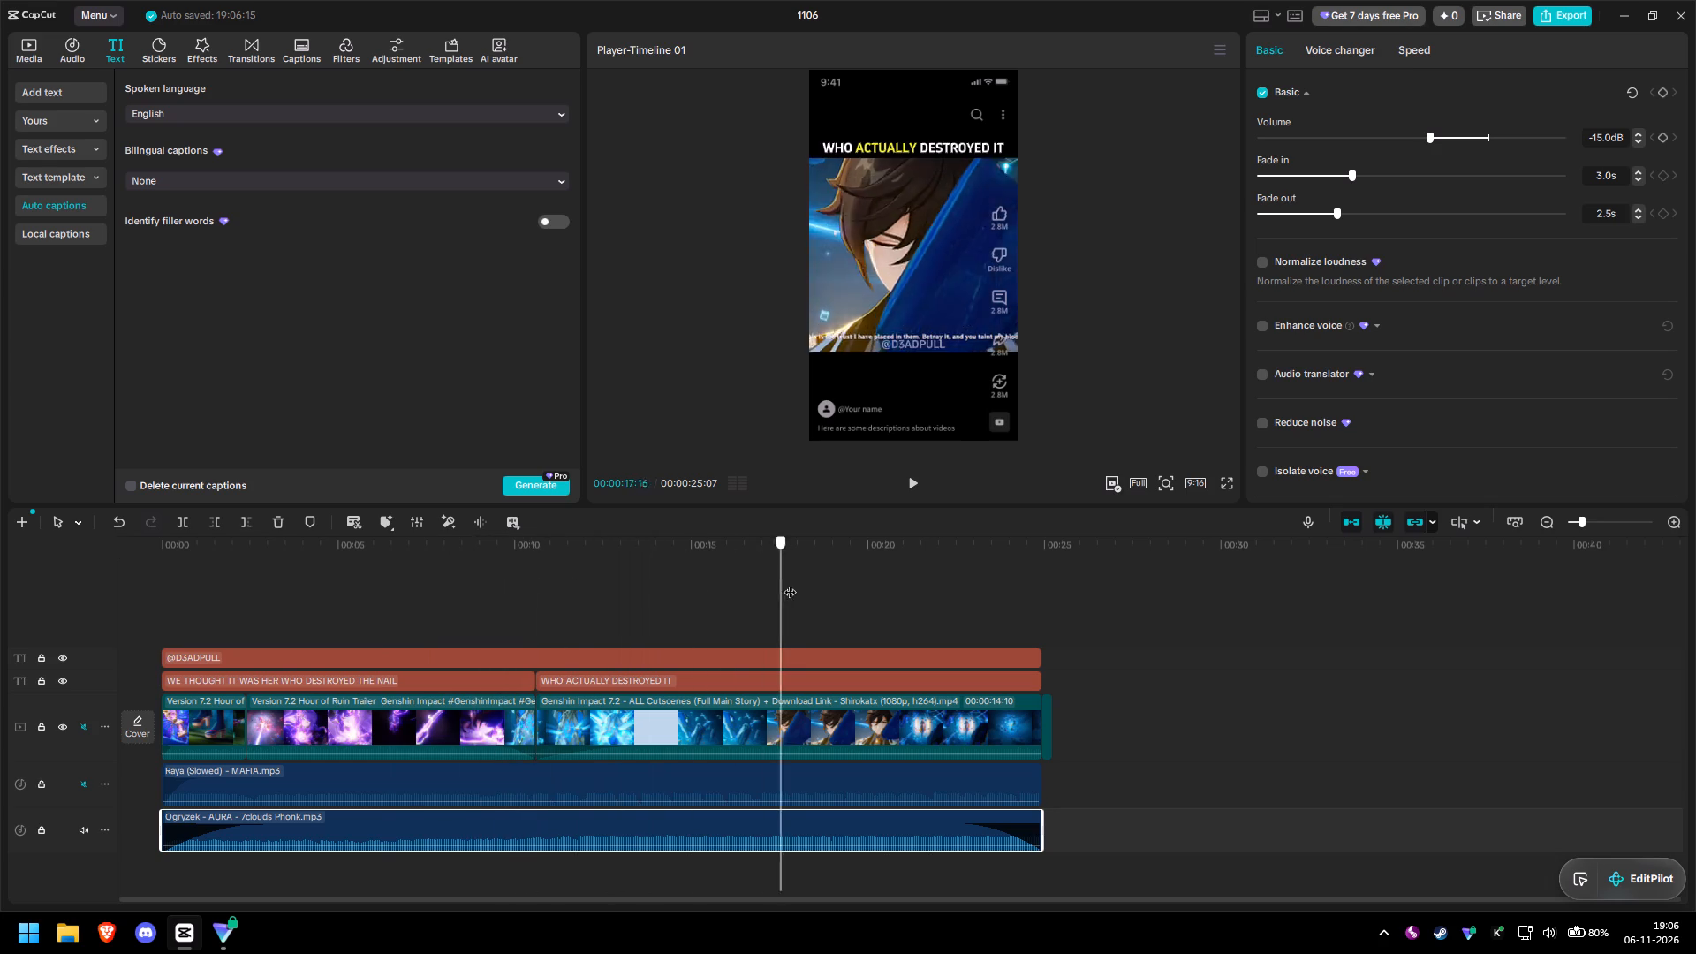
{"action": "left_click_drag", "start_coordinate": [790, 583], "coordinate": [1044, 580]}
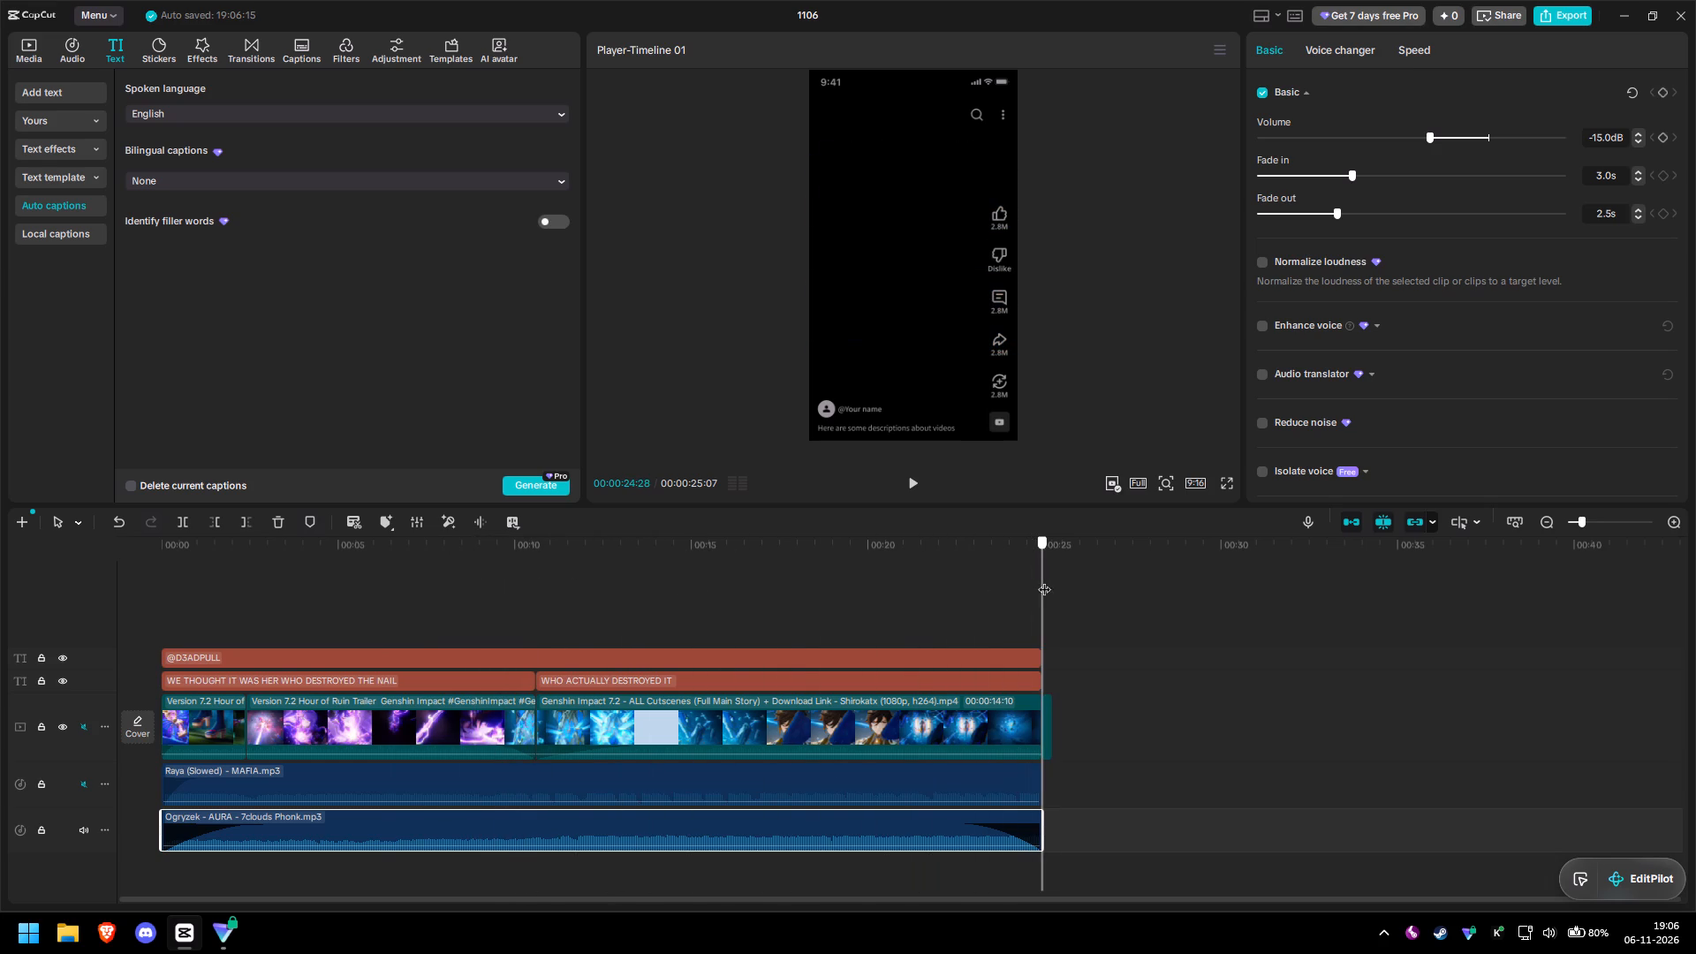
{"action": "left_click_drag", "start_coordinate": [1044, 580], "coordinate": [799, 598]}
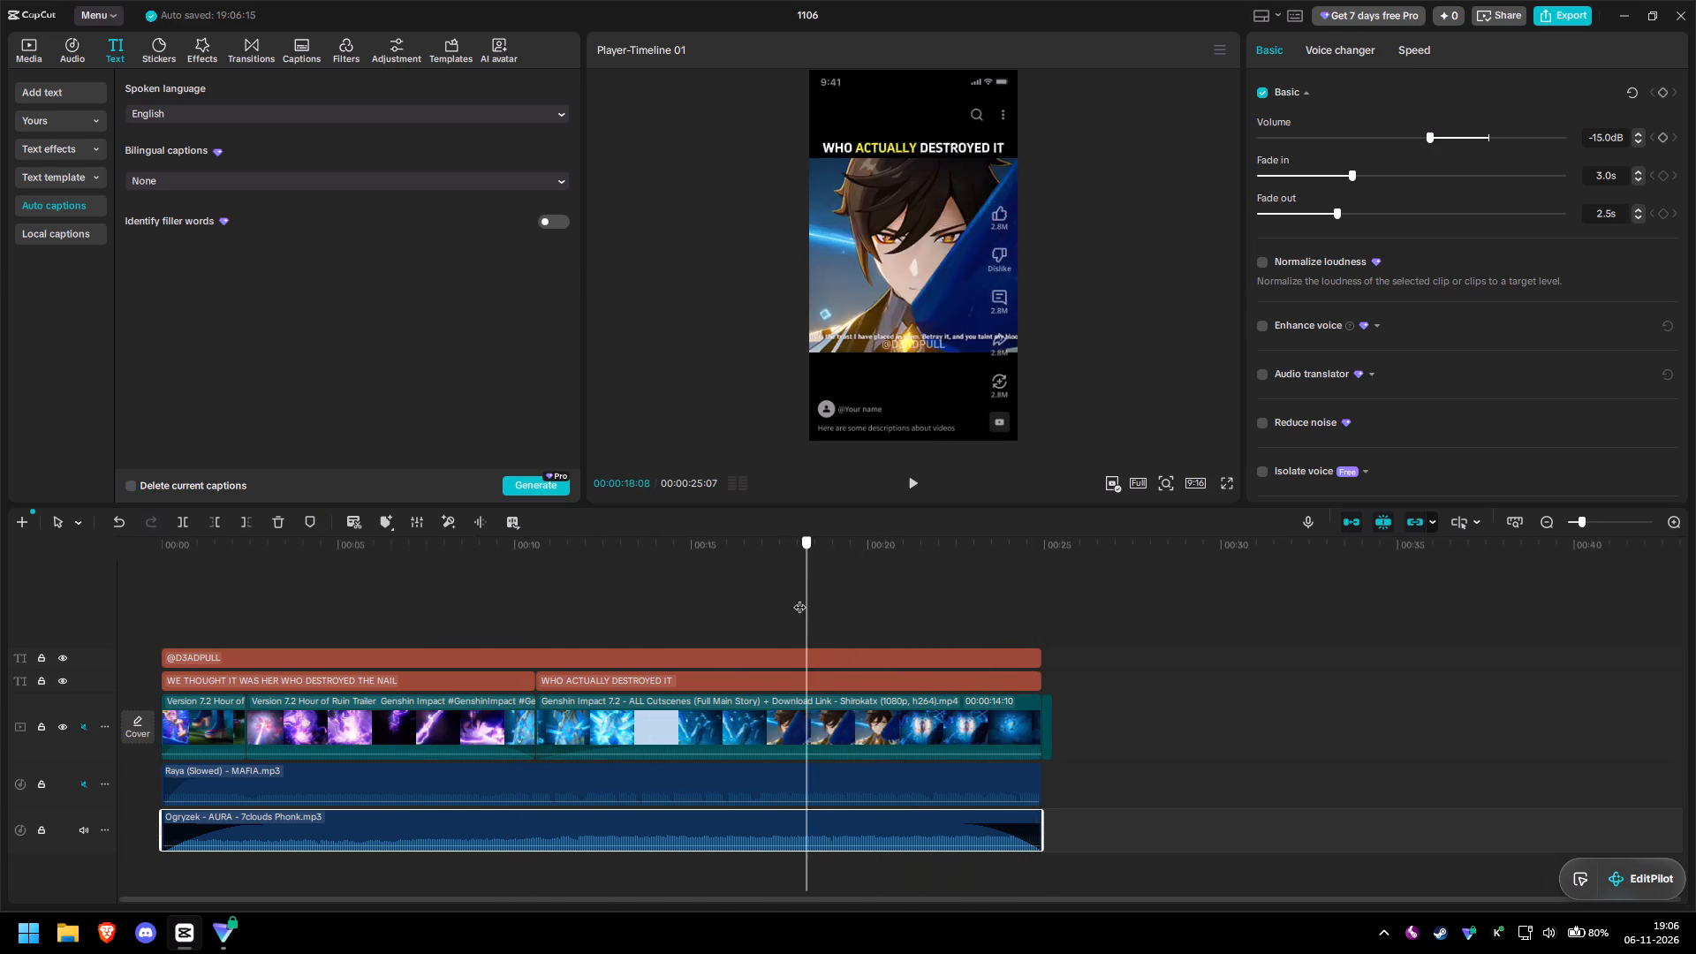
{"action": "left_click_drag", "start_coordinate": [799, 598], "coordinate": [444, 596]}
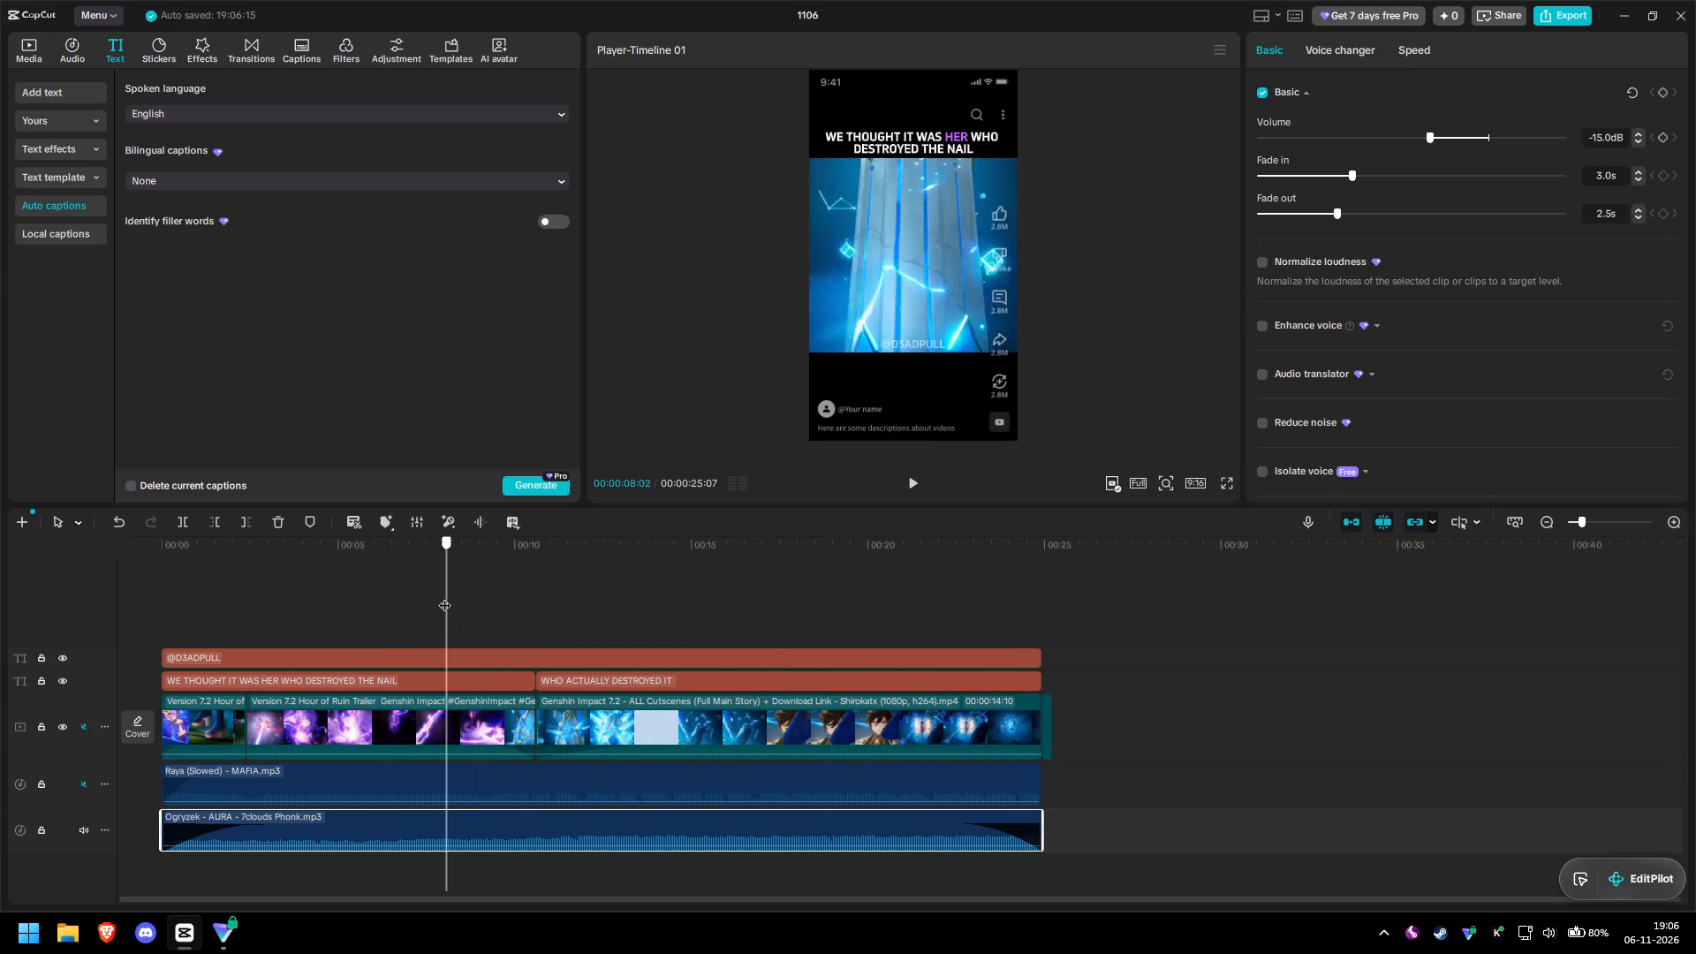
{"action": "left_click_drag", "start_coordinate": [444, 596], "coordinate": [180, 632]}
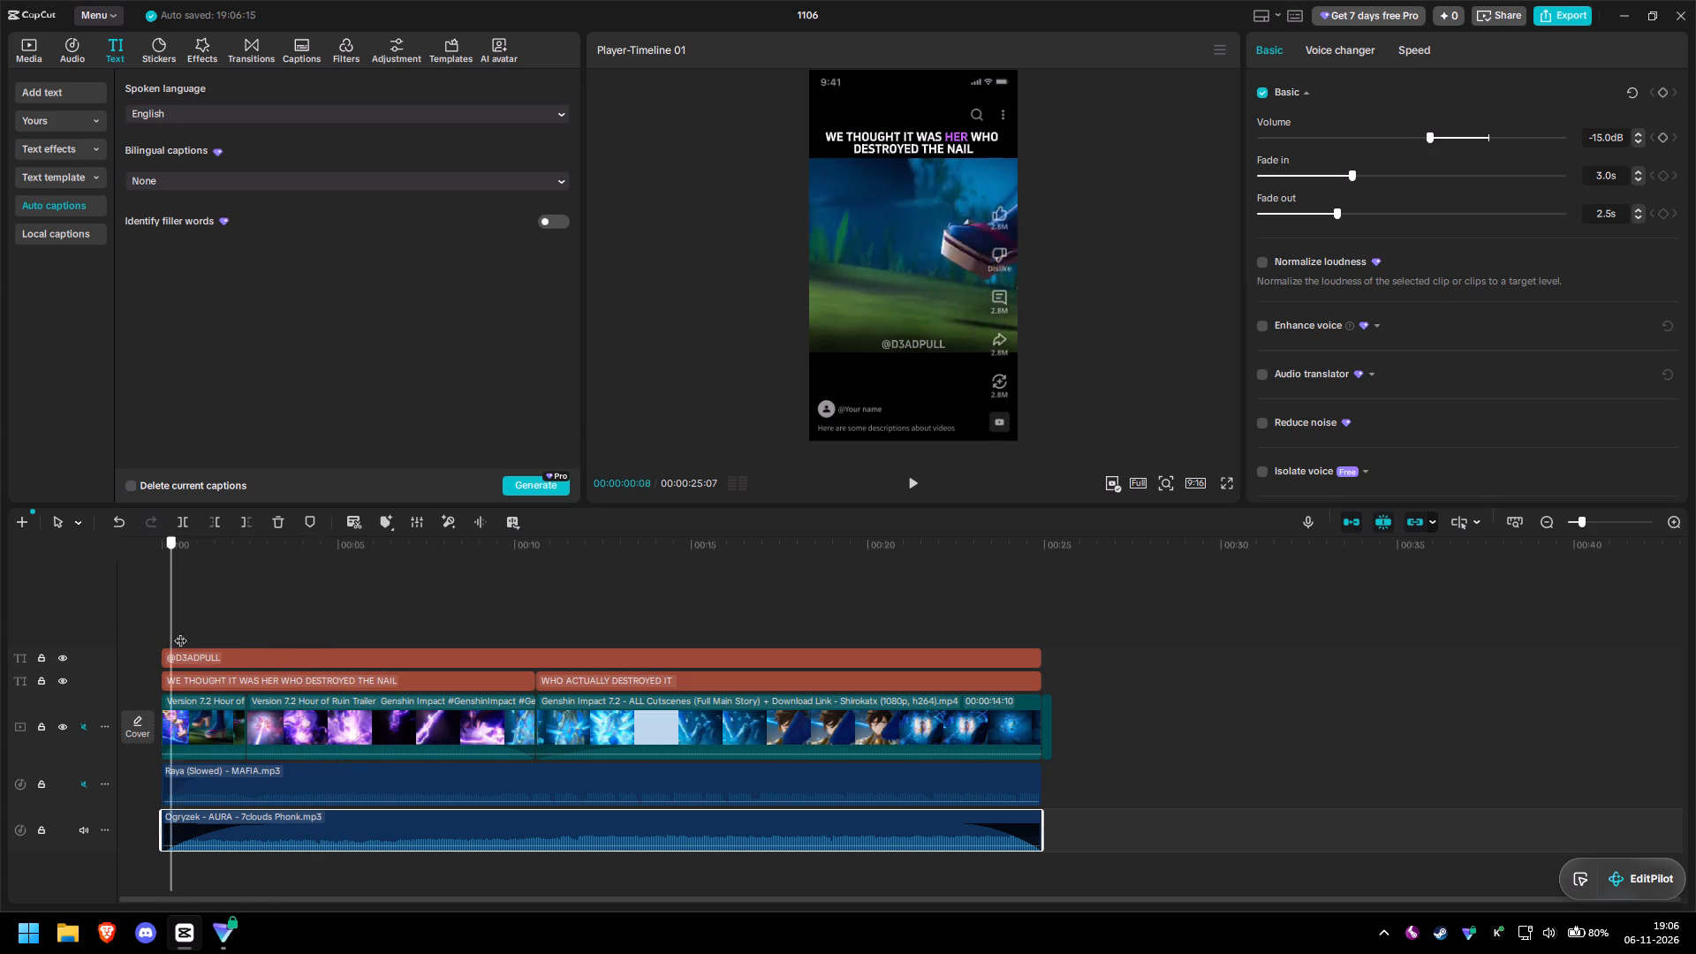
{"action": "left_click_drag", "start_coordinate": [180, 632], "coordinate": [662, 613]}
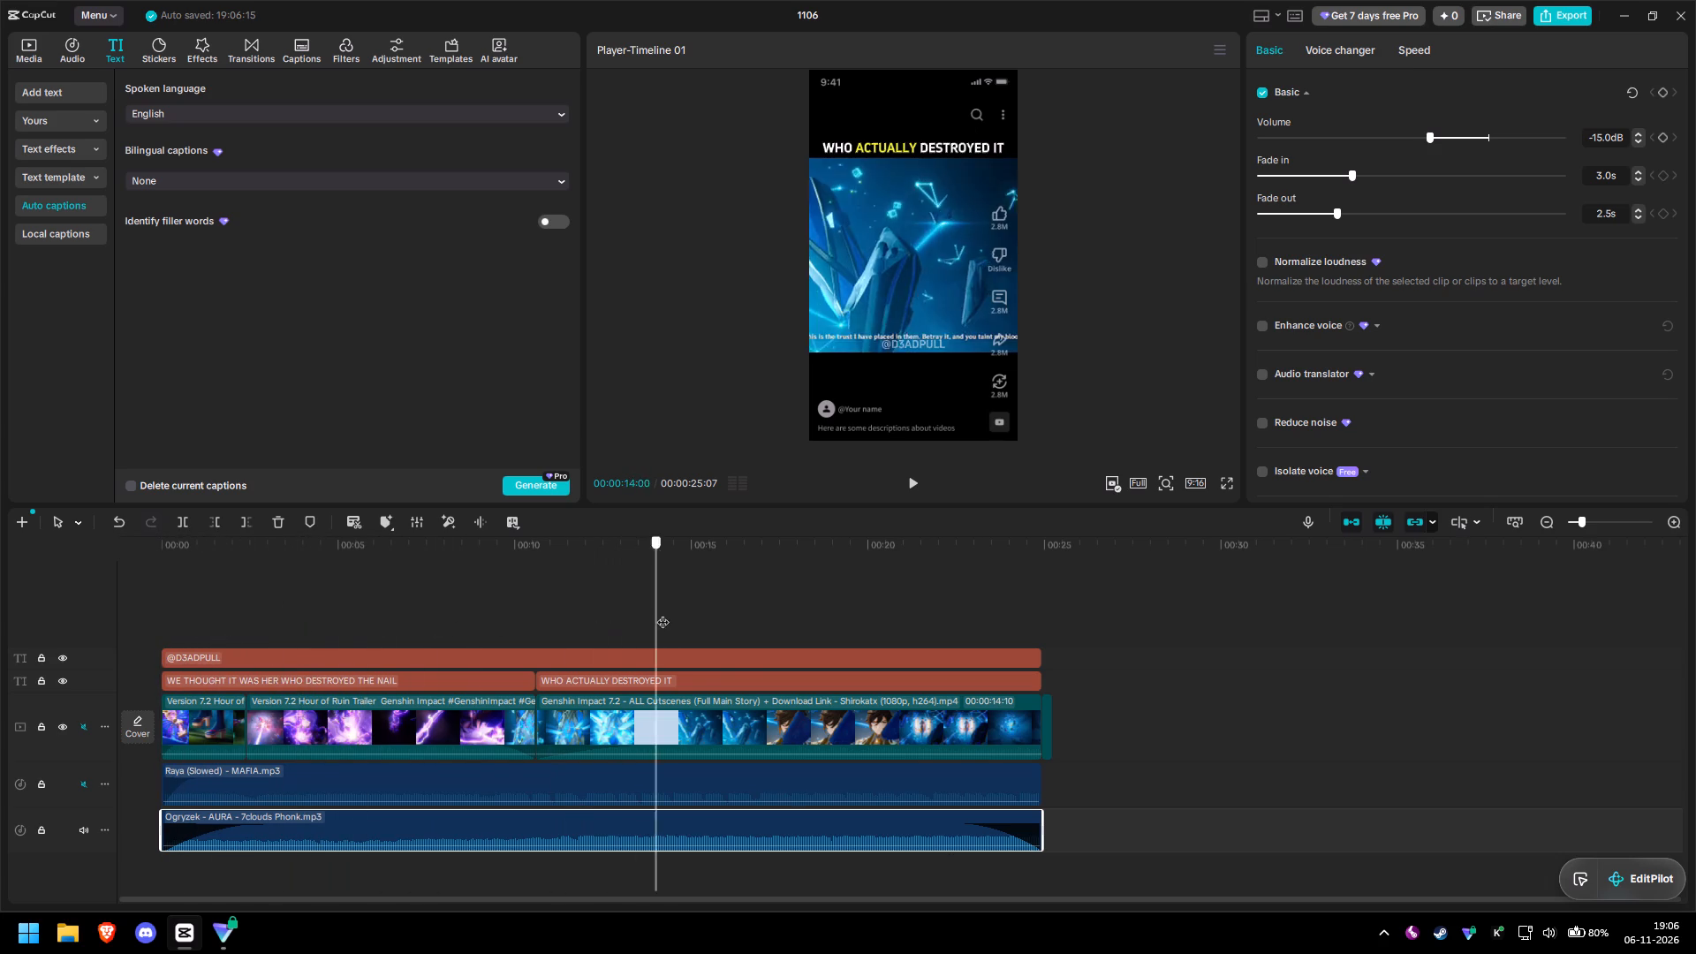
{"action": "left_click_drag", "start_coordinate": [662, 613], "coordinate": [916, 633]}
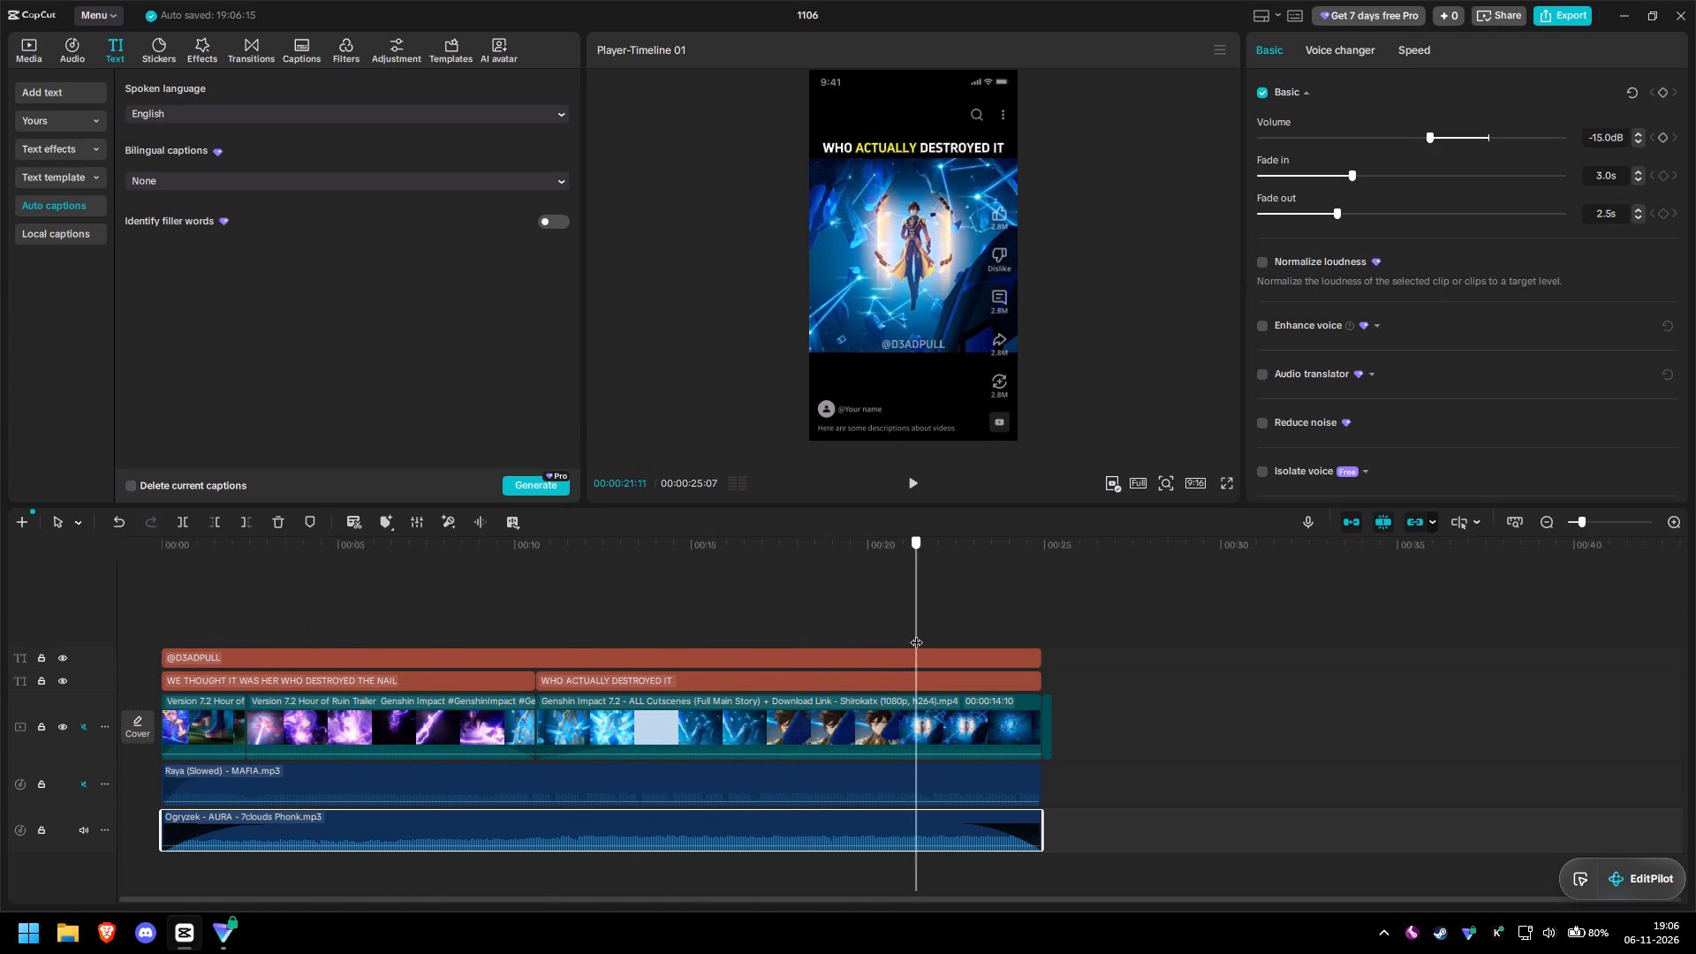
{"action": "left_click_drag", "start_coordinate": [916, 633], "coordinate": [538, 625]}
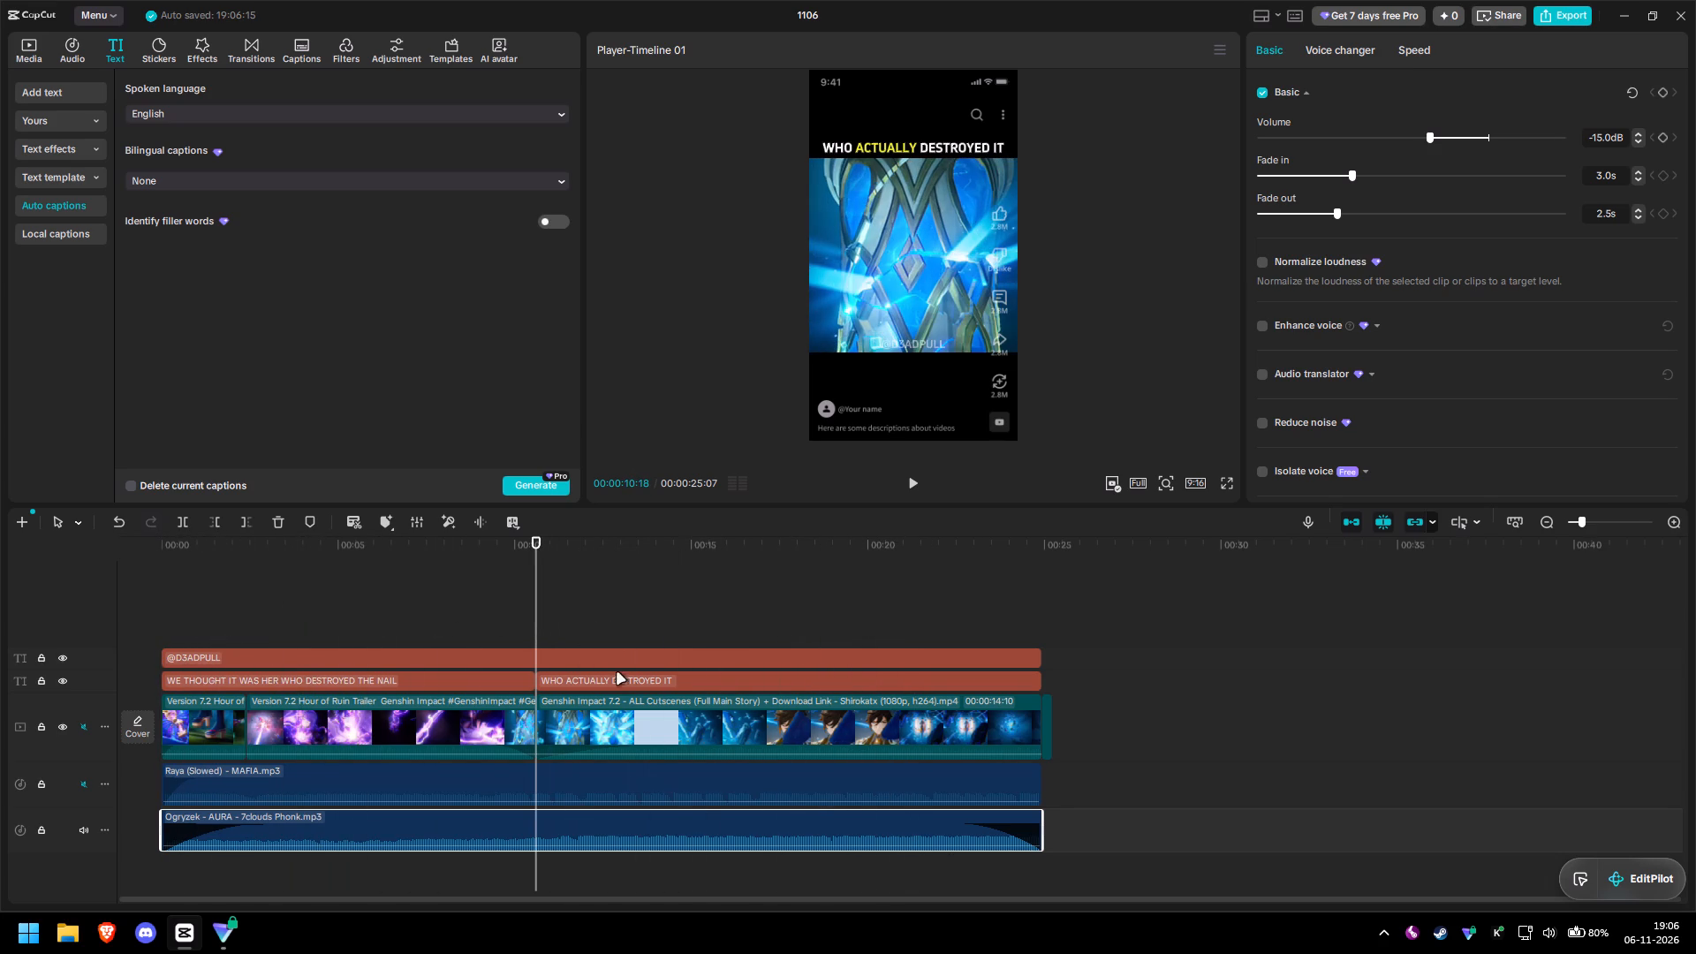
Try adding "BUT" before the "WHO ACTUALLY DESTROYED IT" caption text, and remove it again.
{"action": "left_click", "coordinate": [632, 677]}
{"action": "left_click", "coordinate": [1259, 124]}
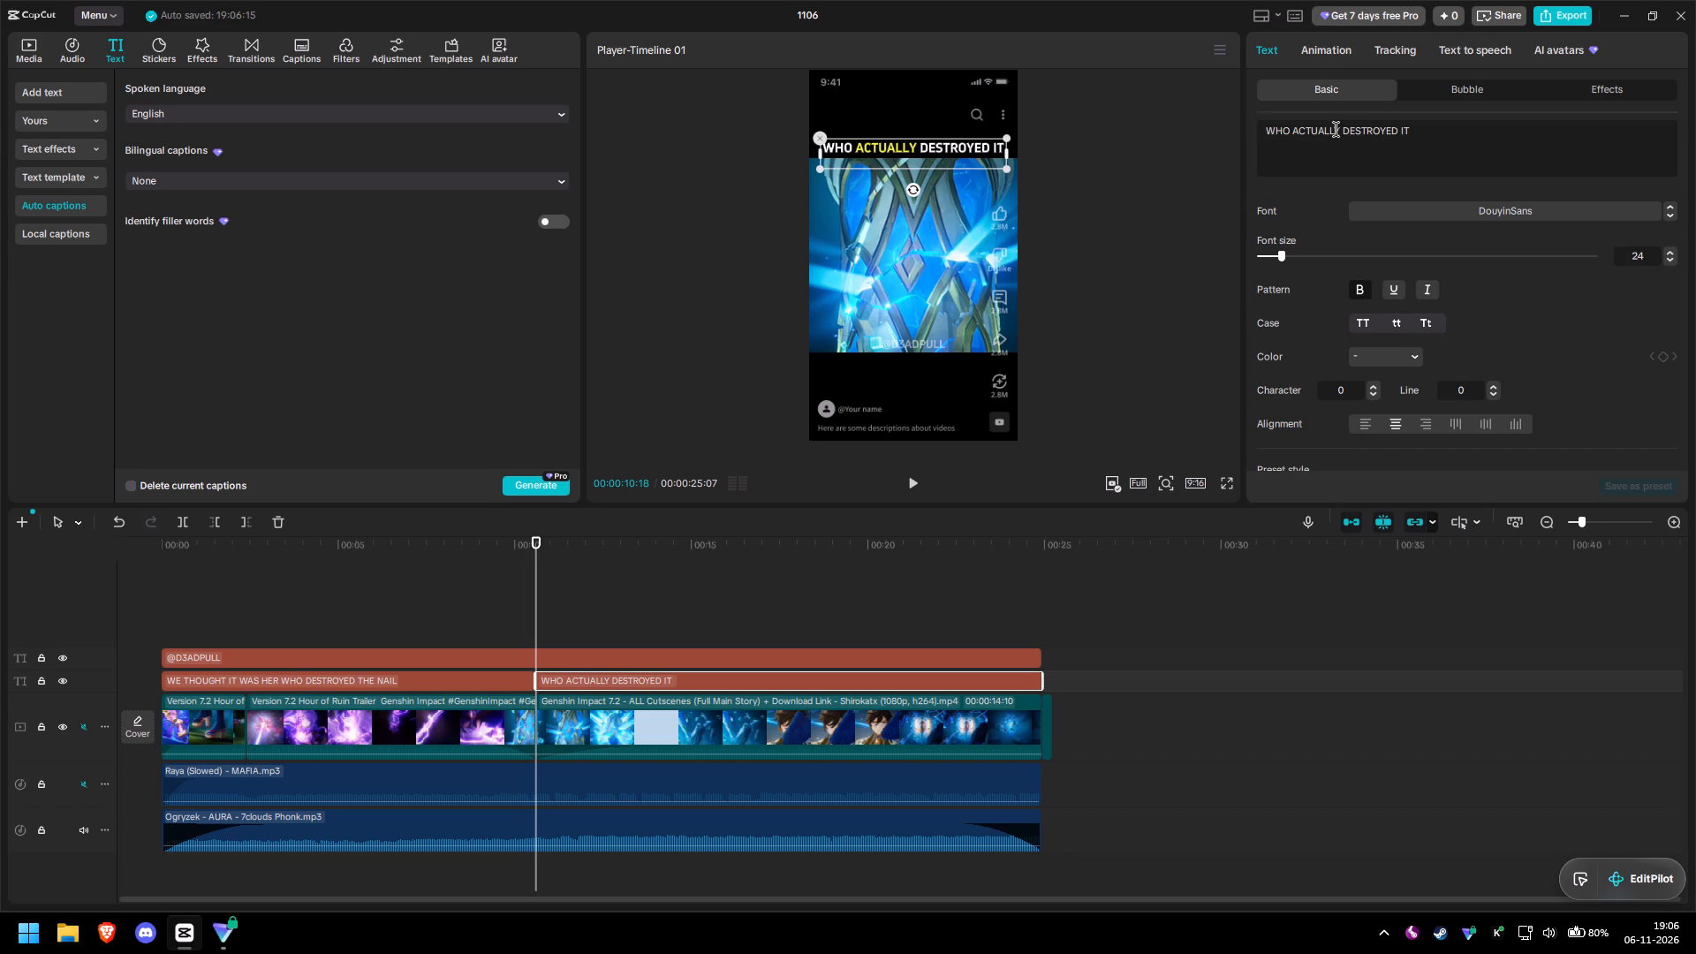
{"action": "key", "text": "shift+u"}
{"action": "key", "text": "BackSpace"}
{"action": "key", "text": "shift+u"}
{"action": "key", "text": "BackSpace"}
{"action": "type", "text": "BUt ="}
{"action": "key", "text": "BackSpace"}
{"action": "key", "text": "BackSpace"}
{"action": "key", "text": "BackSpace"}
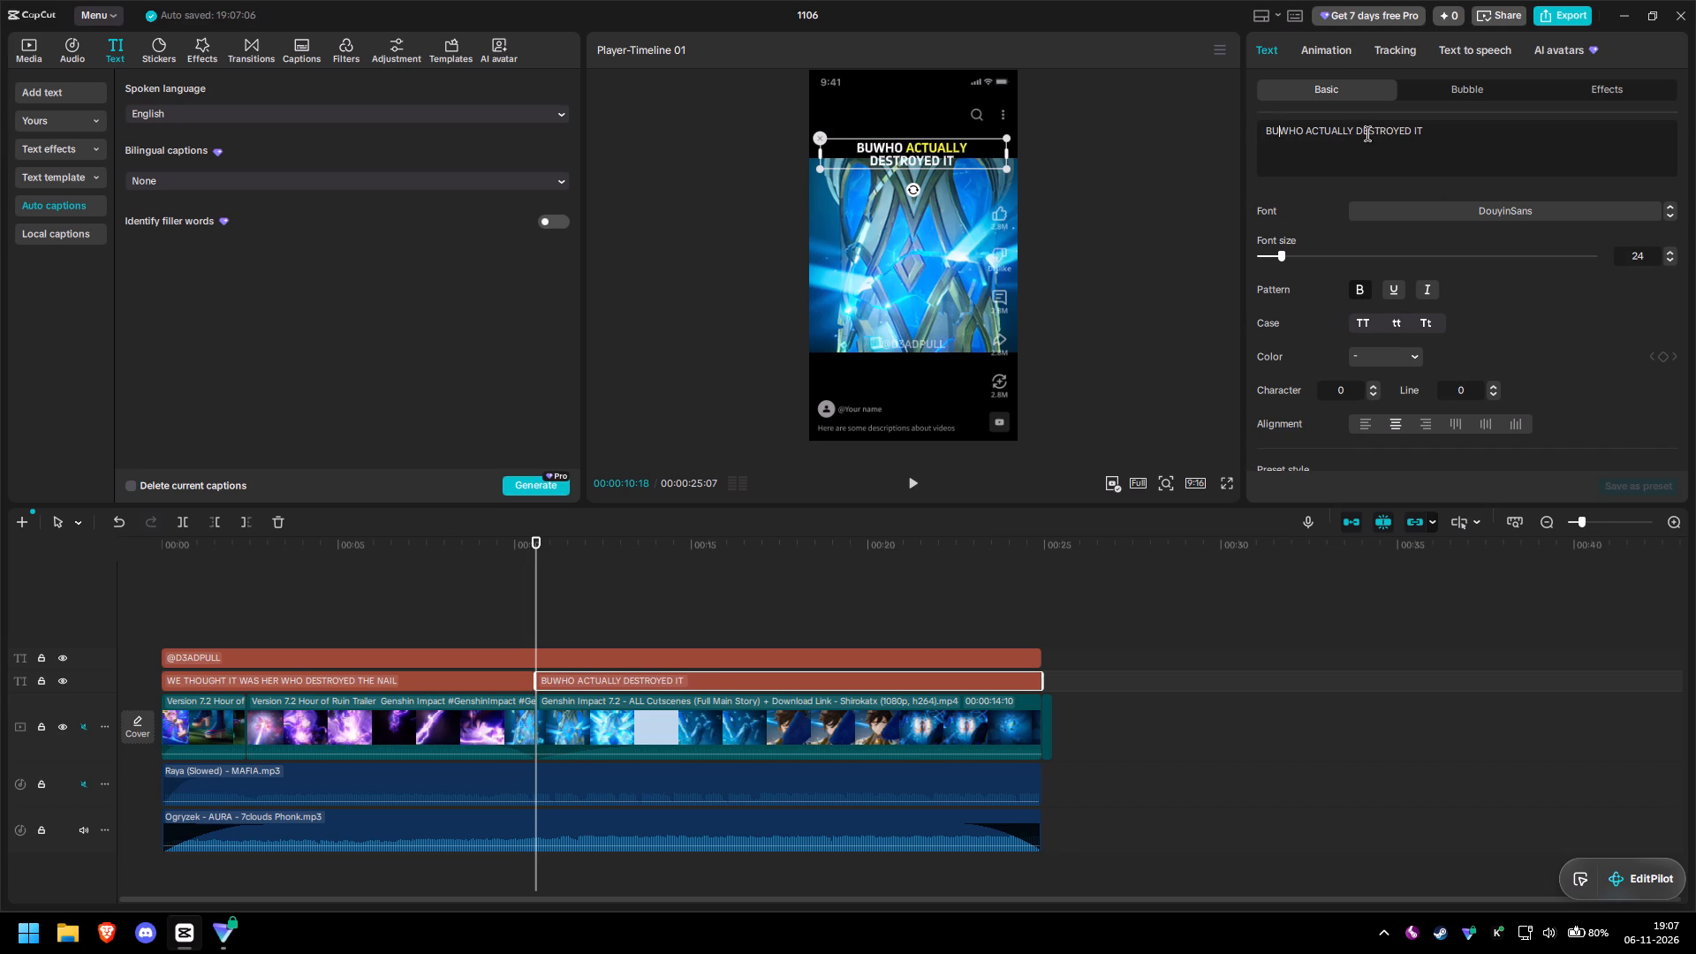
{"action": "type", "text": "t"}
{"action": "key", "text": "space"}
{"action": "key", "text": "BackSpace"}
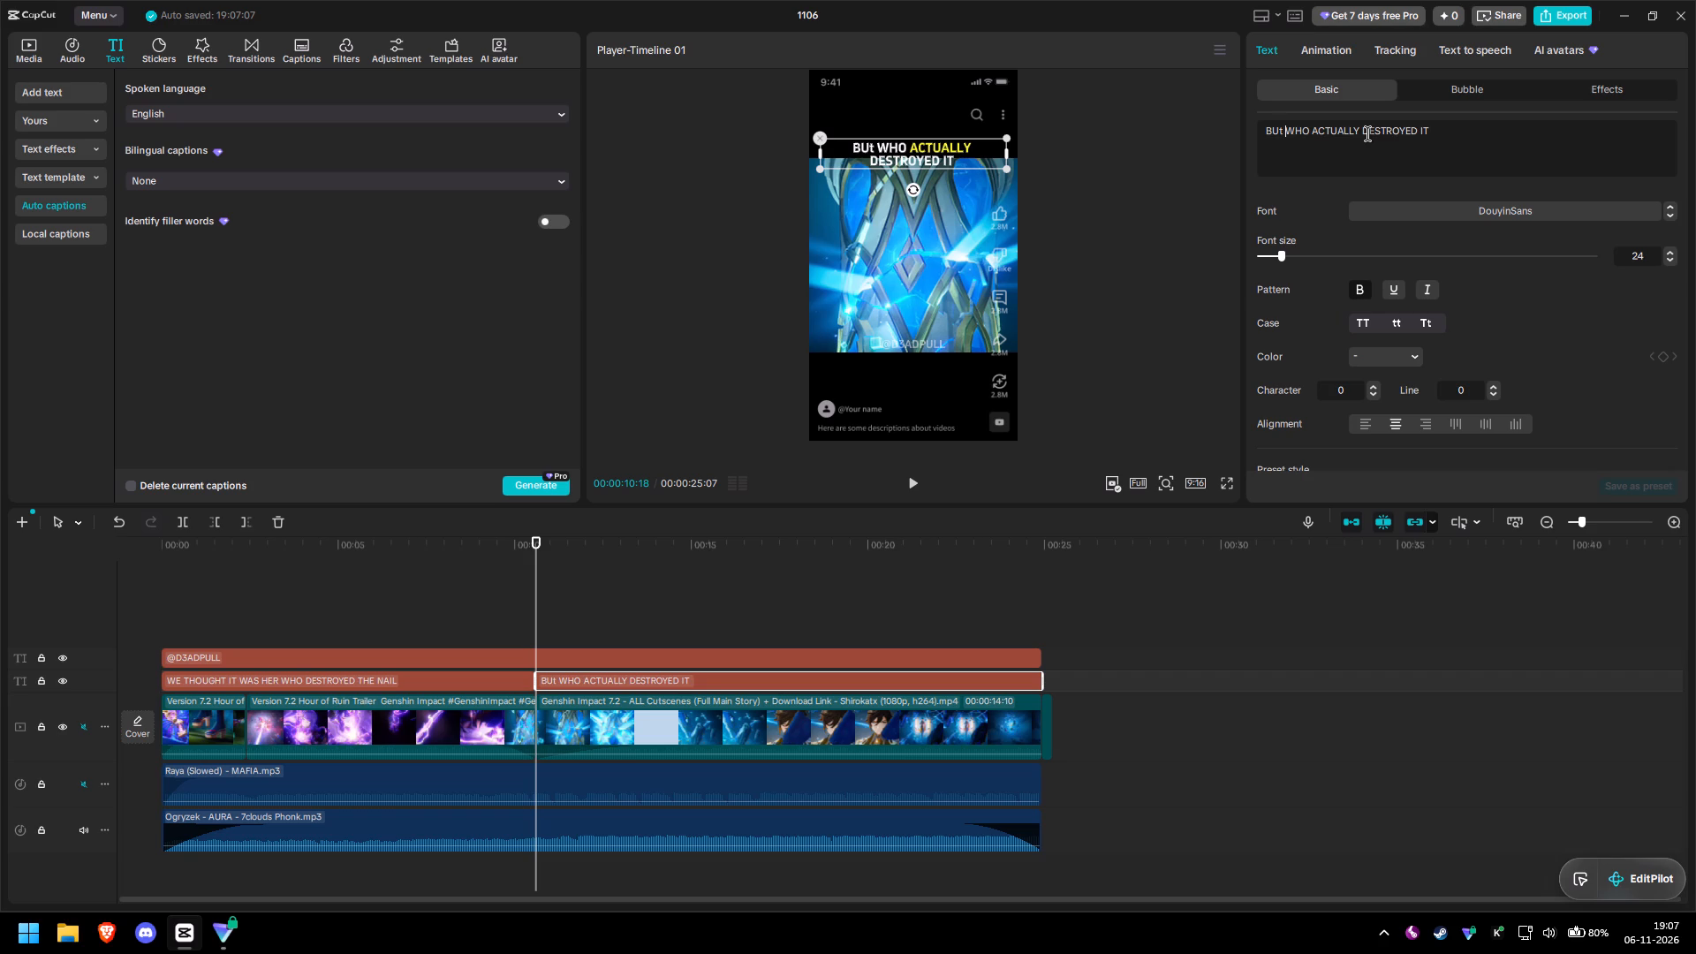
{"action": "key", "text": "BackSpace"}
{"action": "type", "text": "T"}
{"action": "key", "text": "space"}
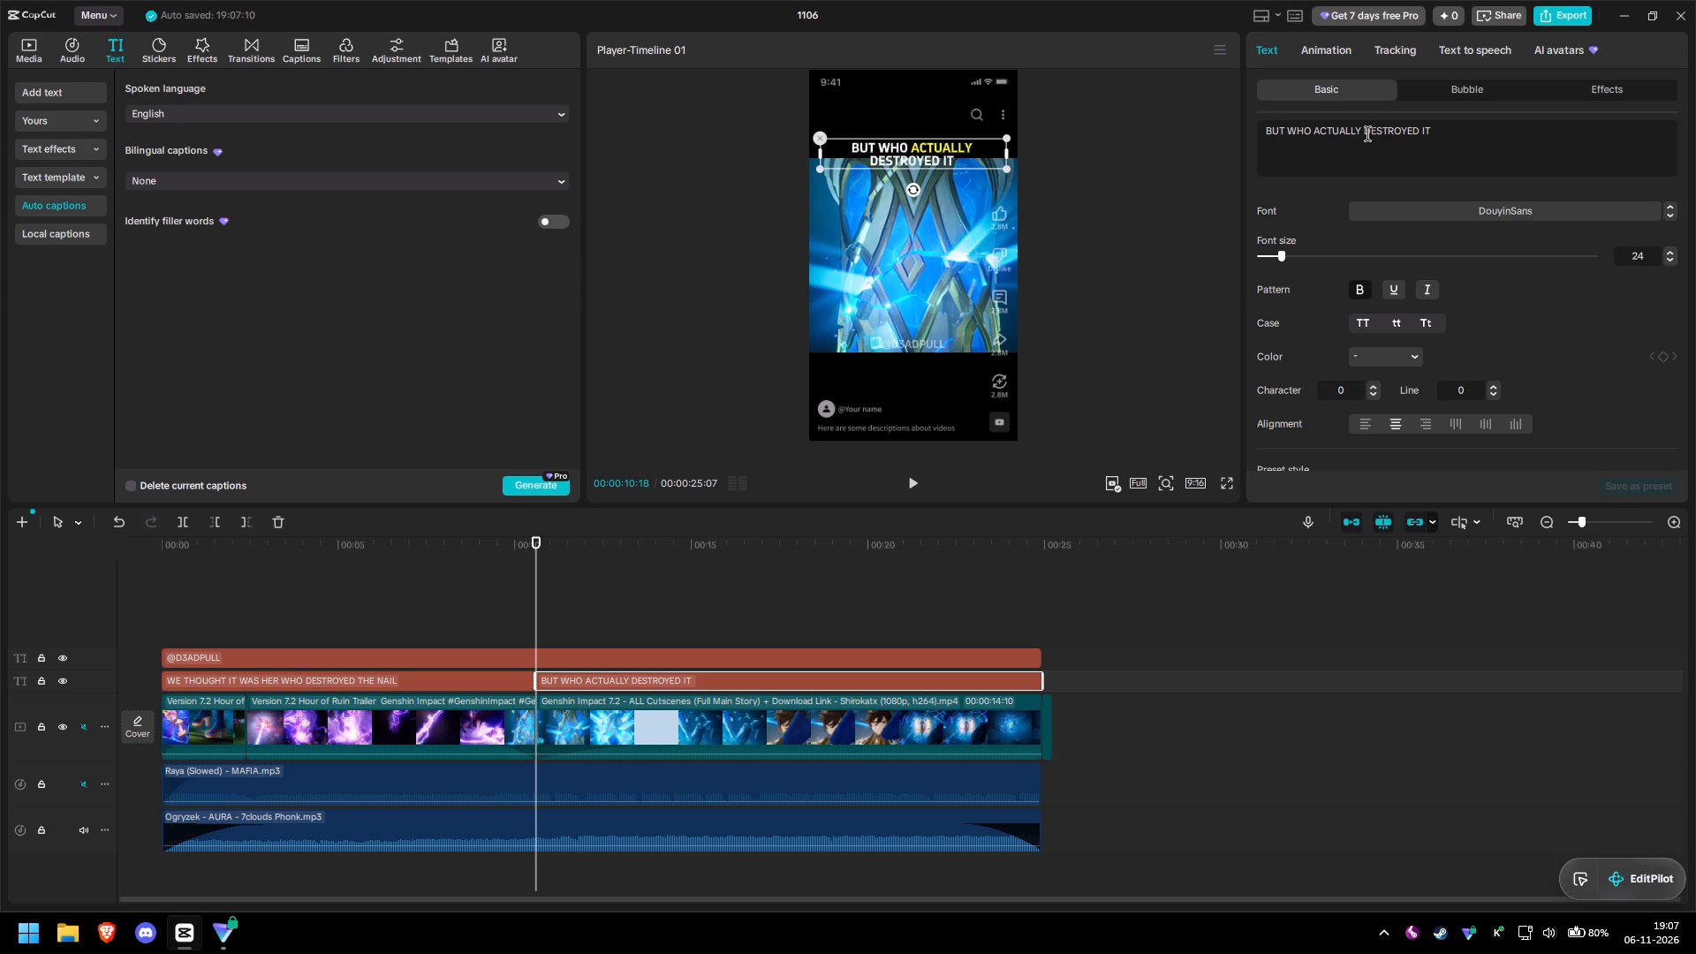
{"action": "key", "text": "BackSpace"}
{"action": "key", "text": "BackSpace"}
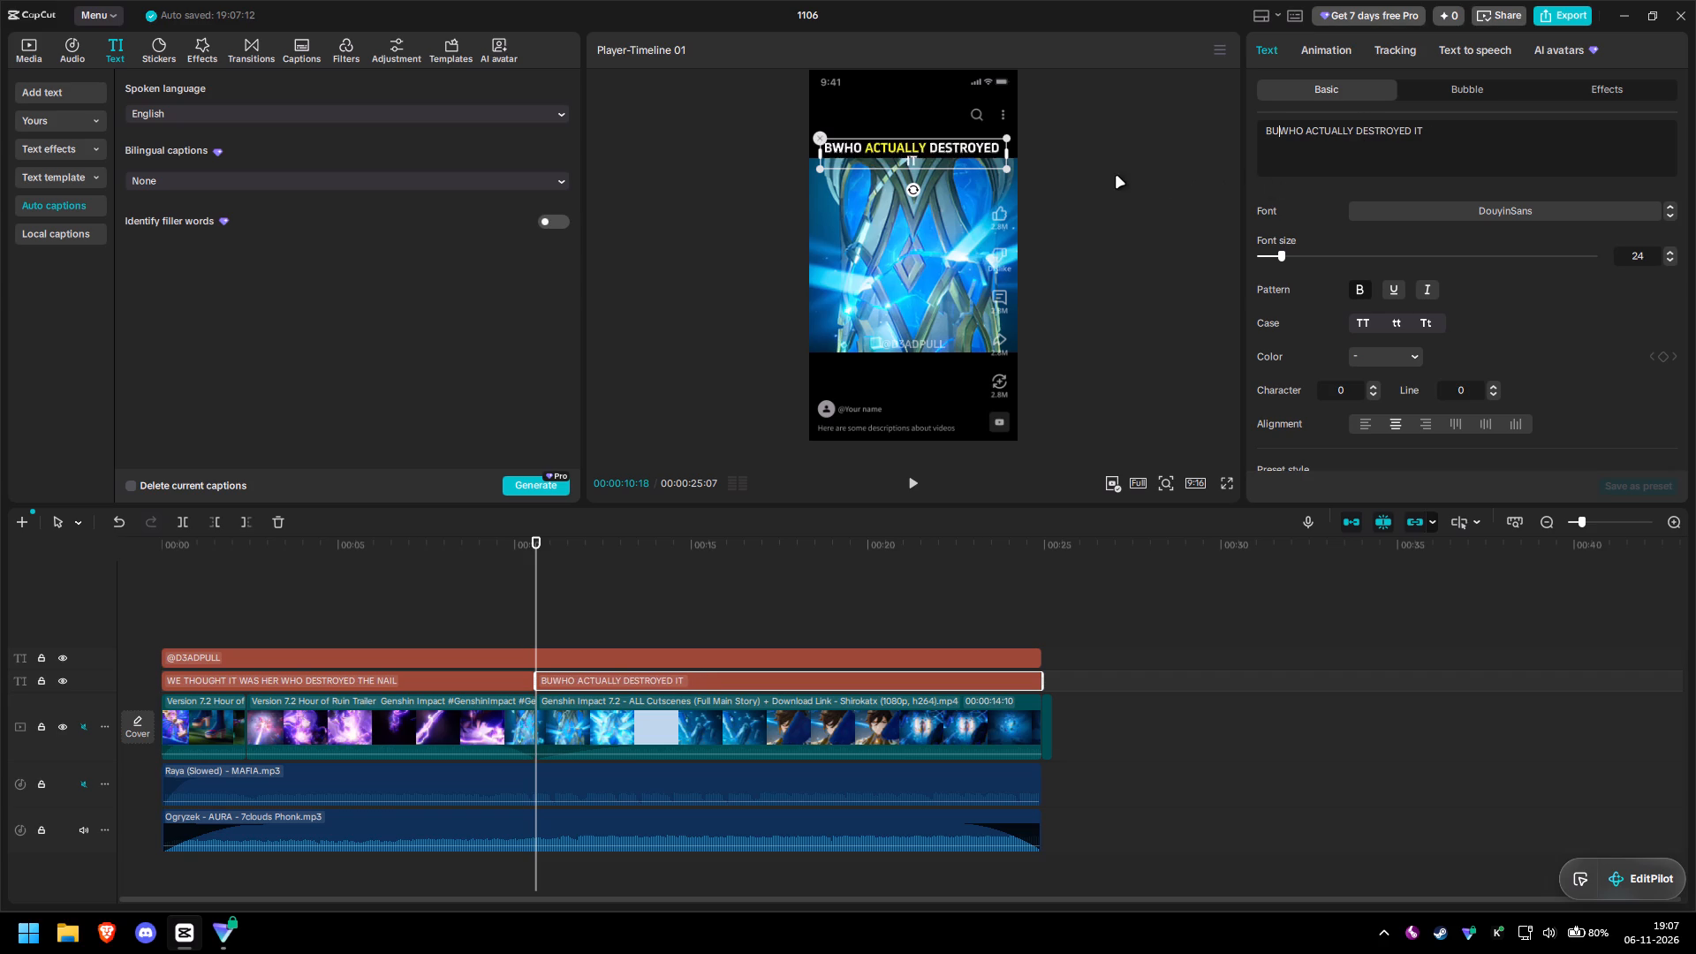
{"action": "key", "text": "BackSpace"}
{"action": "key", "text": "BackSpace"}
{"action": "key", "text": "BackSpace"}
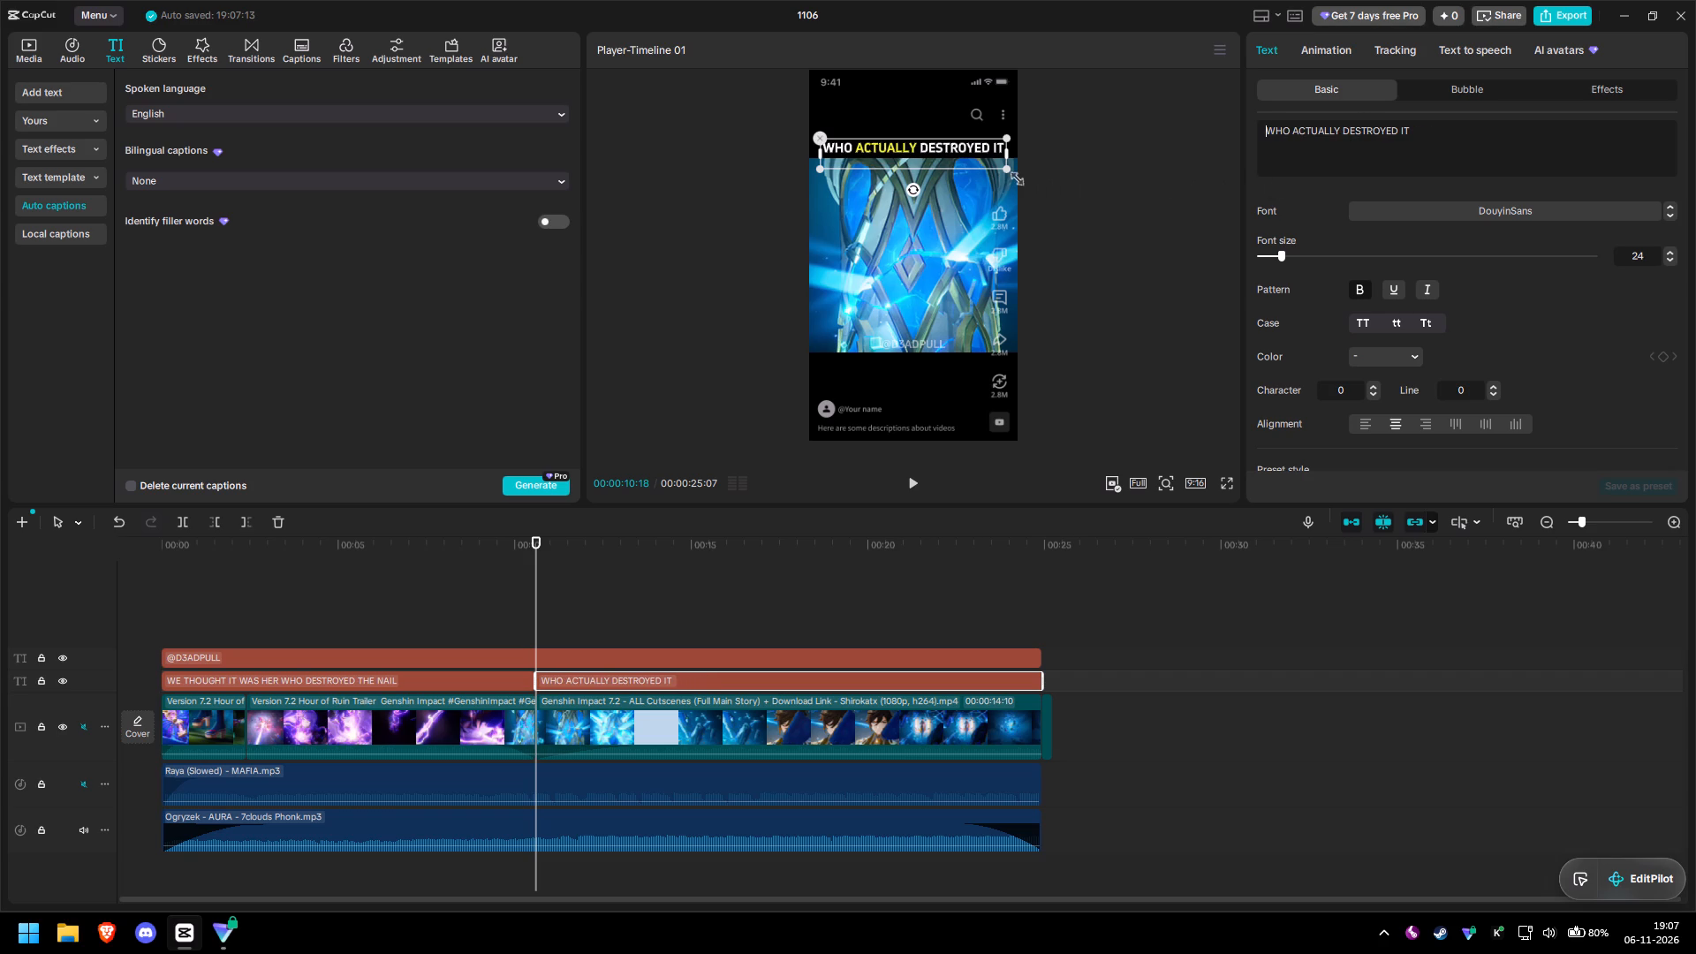
Scale the "WHO ACTUALLY DESTROYED IT" caption down slightly and raise it a little in the frame.
{"action": "left_click_drag", "start_coordinate": [1009, 175], "coordinate": [1003, 164]}
{"action": "left_click", "coordinate": [915, 150]}
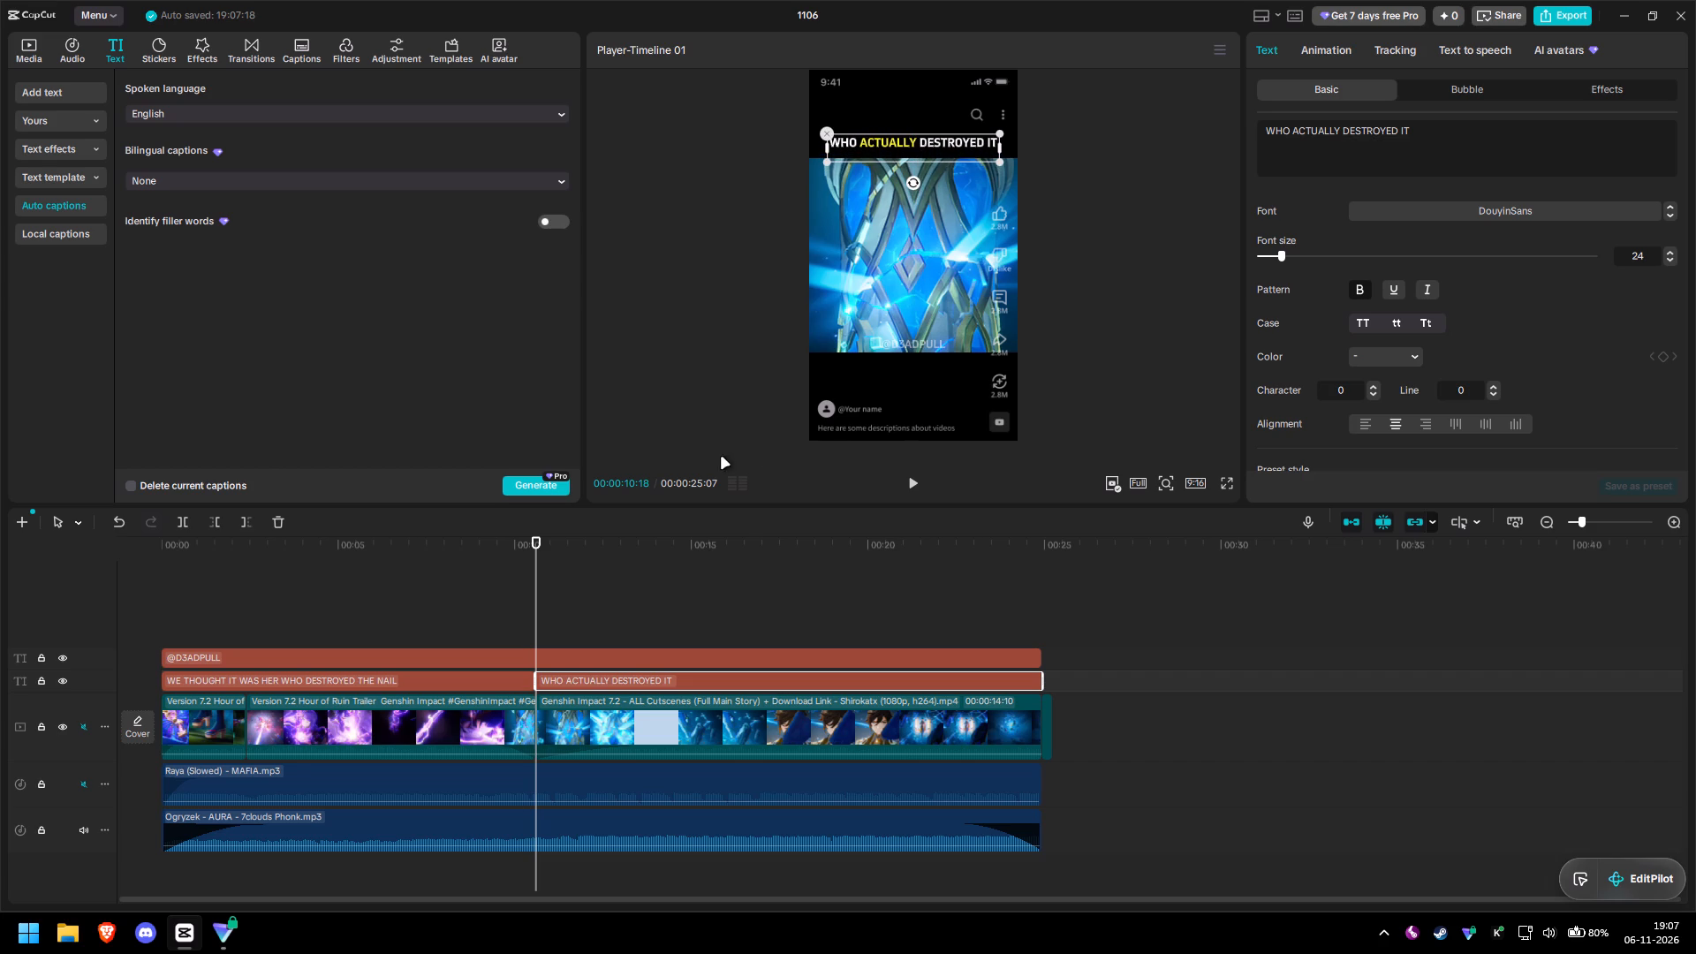
Check the caption change in full screen, play from about 0:10 to the end, and scrub back to the start.
{"action": "left_click", "coordinate": [1228, 487]}
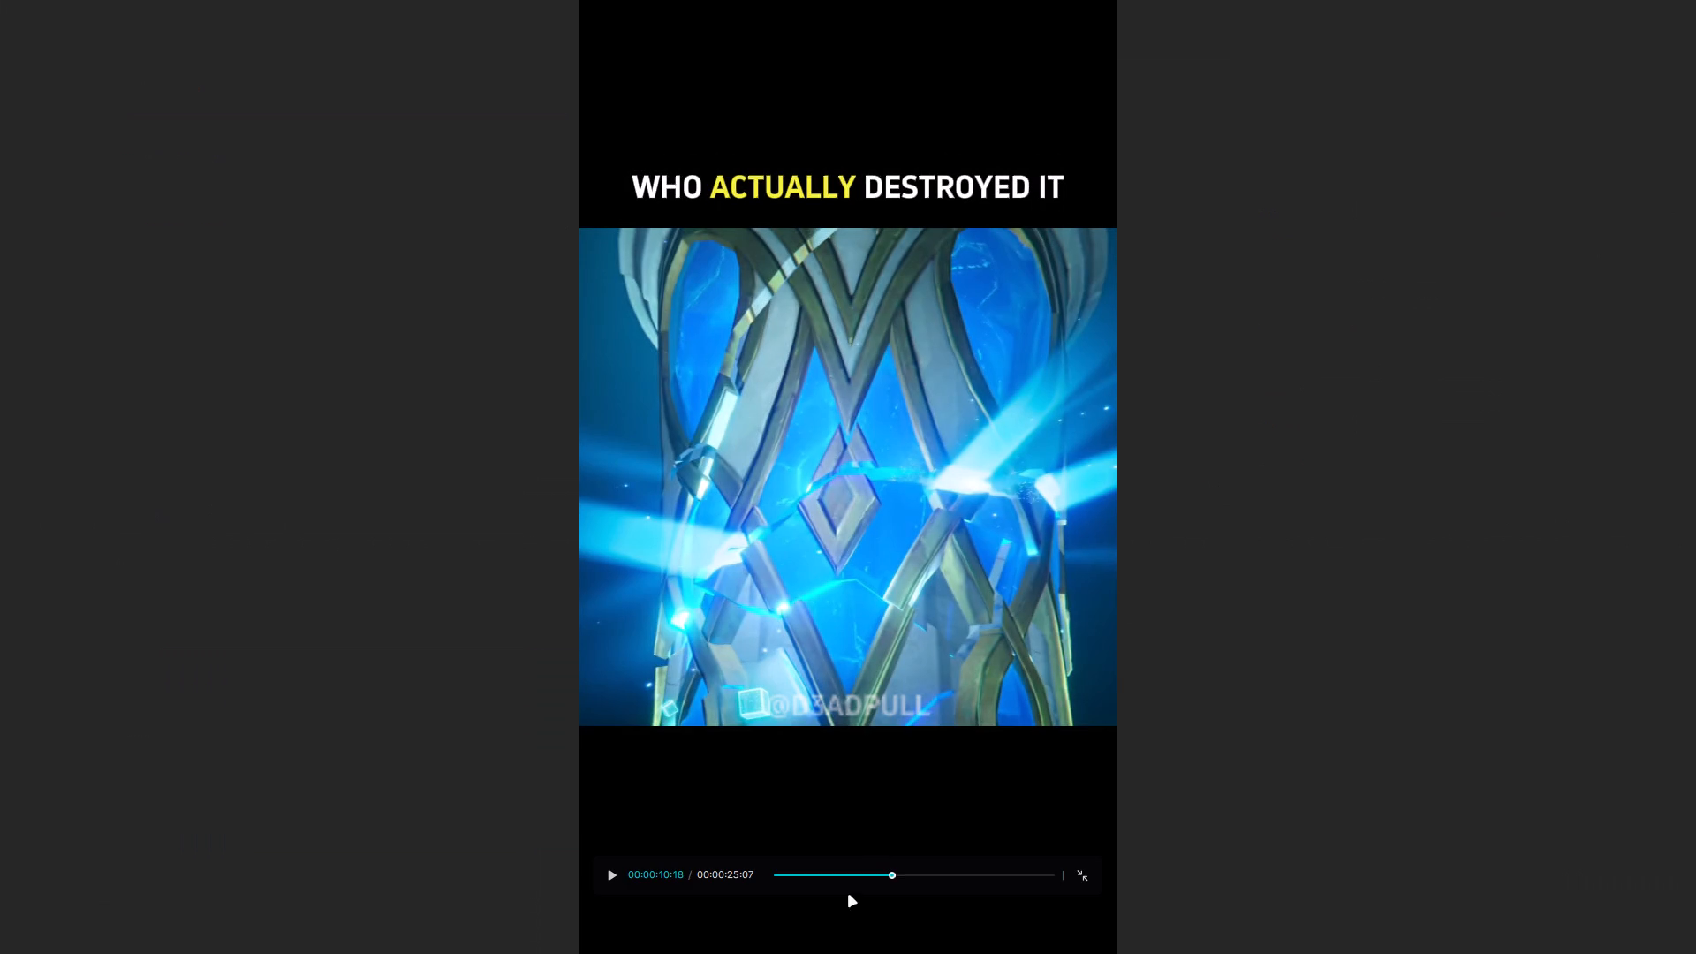
{"action": "left_click", "coordinate": [893, 873]}
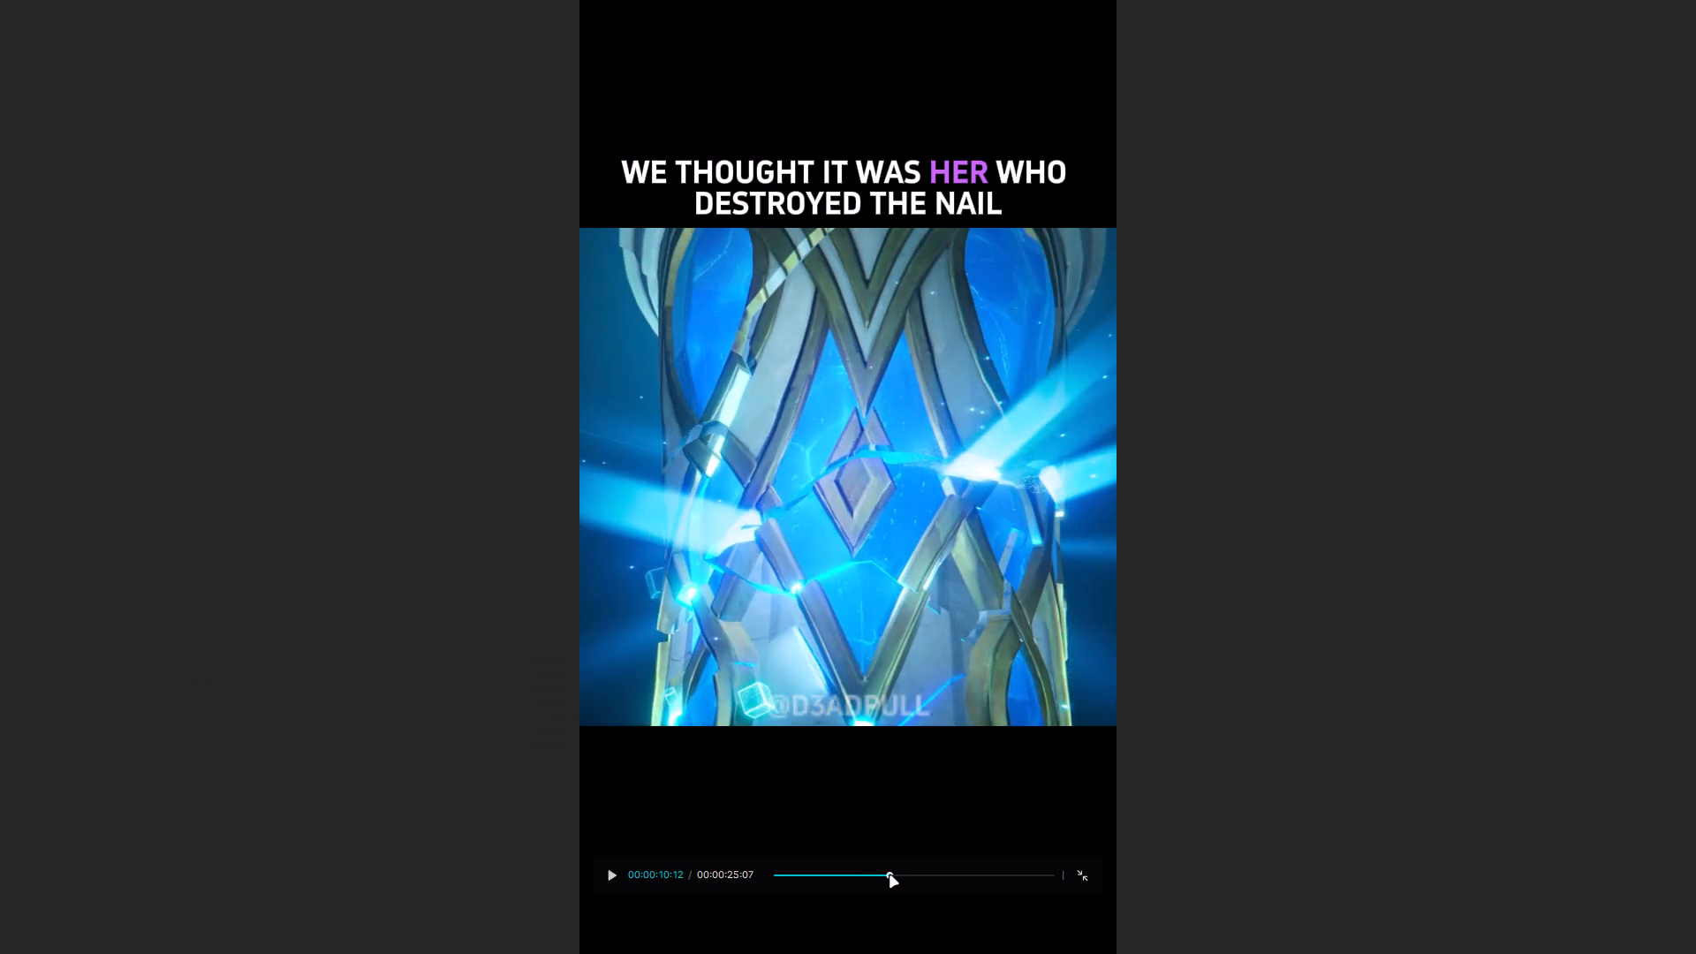
{"action": "key", "text": "Escape"}
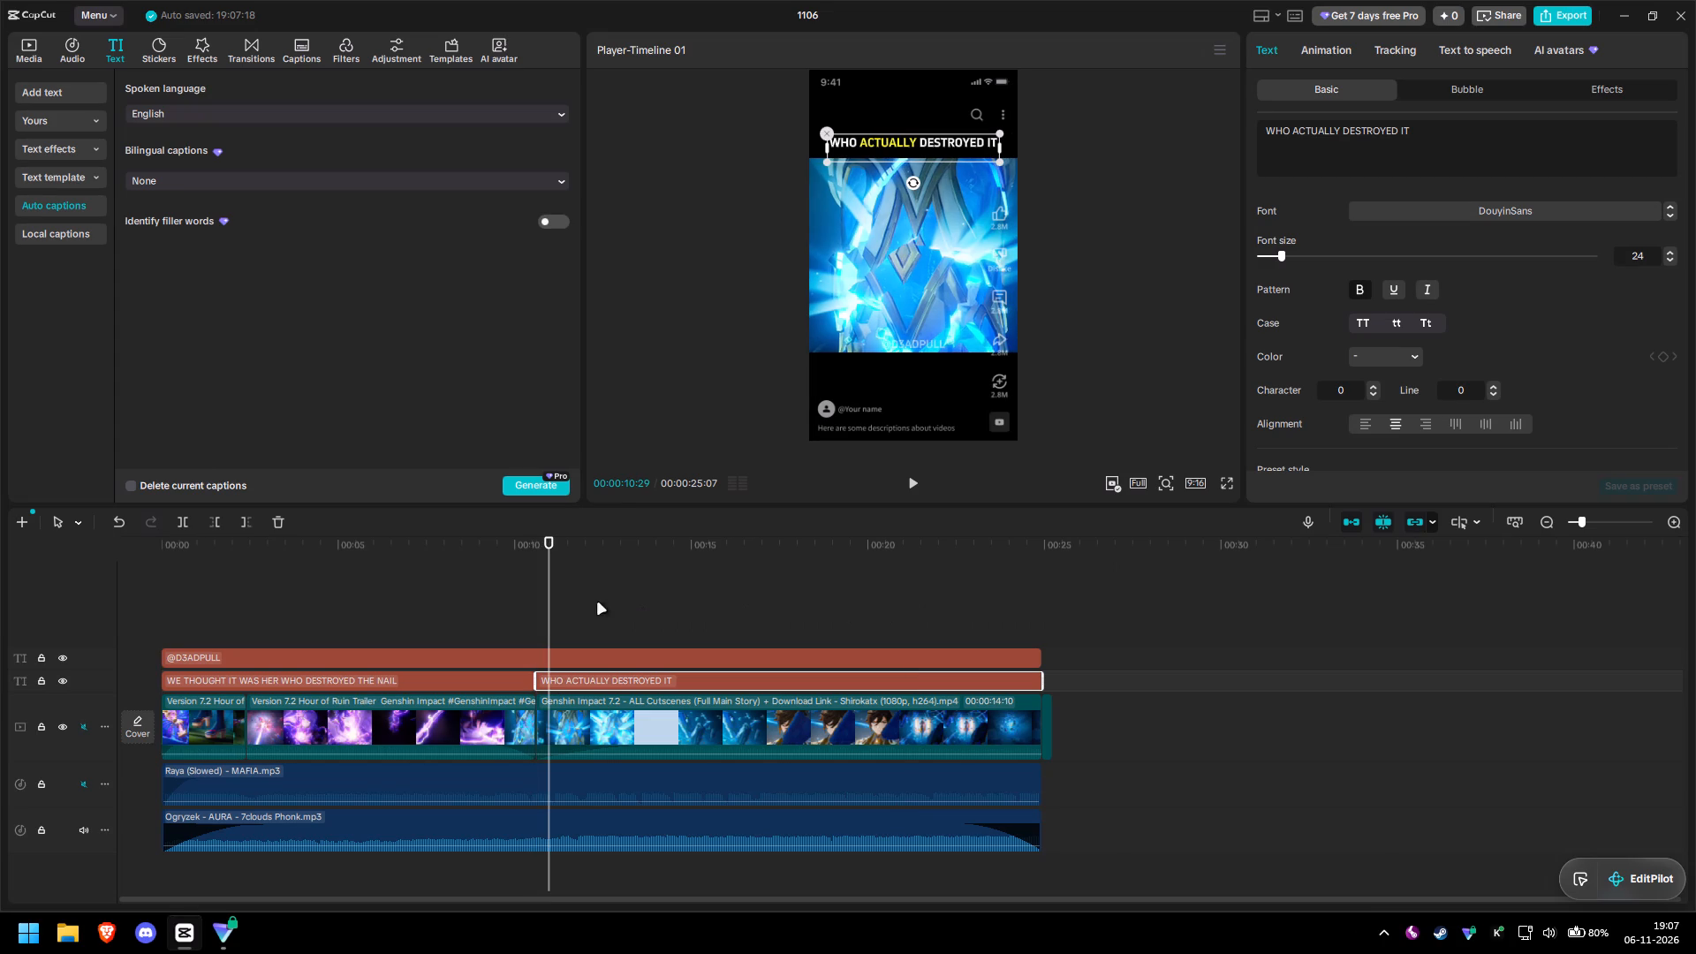
{"action": "left_click_drag", "start_coordinate": [549, 544], "coordinate": [514, 543]}
{"action": "key", "text": "space"}
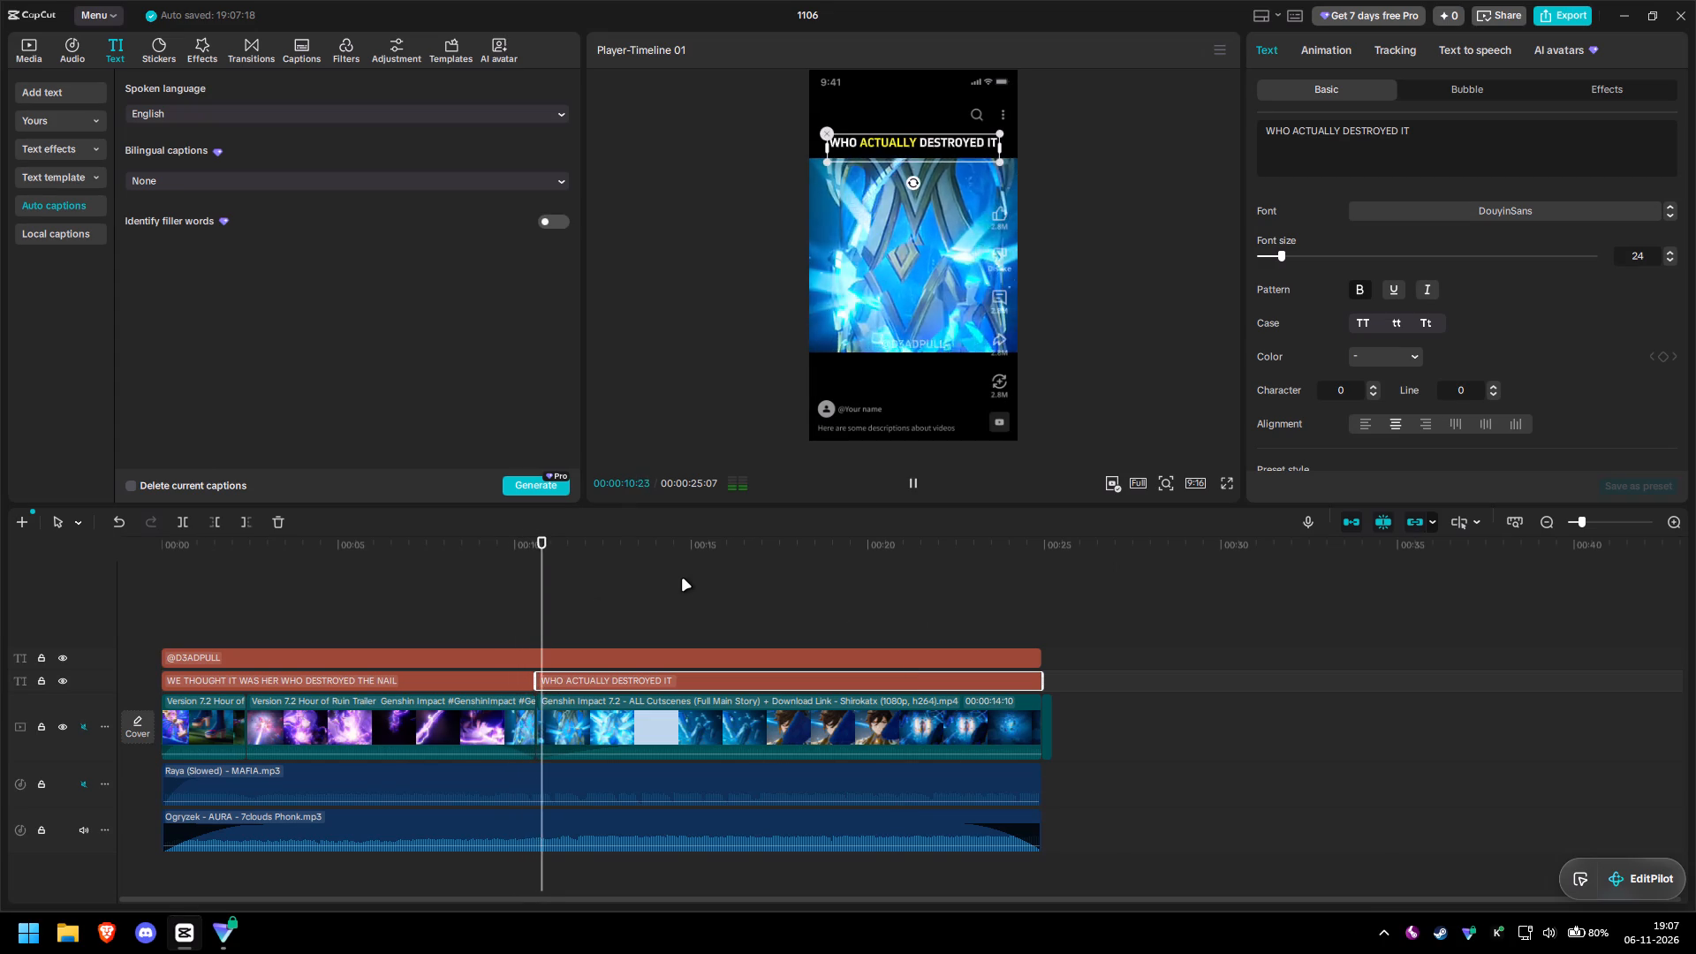
{"action": "left_click", "coordinate": [647, 377]}
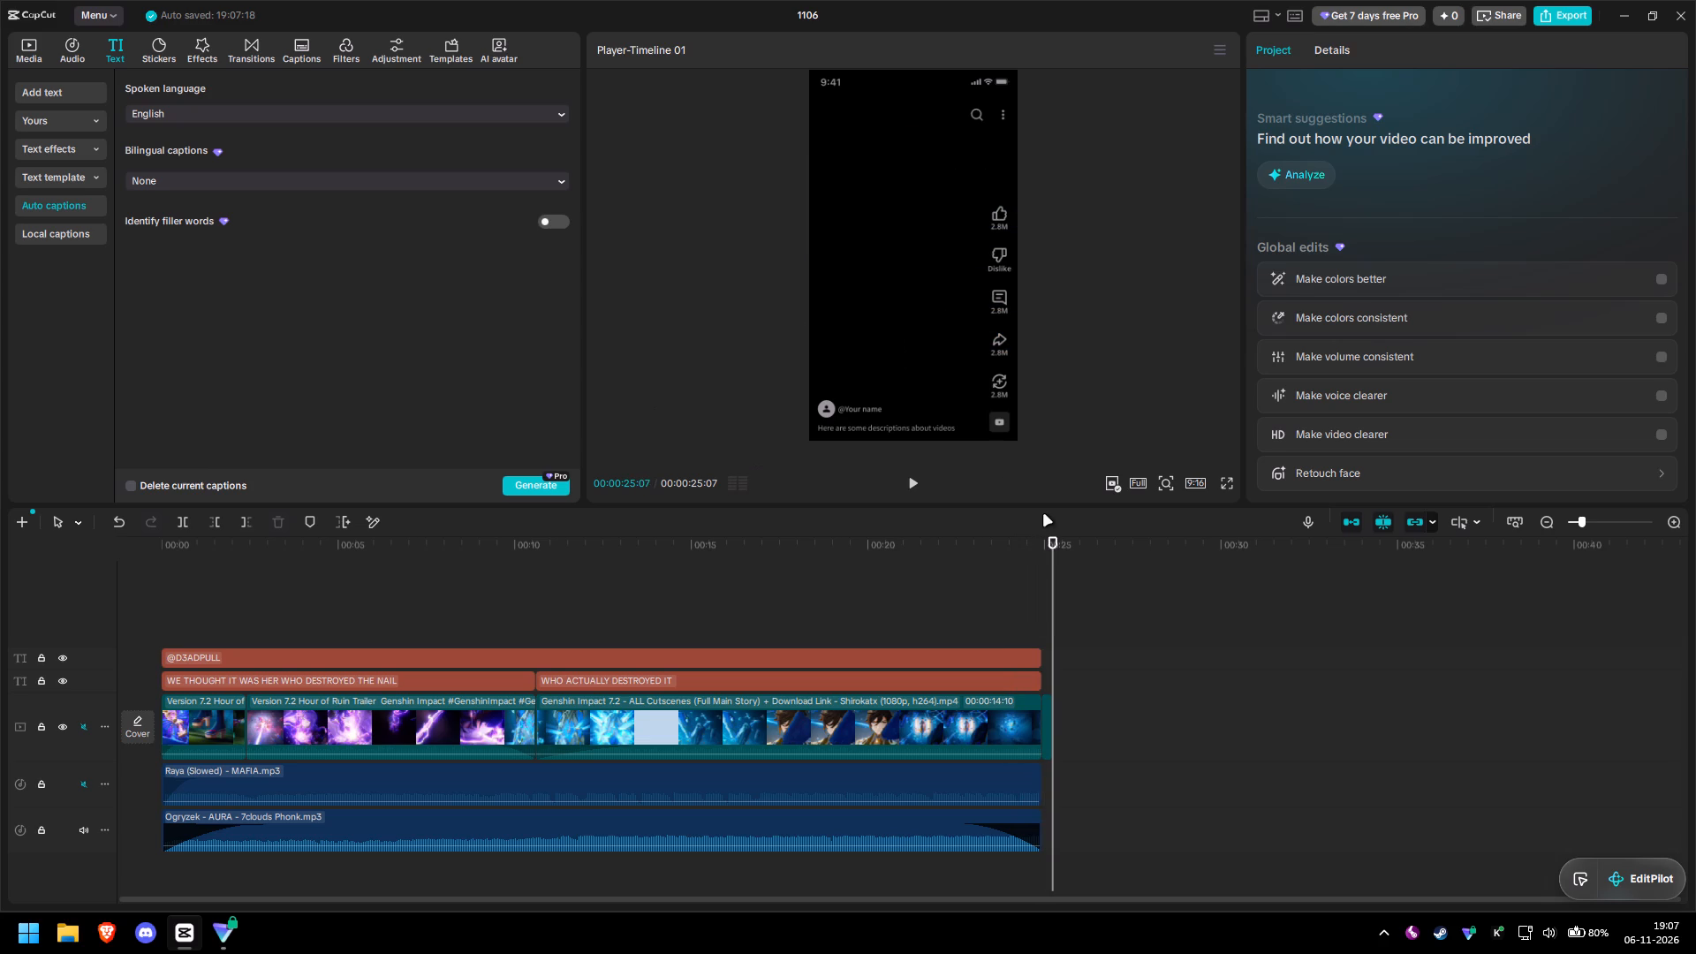
{"action": "left_click_drag", "start_coordinate": [1056, 545], "coordinate": [818, 548]}
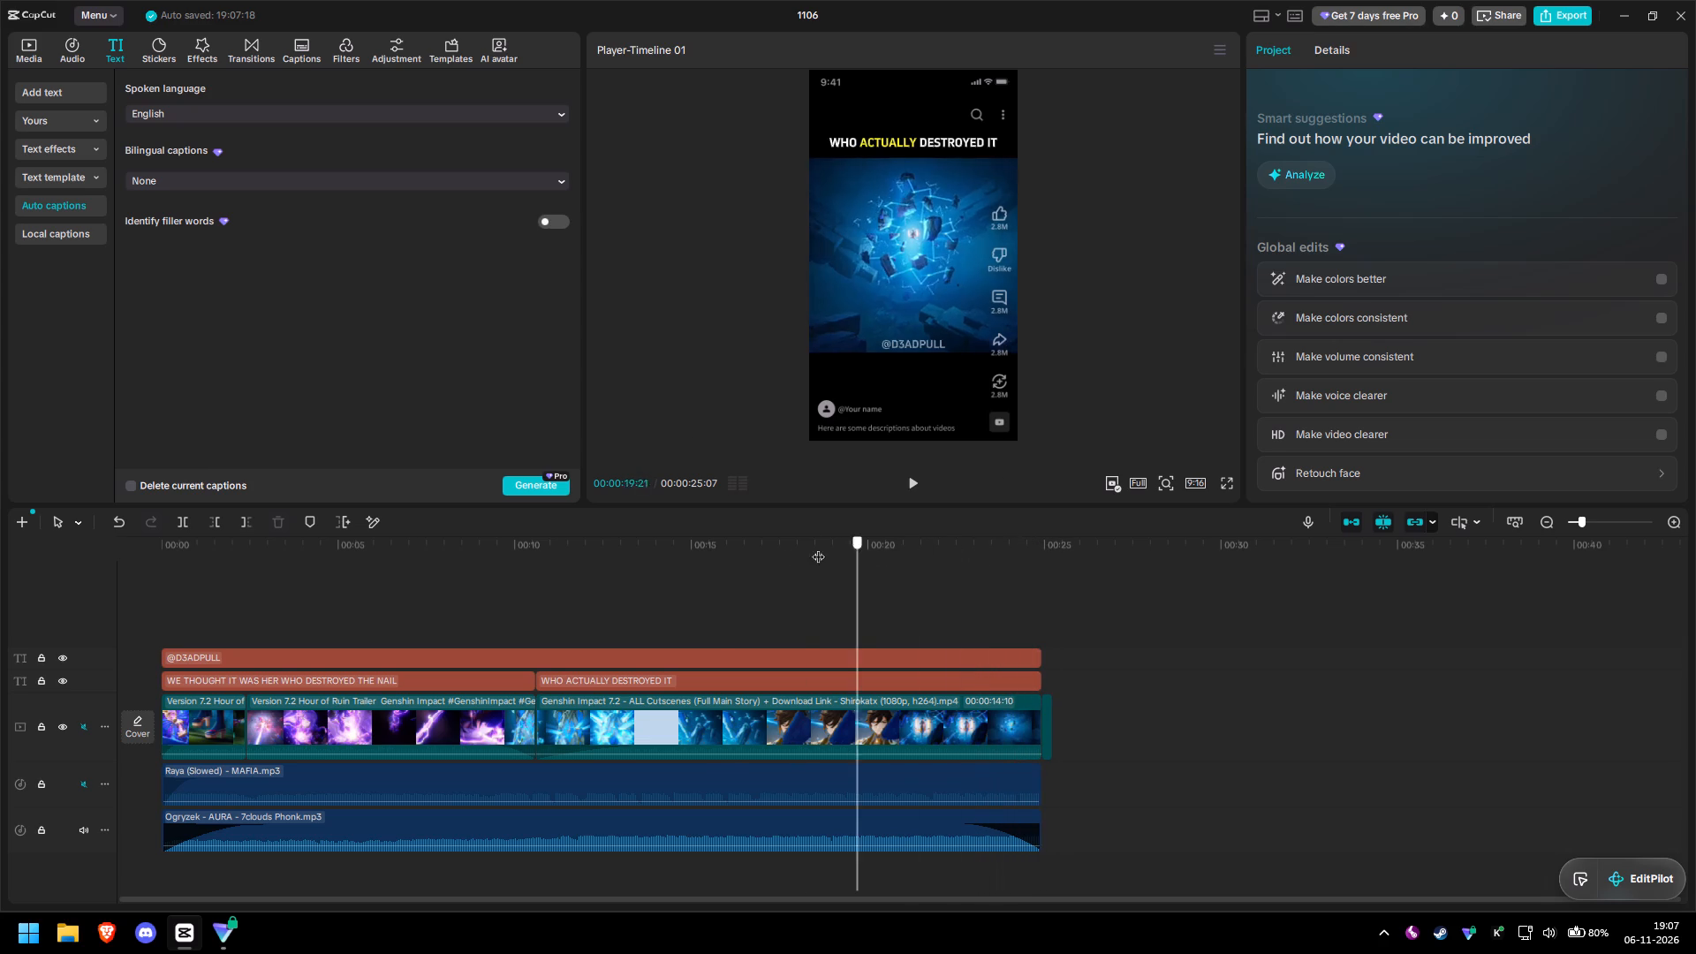
{"action": "left_click_drag", "start_coordinate": [818, 548], "coordinate": [709, 559]}
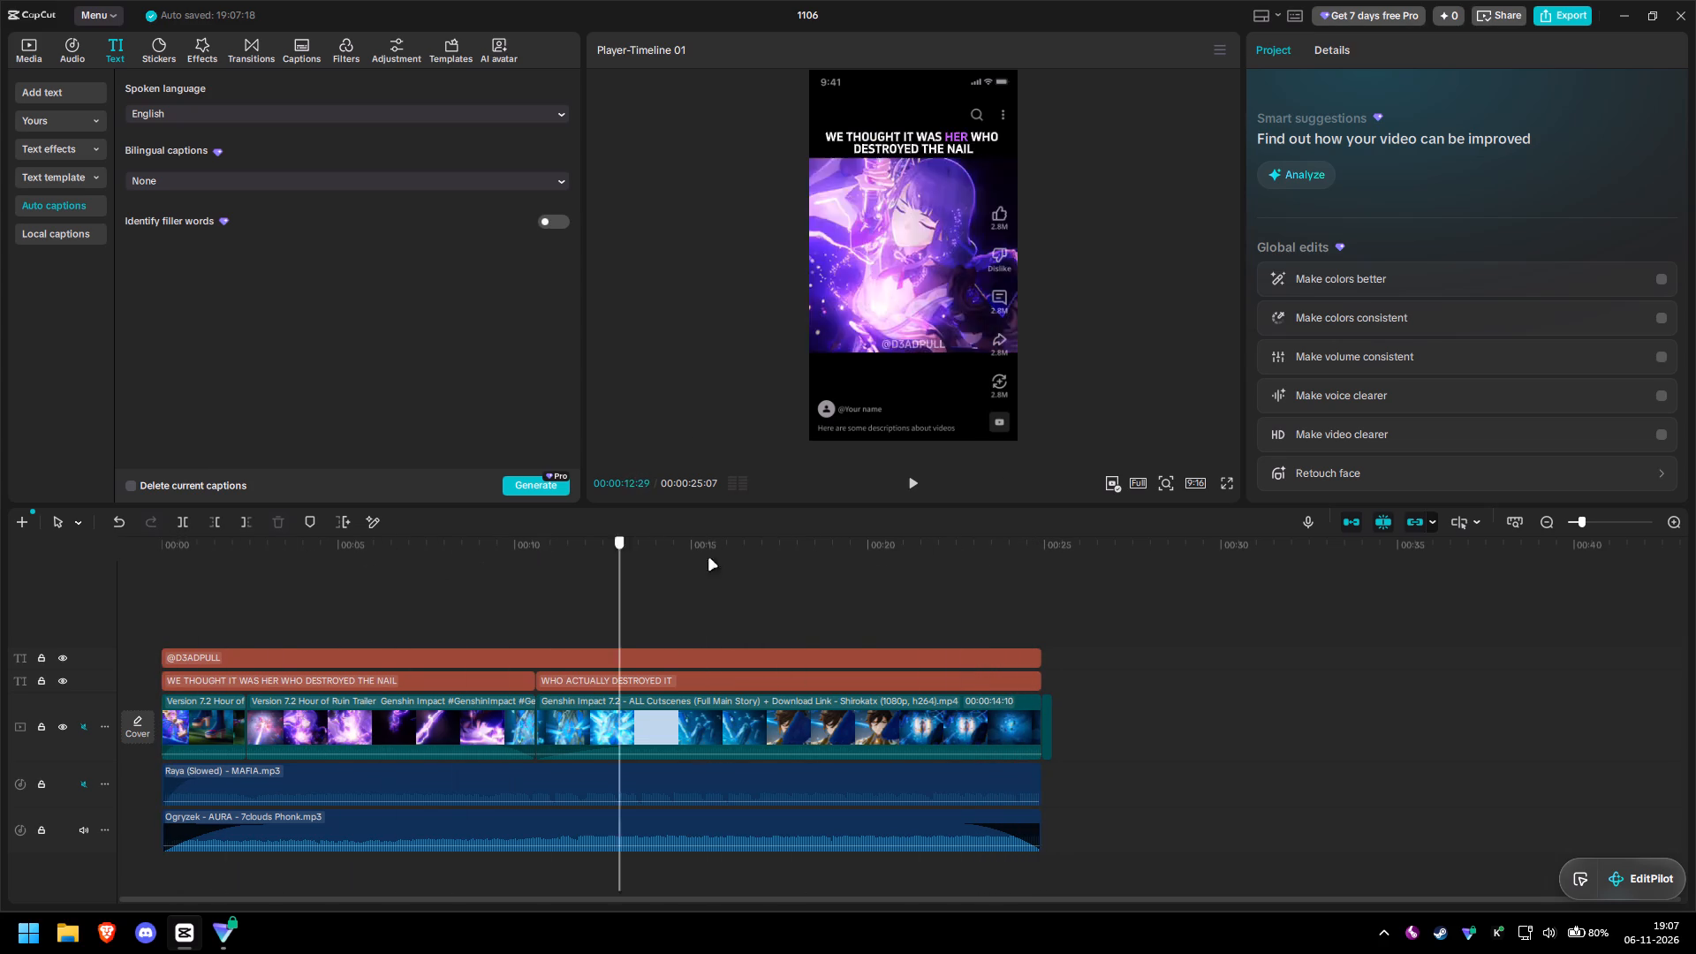
{"action": "left_click_drag", "start_coordinate": [709, 559], "coordinate": [23, 606]}
Open the export settings and set the Youtube folder inside Videos as the export location.
{"action": "left_click", "coordinate": [1546, 21]}
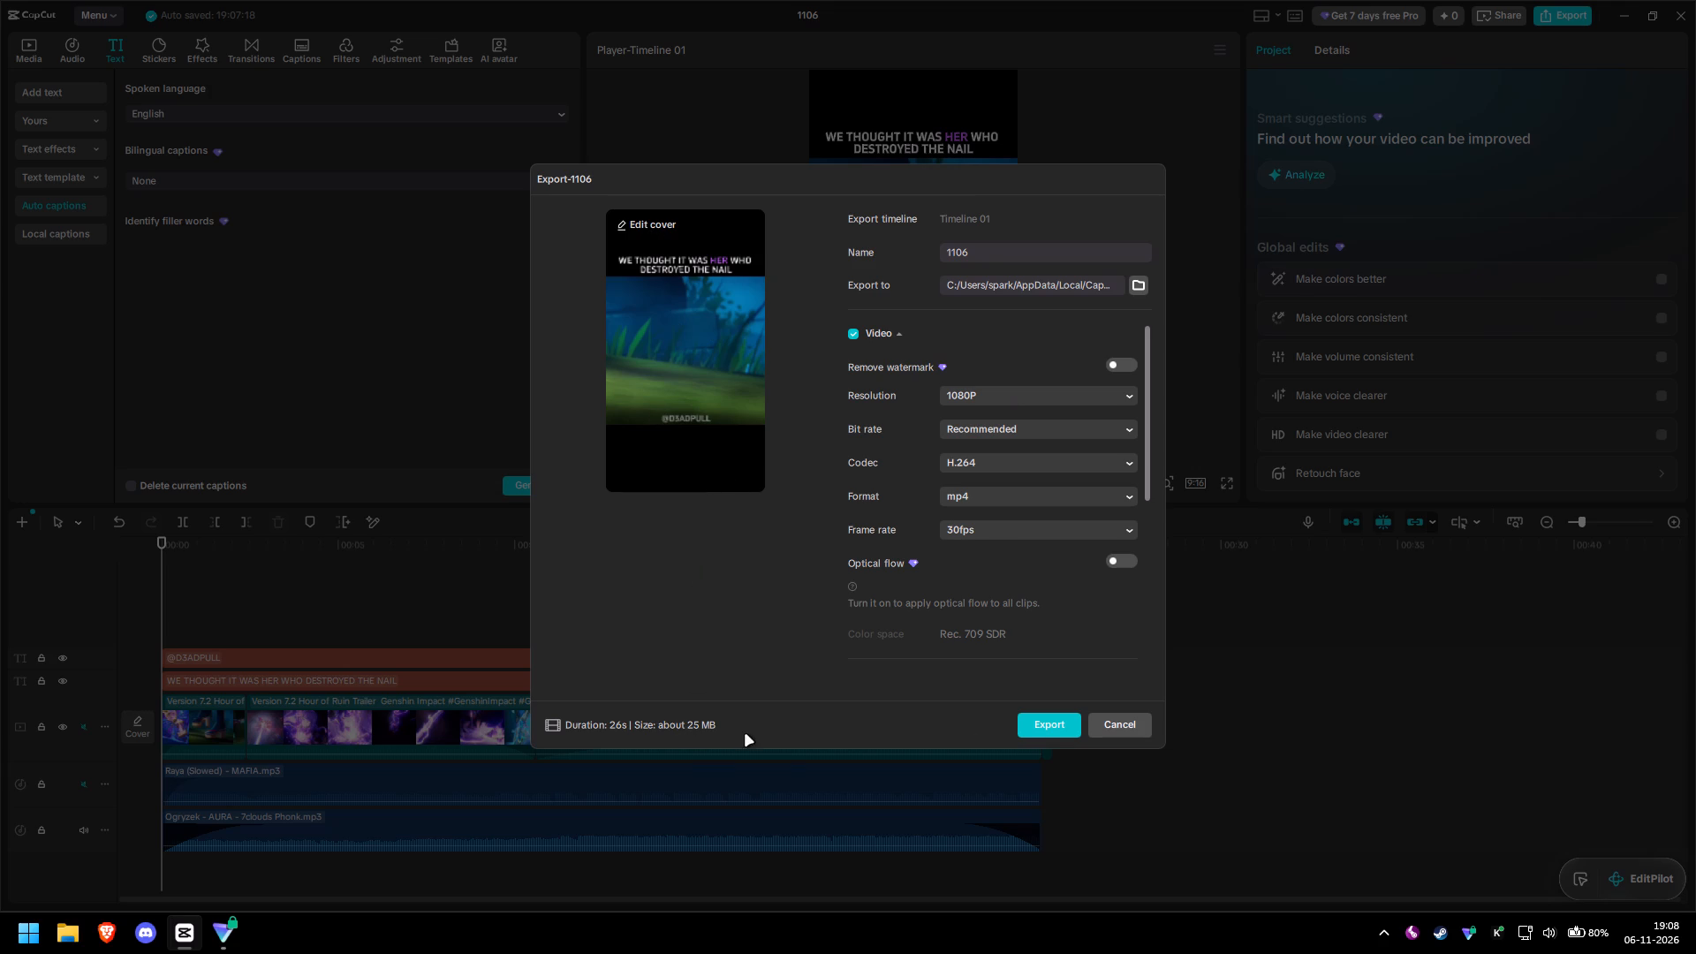
{"action": "left_click", "coordinate": [1136, 288]}
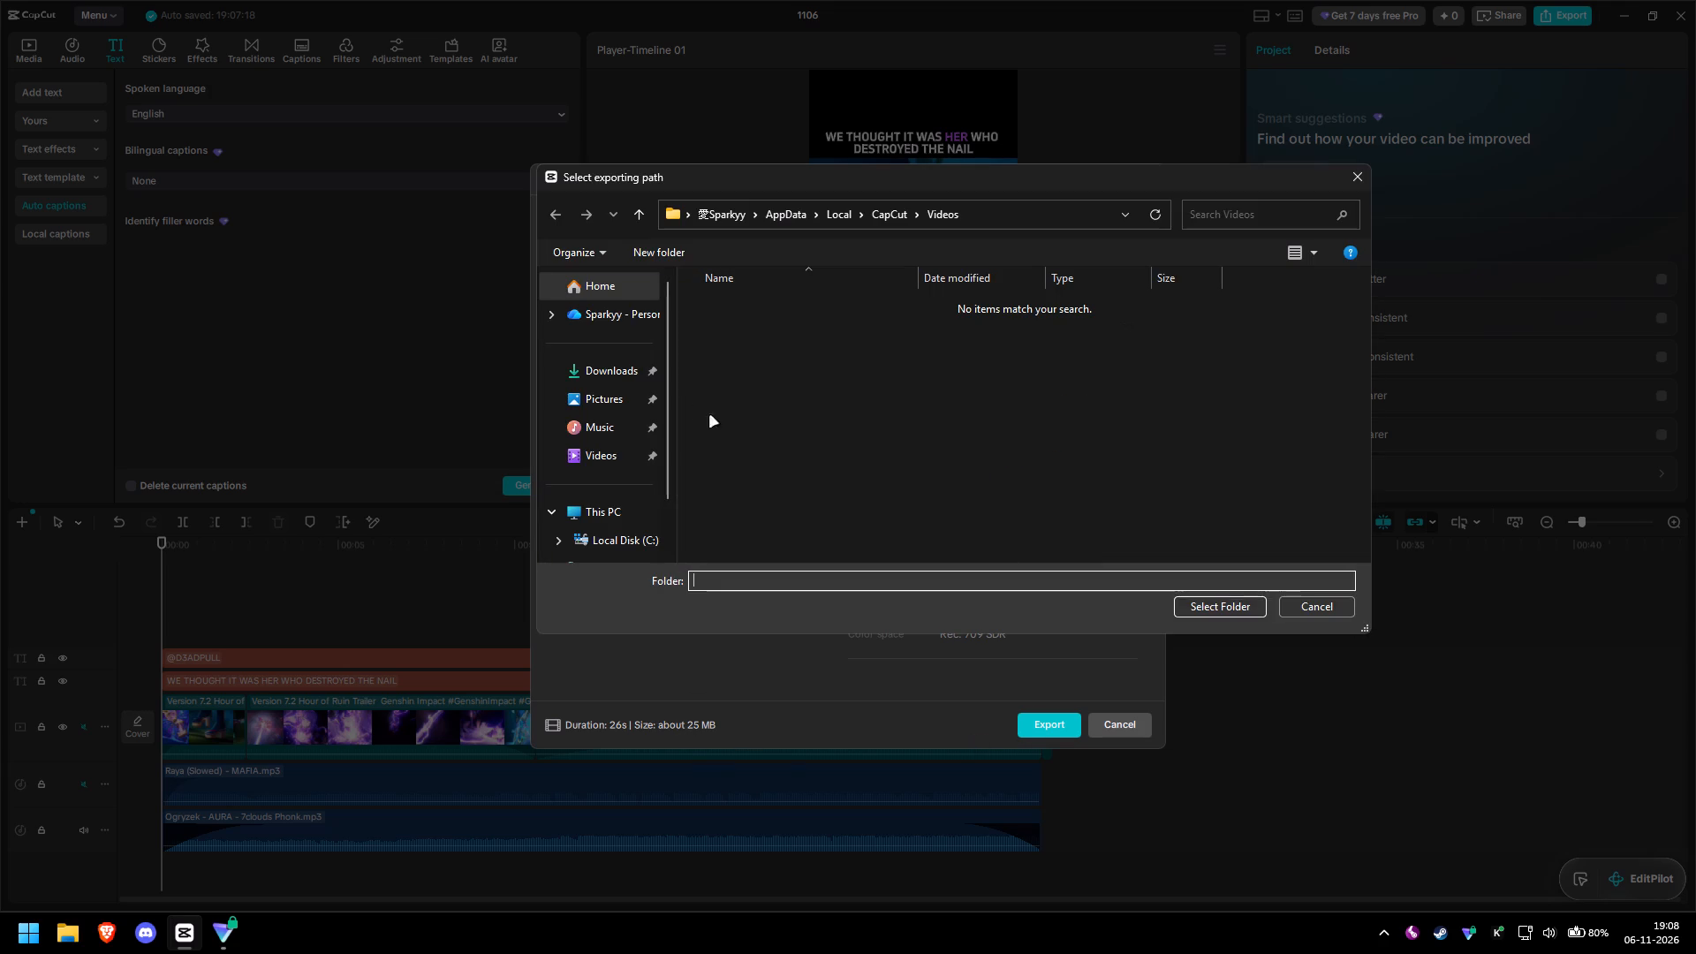
{"action": "left_click", "coordinate": [617, 456]}
{"action": "double_click", "coordinate": [829, 396]}
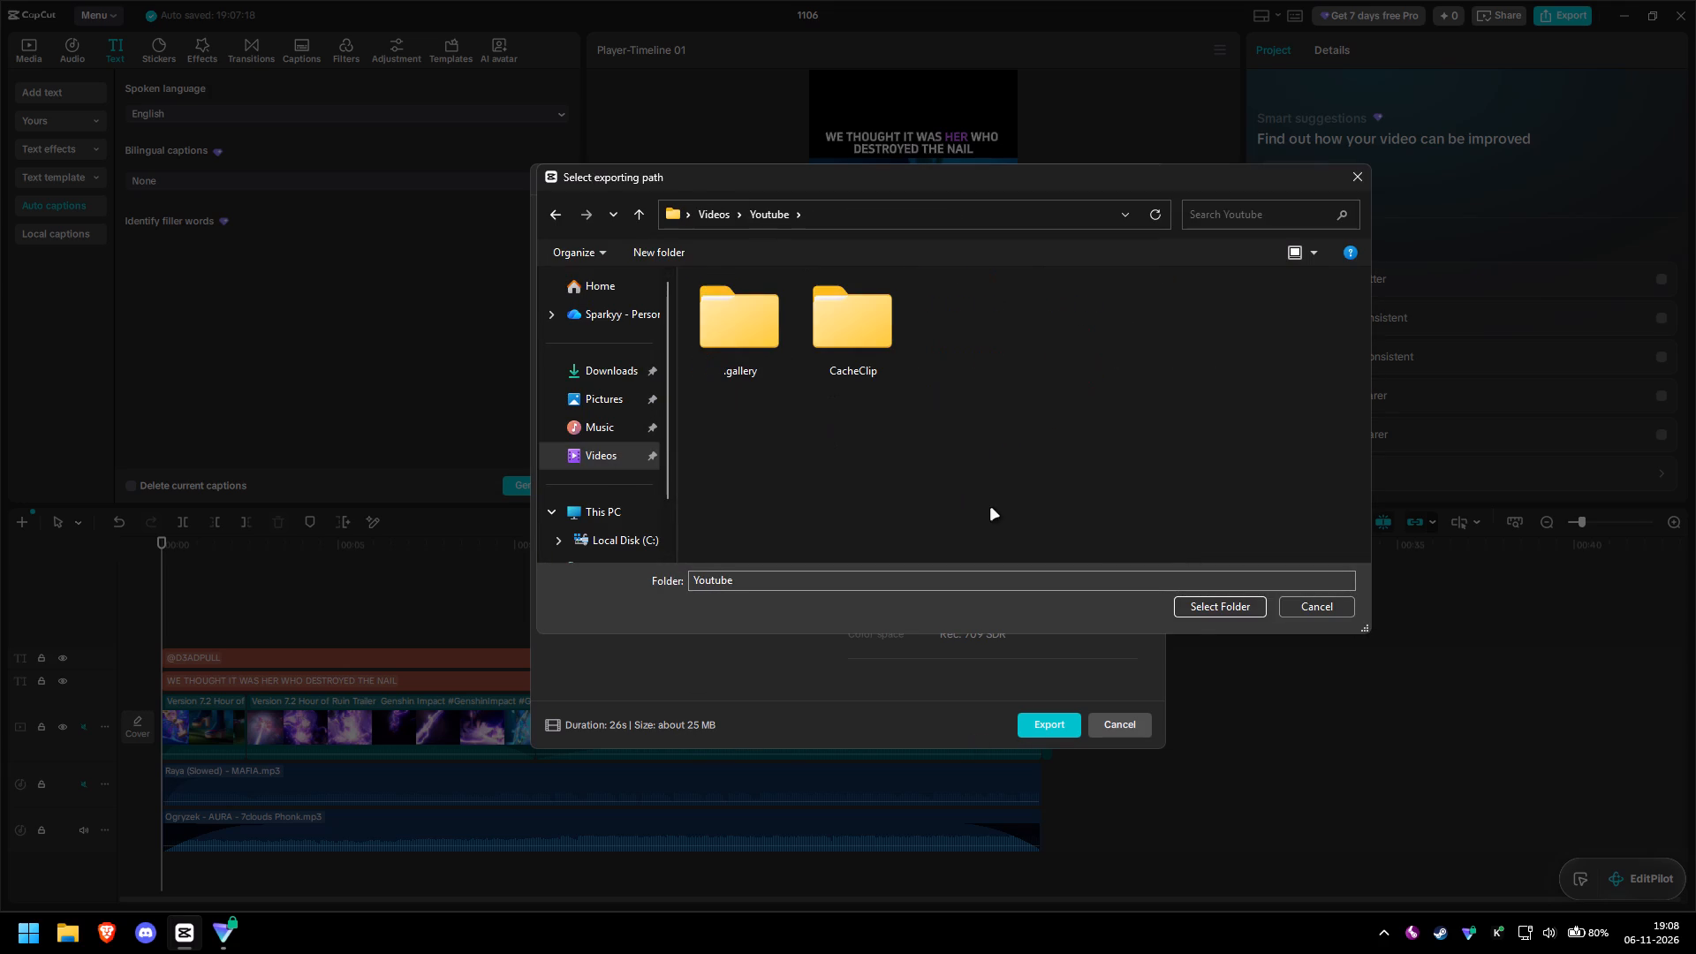
{"action": "left_click", "coordinate": [1200, 611]}
{"action": "left_click", "coordinate": [940, 366]}
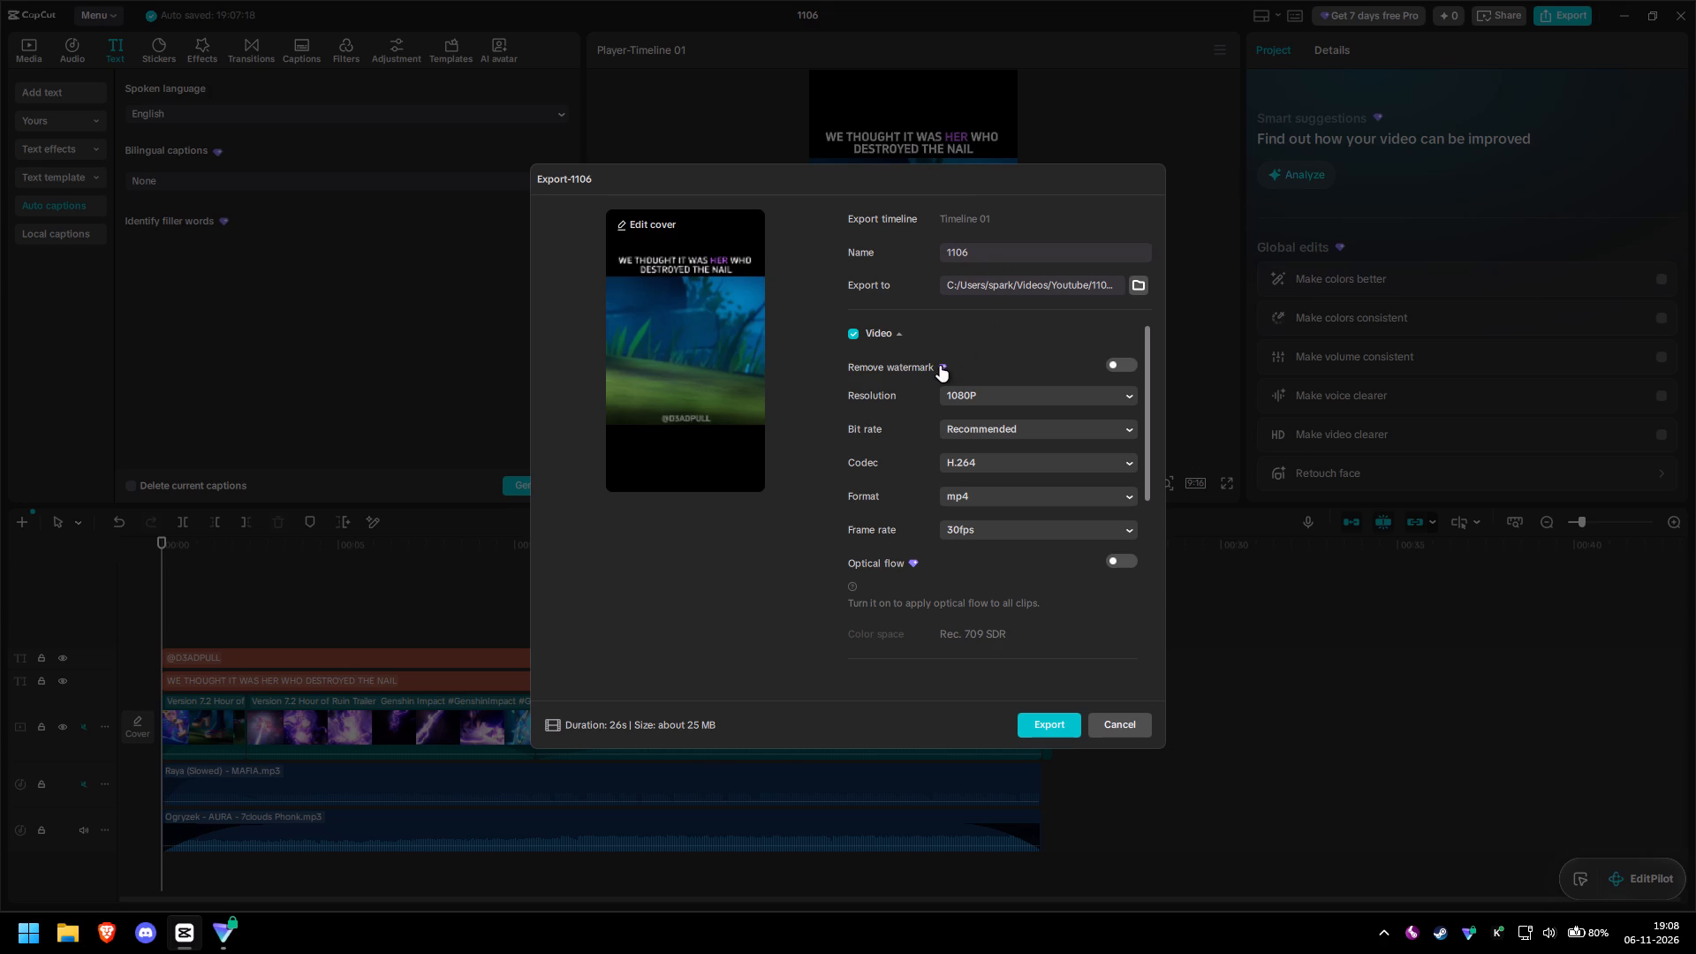
{"action": "left_click", "coordinate": [901, 336]}
{"action": "left_click", "coordinate": [706, 338]}
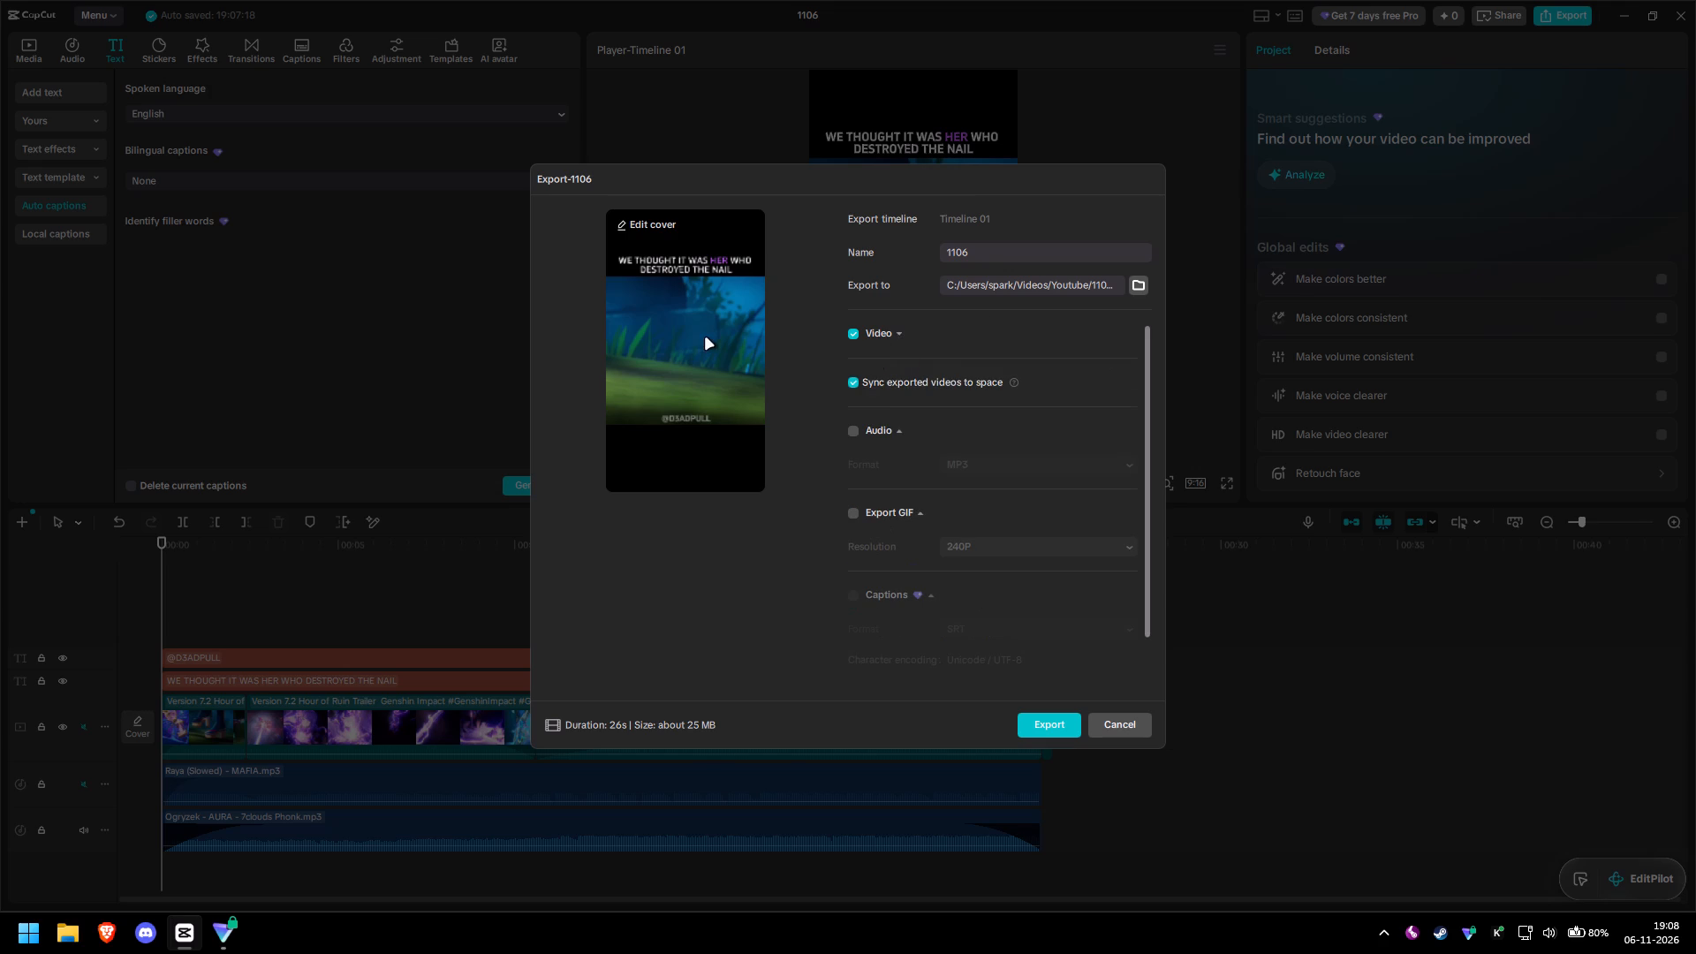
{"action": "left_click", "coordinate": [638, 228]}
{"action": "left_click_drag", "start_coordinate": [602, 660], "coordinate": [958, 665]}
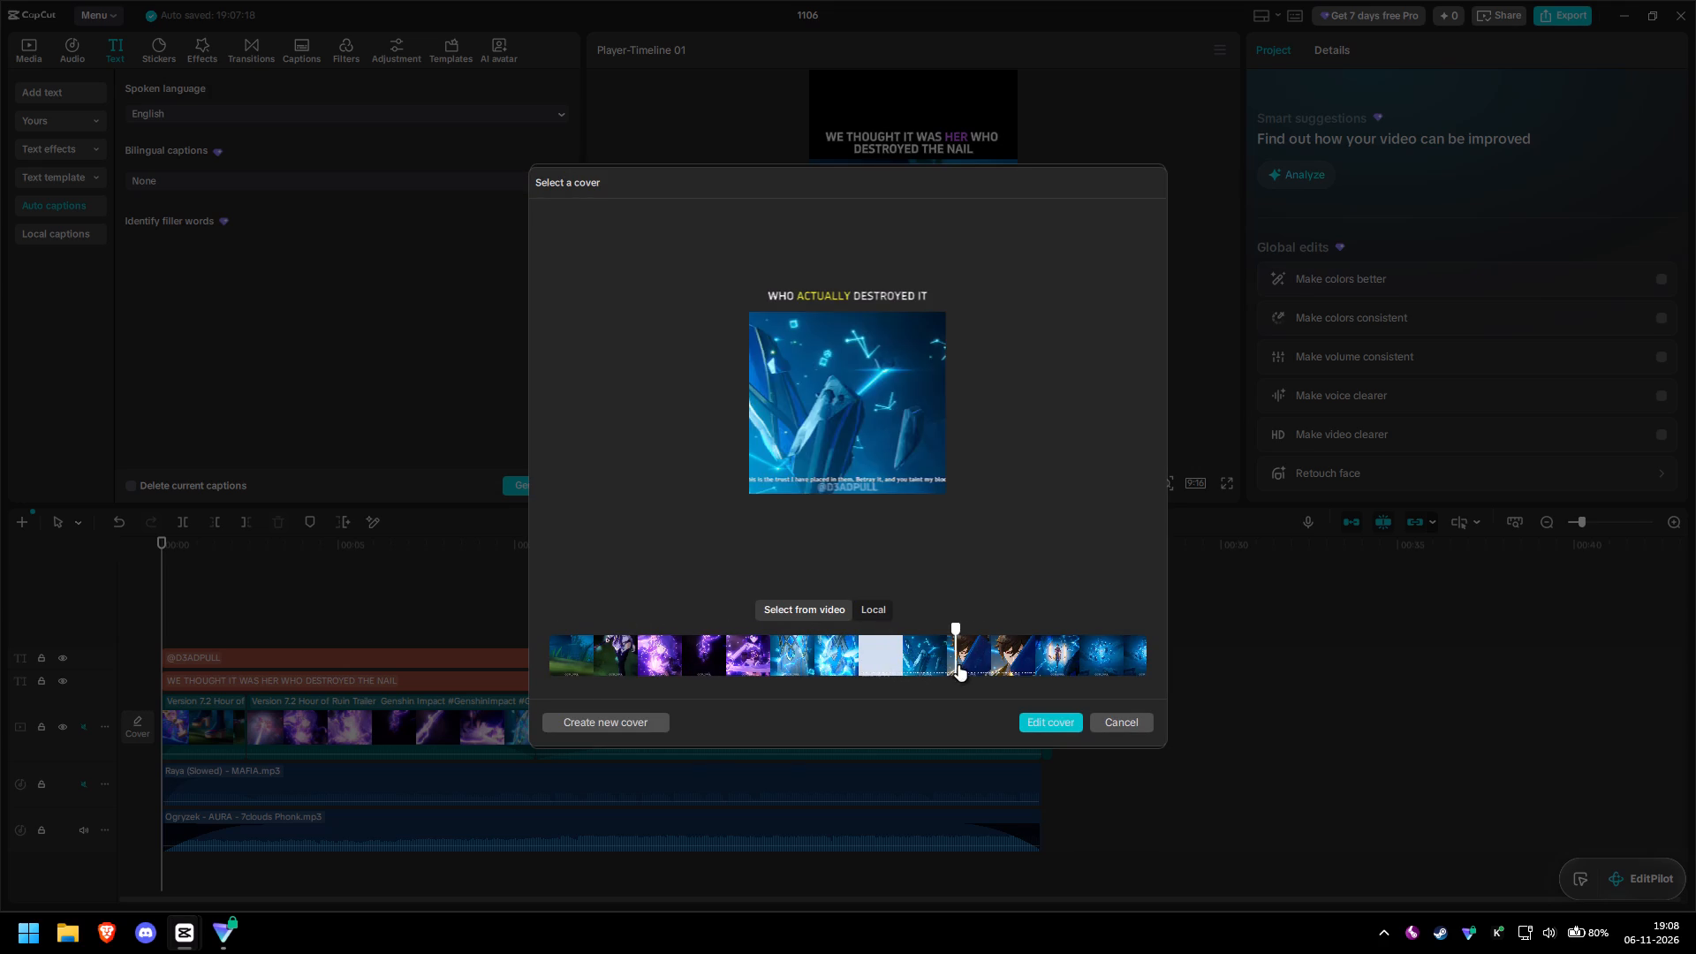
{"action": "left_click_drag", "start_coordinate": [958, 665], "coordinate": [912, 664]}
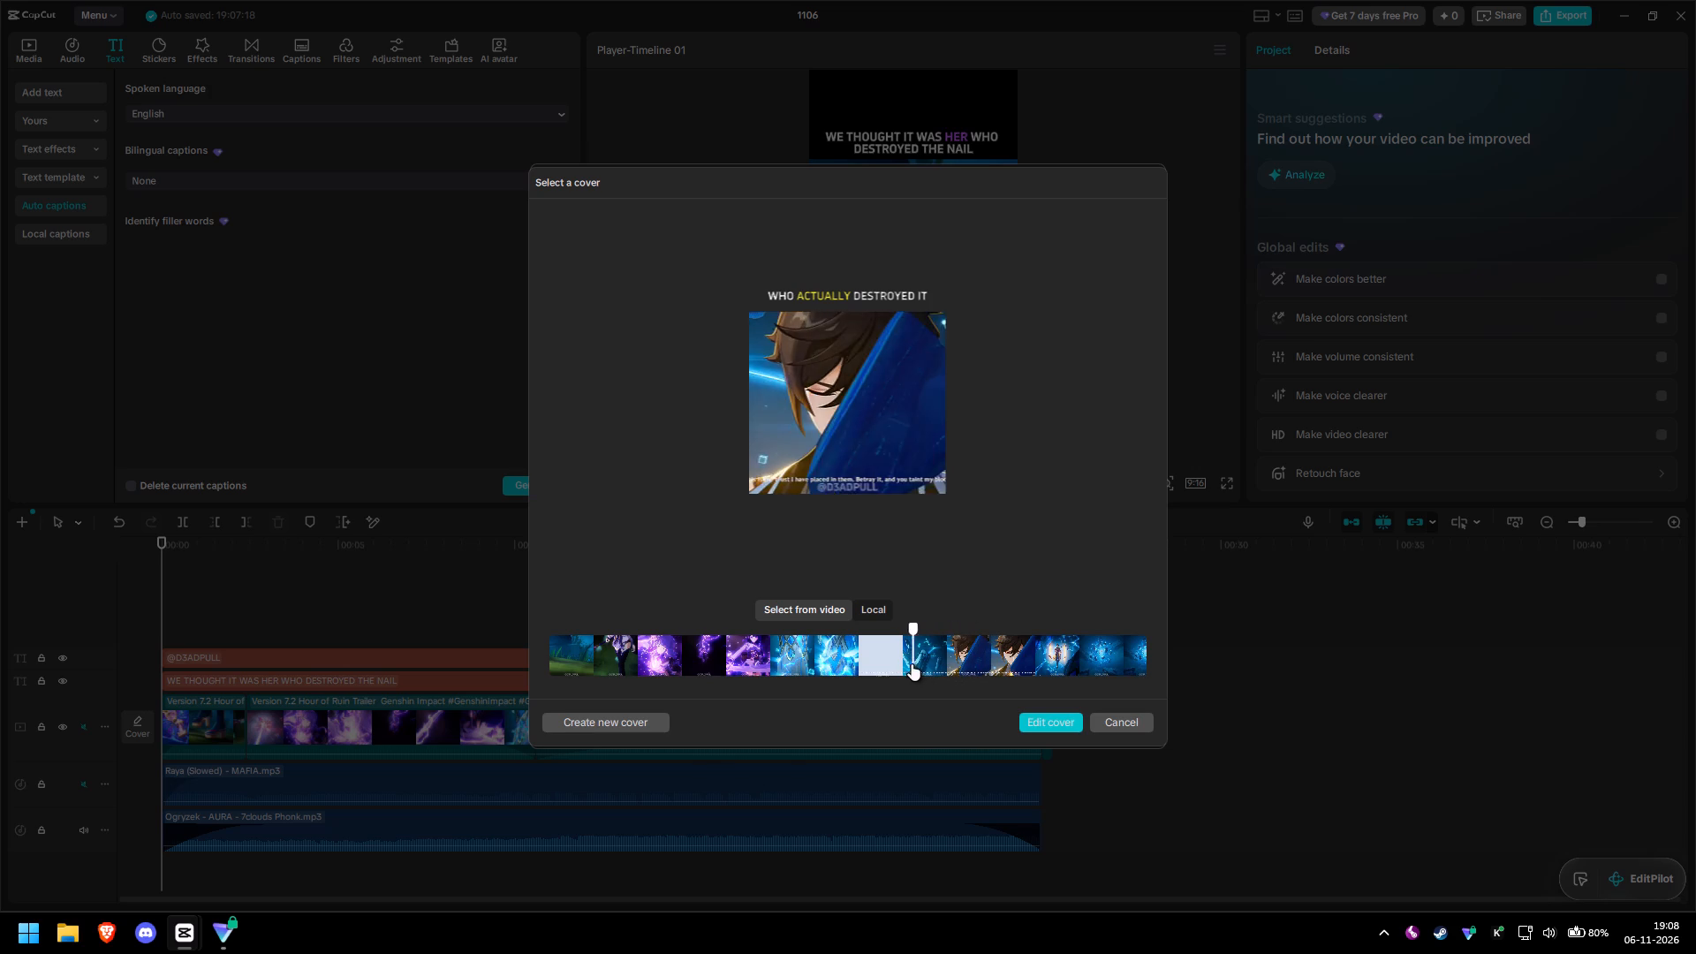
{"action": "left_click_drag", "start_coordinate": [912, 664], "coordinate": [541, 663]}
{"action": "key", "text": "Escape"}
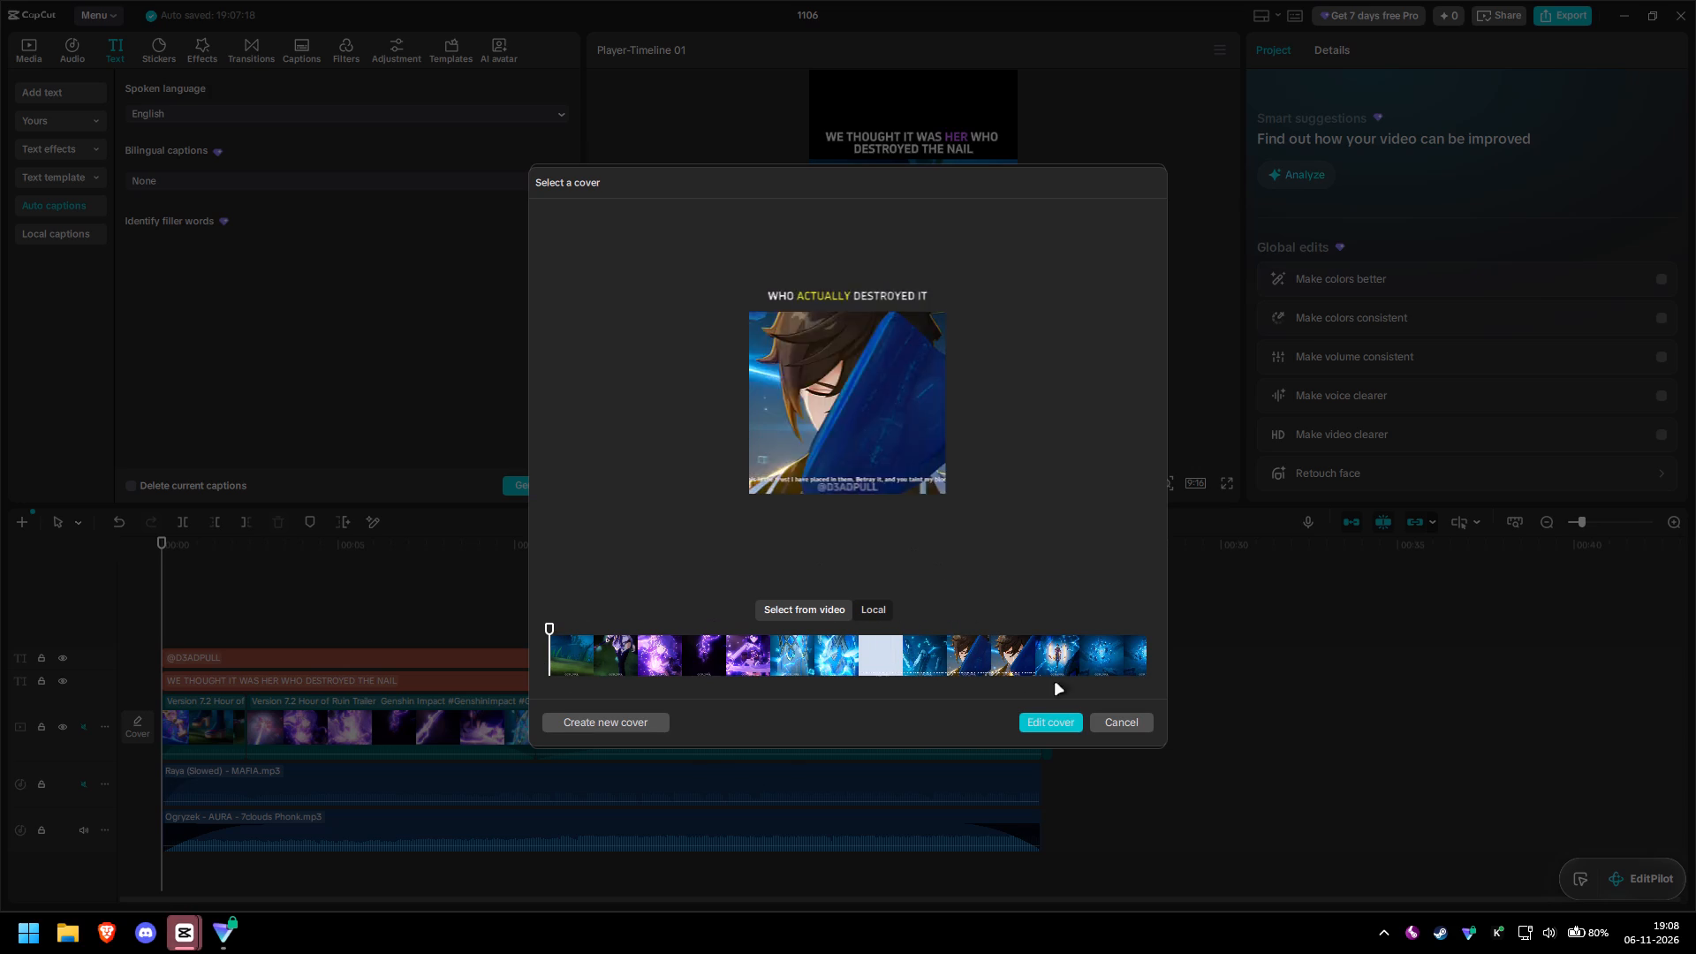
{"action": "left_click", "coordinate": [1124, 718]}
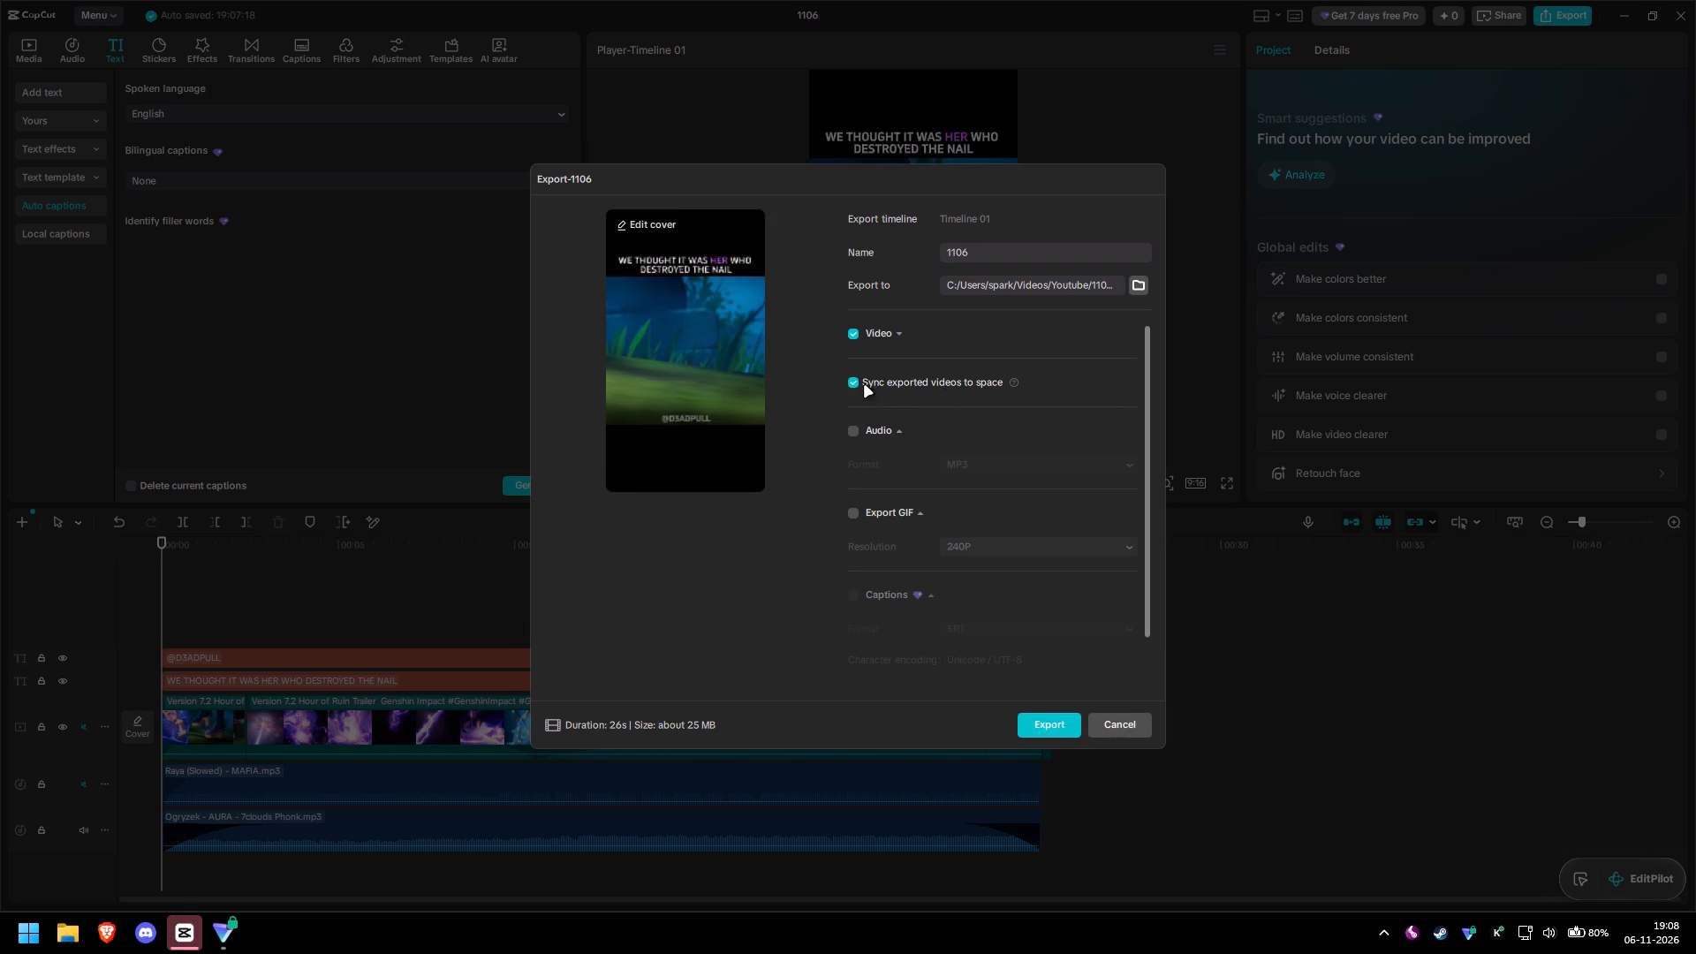
Turn off syncing exported videos to space and export the video as 1106, a 1080P H.264 mp4 at 30fps.
{"action": "left_click", "coordinate": [856, 386]}
{"action": "scroll", "coordinate": [927, 420], "scroll_direction": "down", "scroll_amount": 6}
{"action": "scroll", "coordinate": [927, 421], "scroll_direction": "up", "scroll_amount": 1}
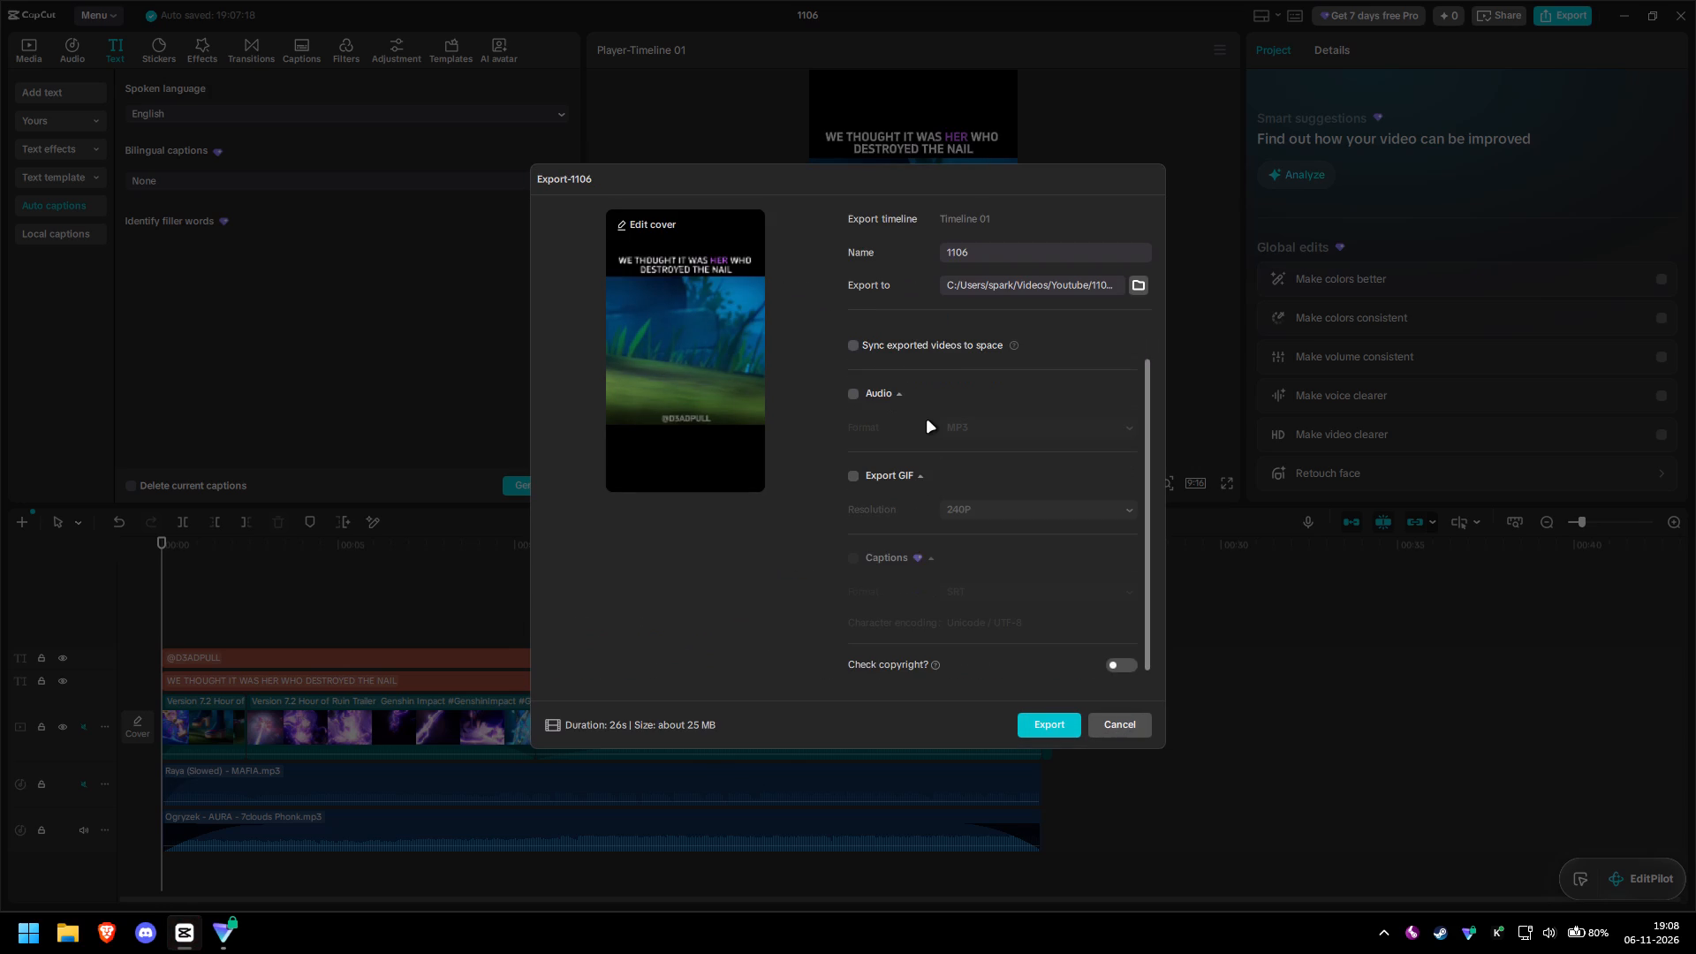
{"action": "scroll", "coordinate": [927, 421], "scroll_direction": "up", "scroll_amount": 5}
{"action": "left_click", "coordinate": [898, 331]}
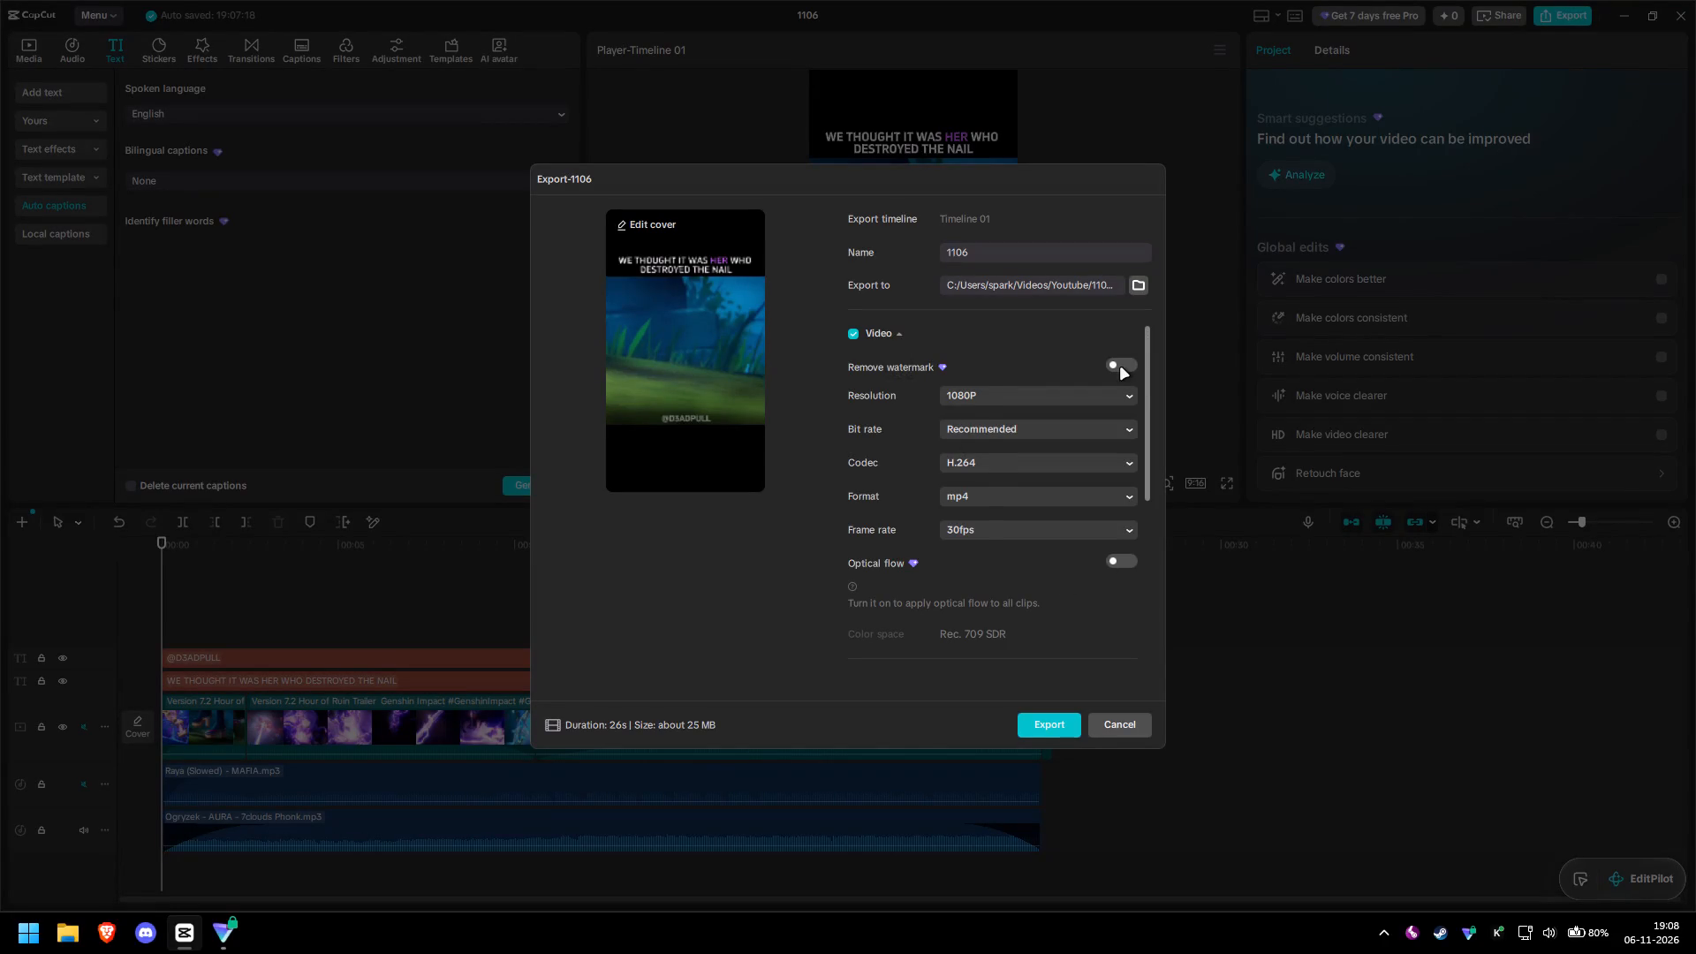
{"action": "left_click", "coordinate": [1121, 367]}
{"action": "left_click", "coordinate": [933, 548]}
{"action": "left_click", "coordinate": [1071, 721]}
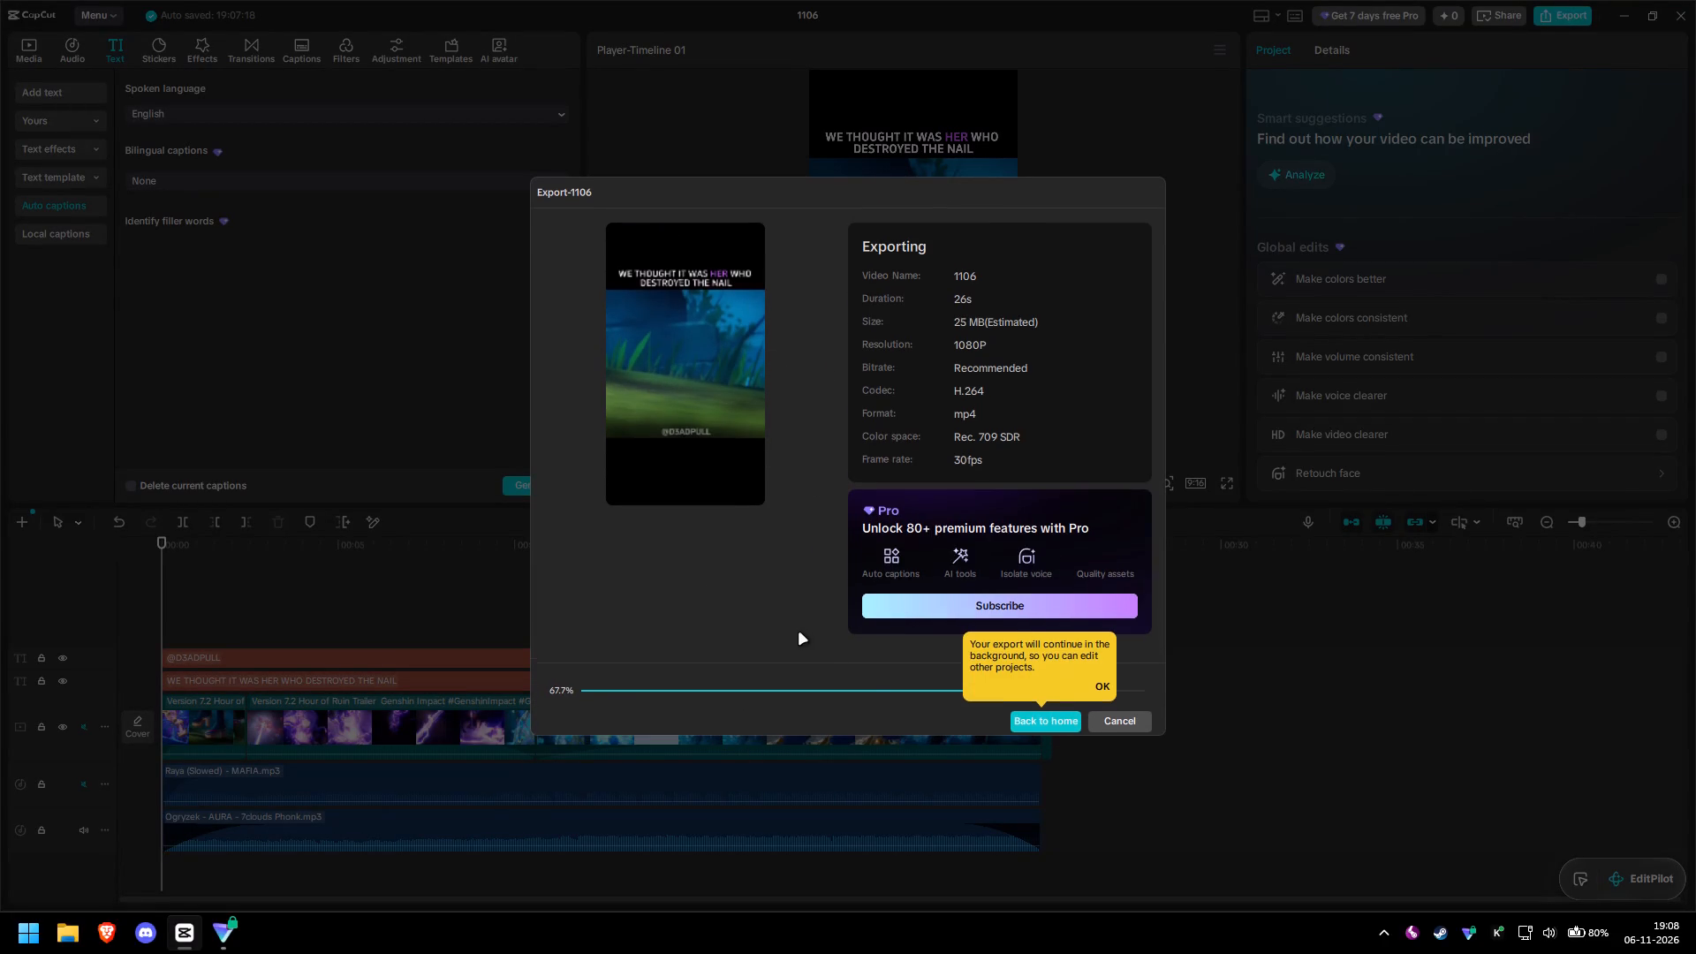
Open the Youtube folder in File Explorer, close the export window, and play 1106.mp4 in Photos to review the export.
{"action": "key", "text": "super+e"}
{"action": "left_click", "coordinate": [344, 429]}
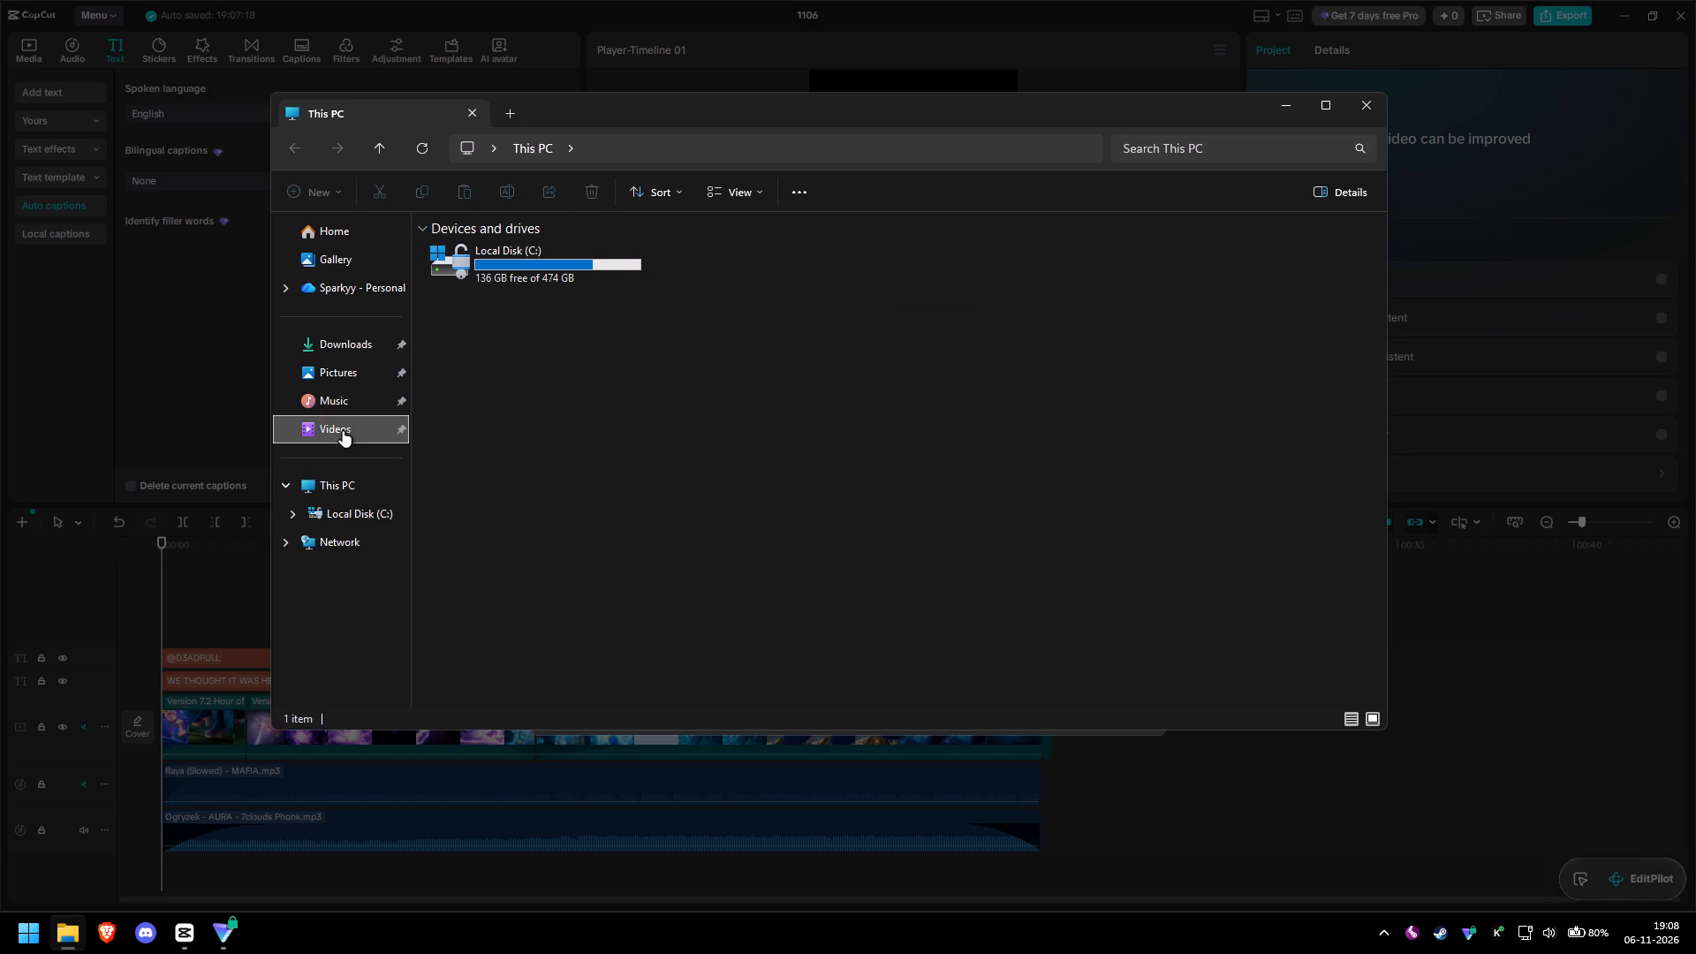
{"action": "double_click", "coordinate": [1019, 327]}
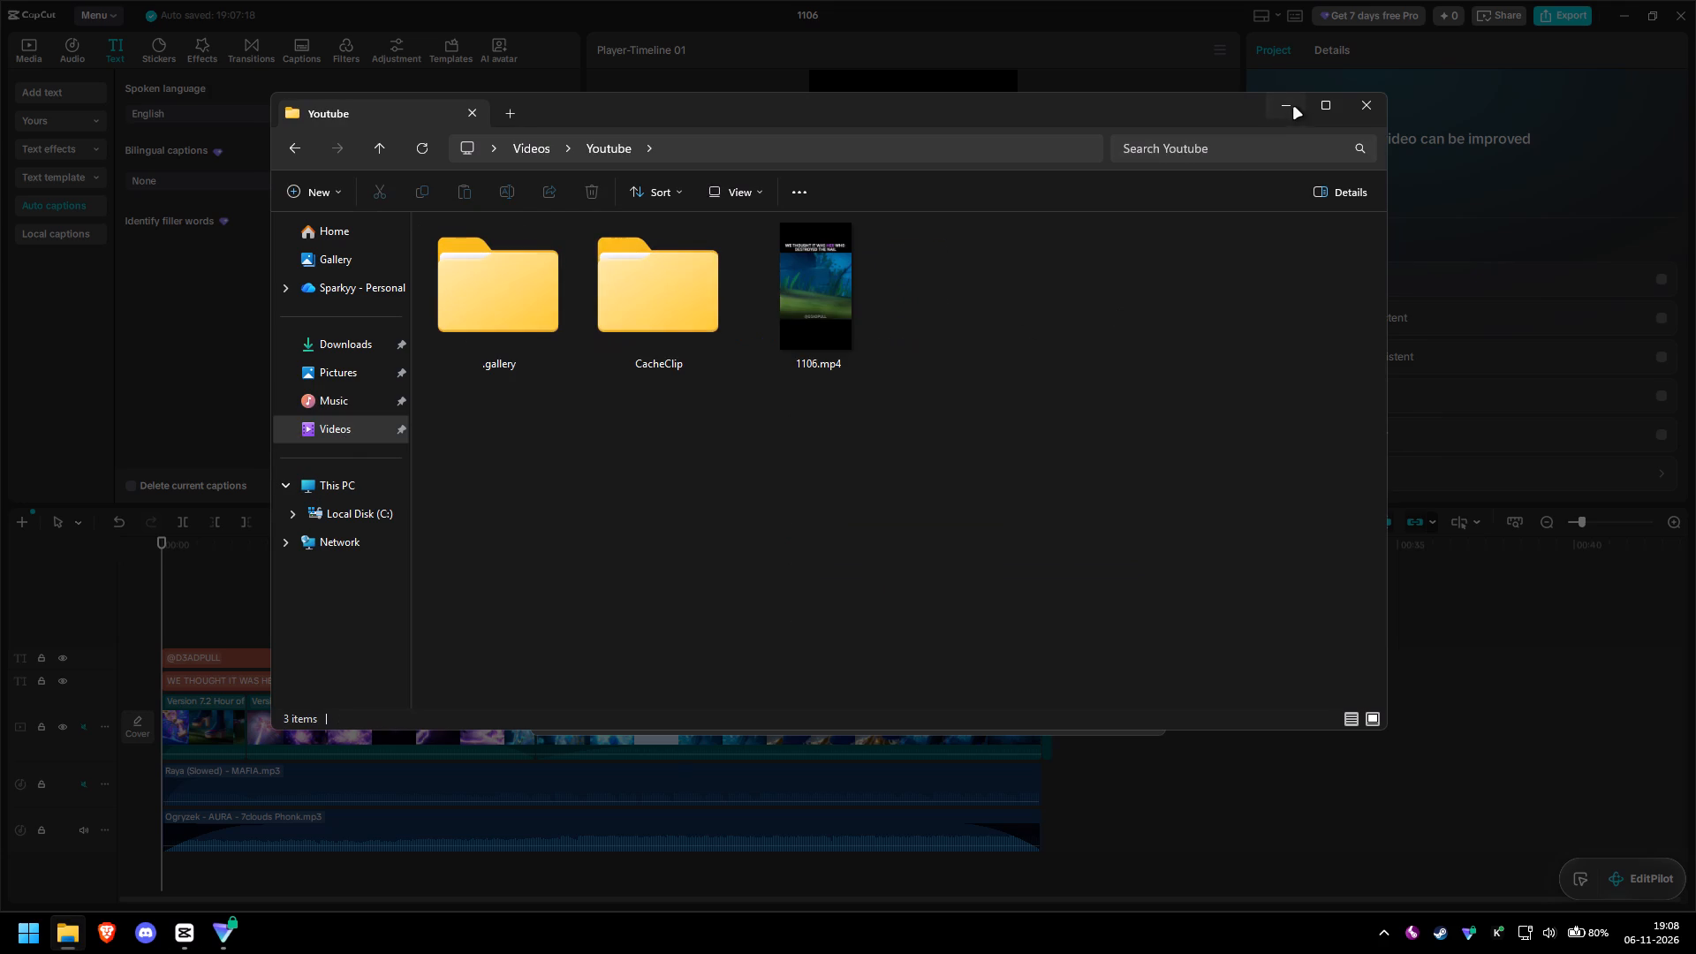
{"action": "left_click", "coordinate": [1294, 108]}
{"action": "left_click", "coordinate": [1110, 715]}
{"action": "key", "text": "super+e"}
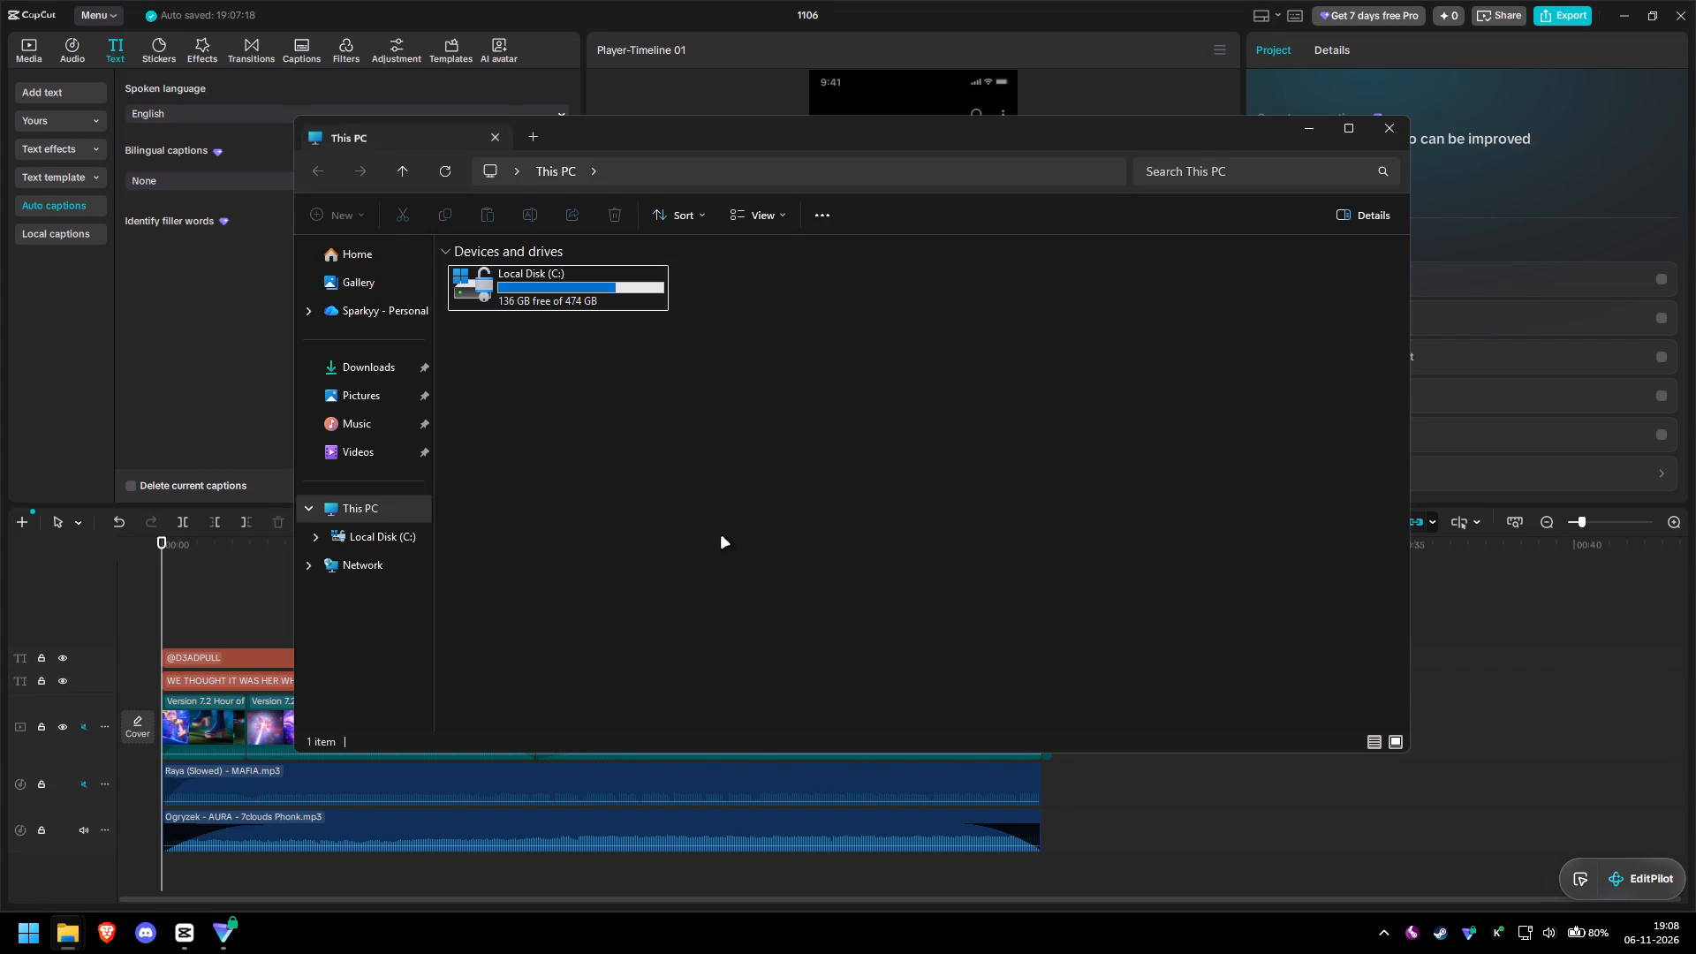
{"action": "left_click", "coordinate": [1404, 133]}
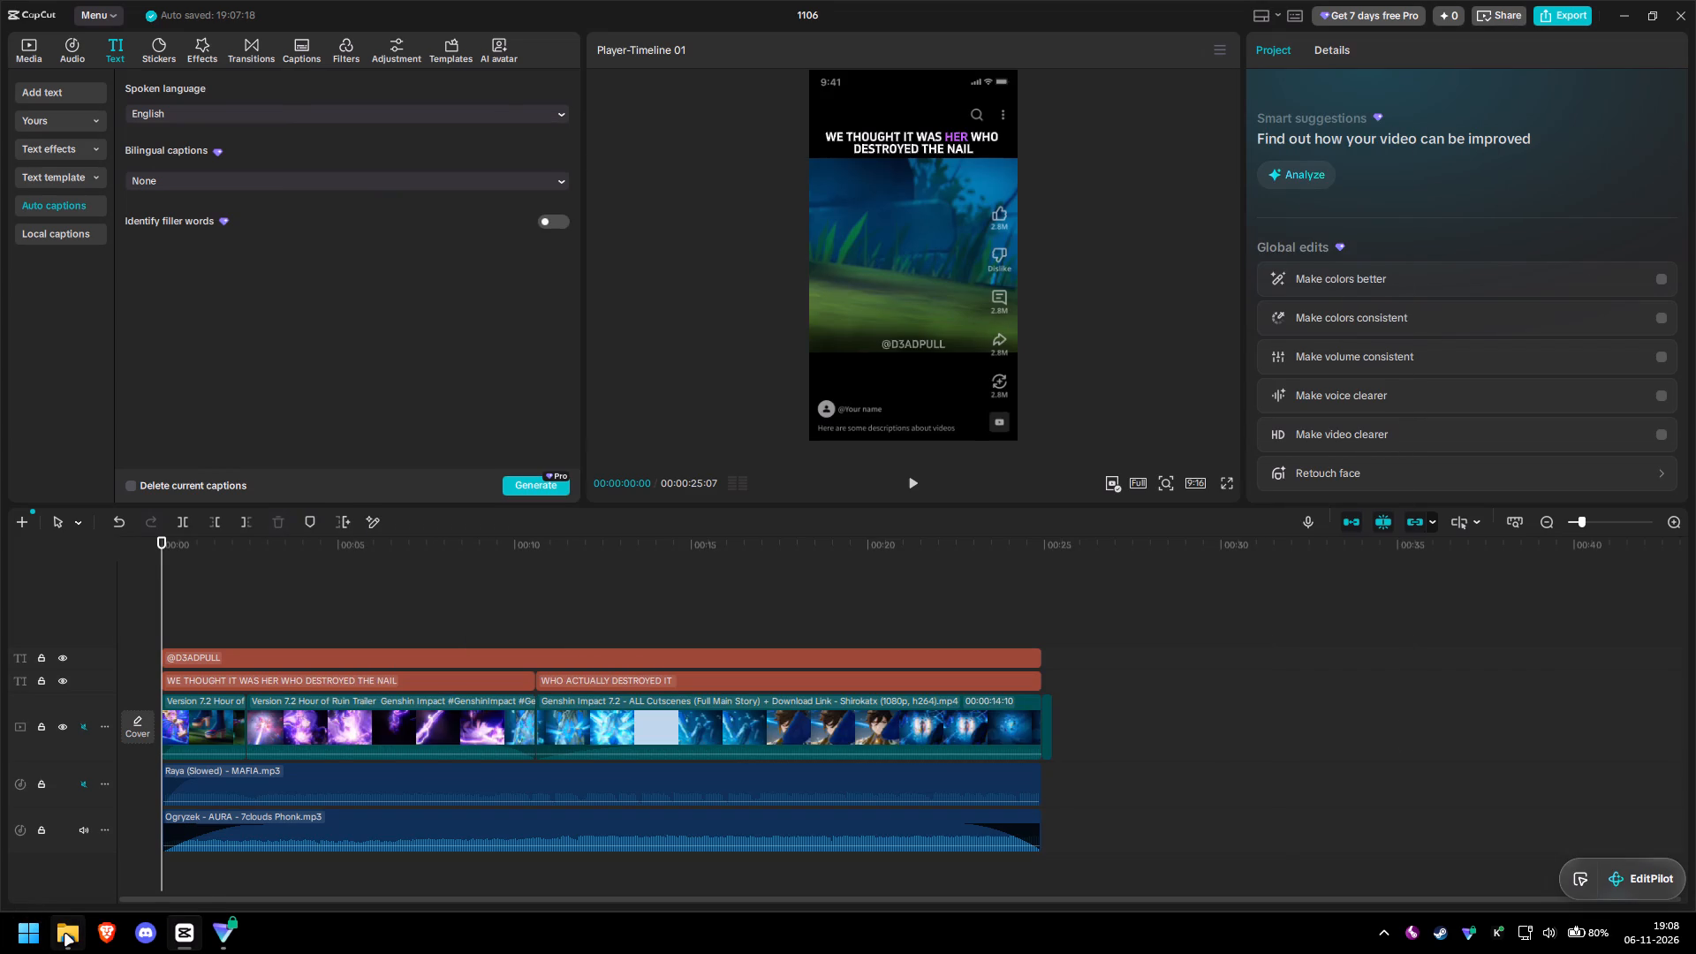
{"action": "key", "text": "super+1"}
{"action": "double_click", "coordinate": [774, 318]}
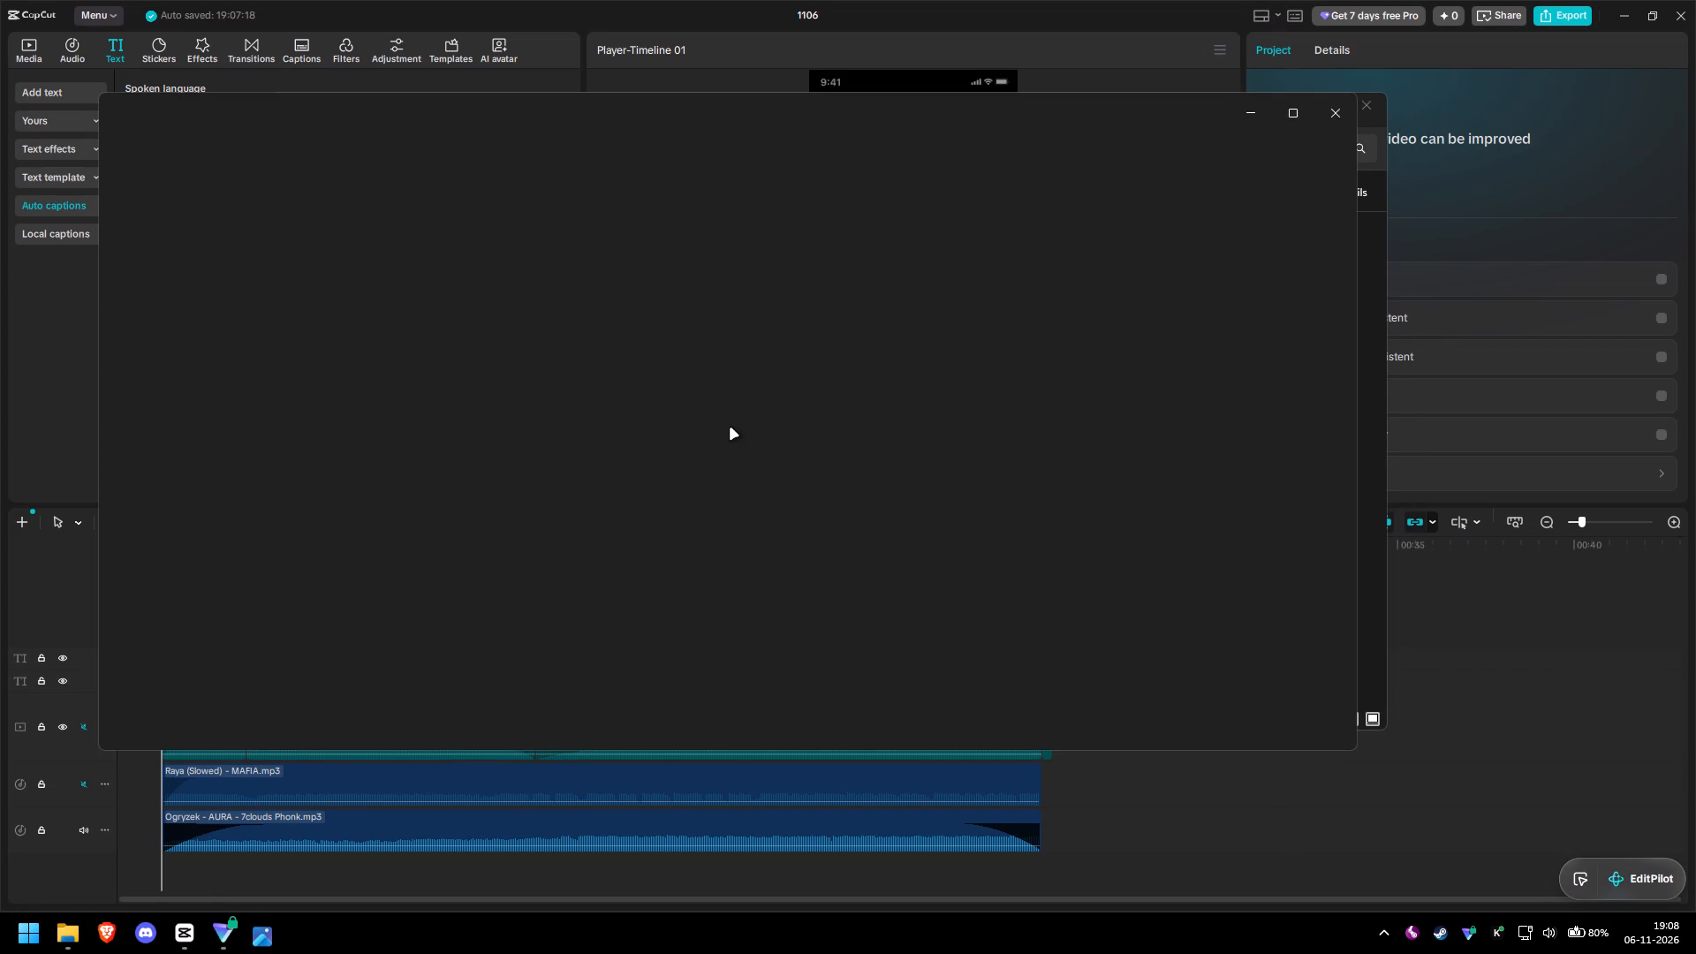
{"action": "left_click", "coordinate": [1008, 476]}
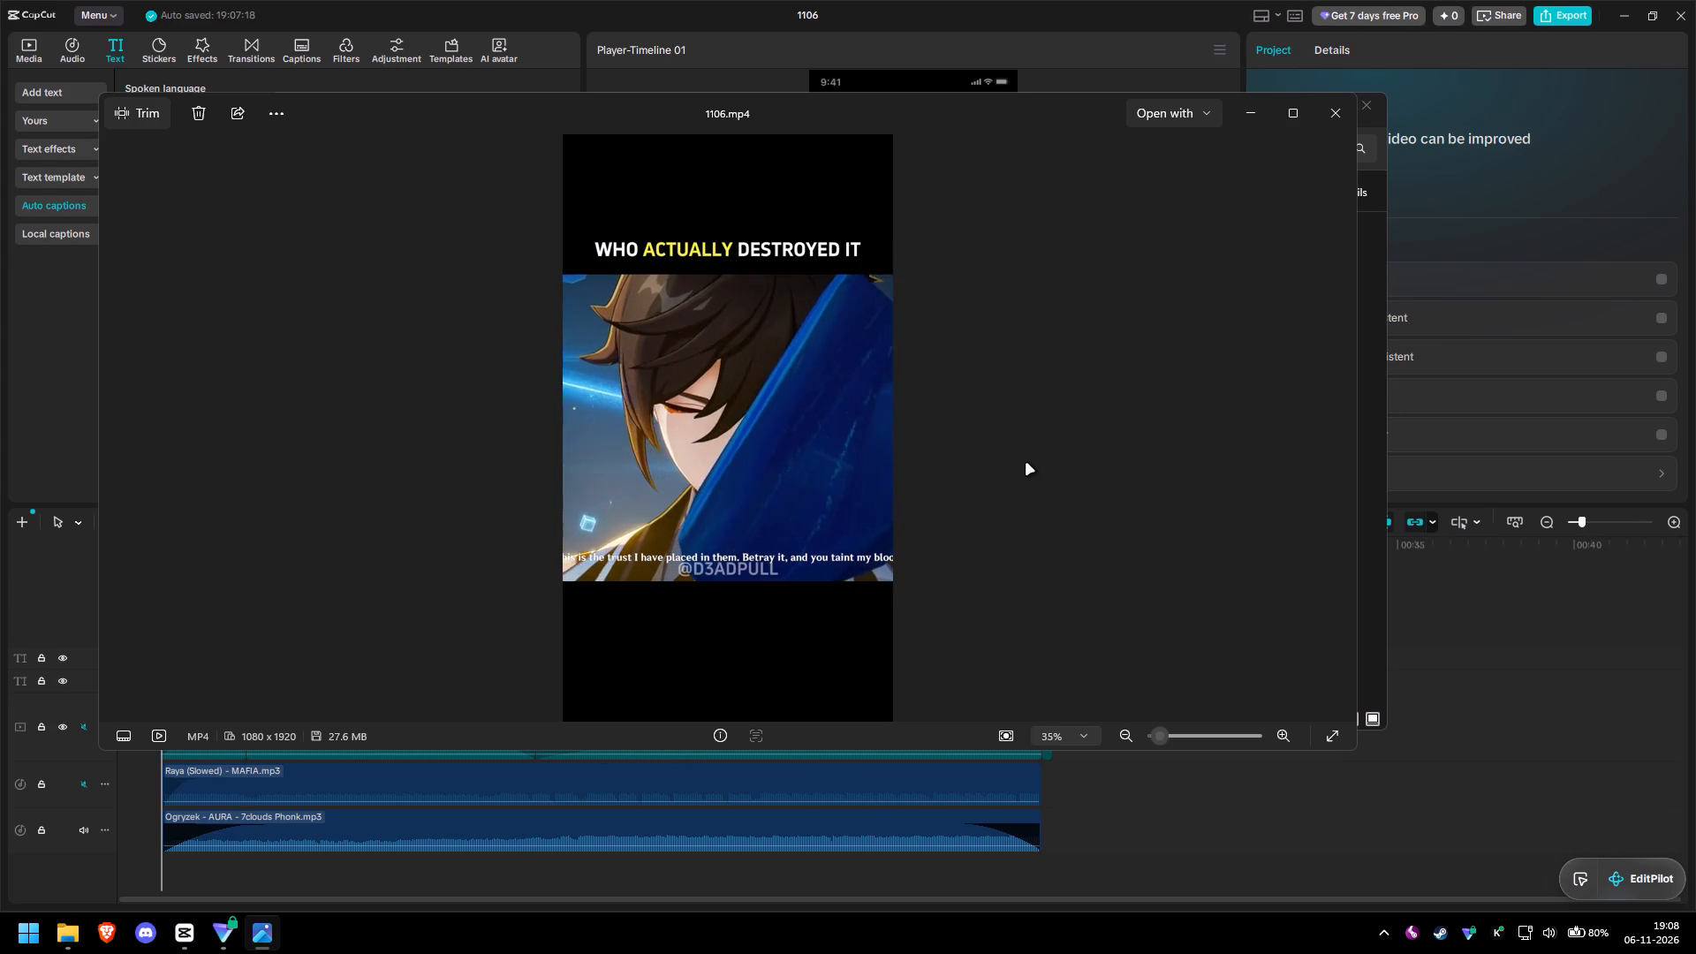
{"action": "left_click", "coordinate": [1321, 119]}
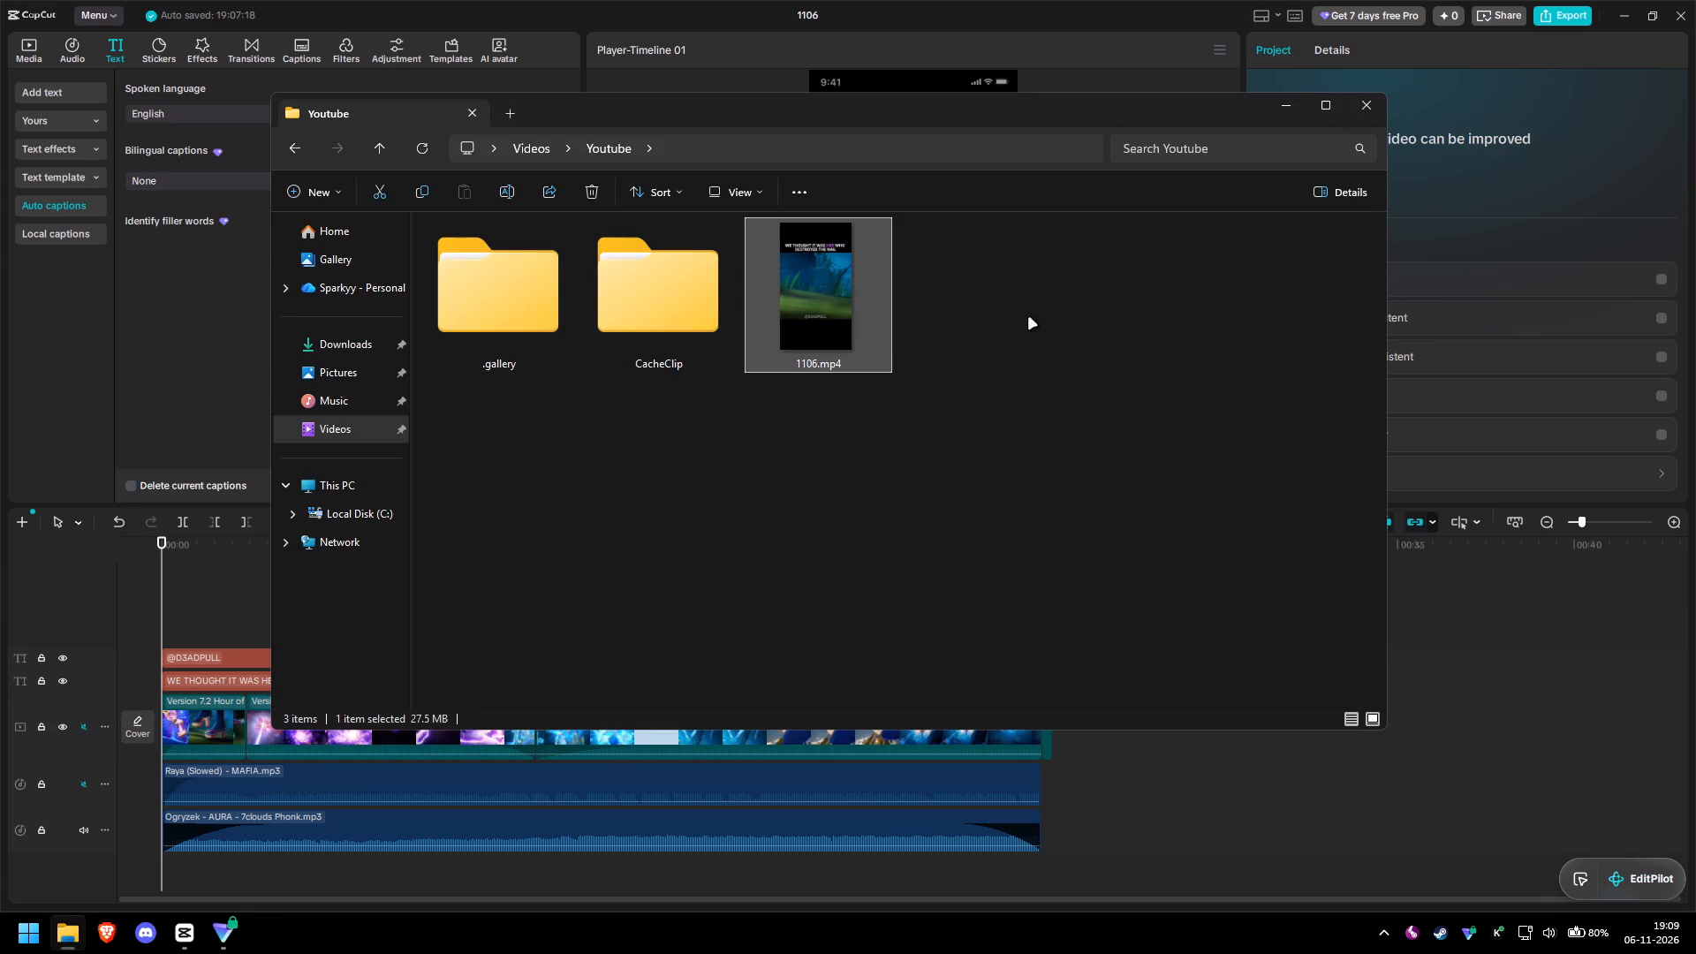
Permanently delete the exported 1106.mp4 from the Youtube folder and return to the CapCut project.
{"action": "left_click_drag", "start_coordinate": [997, 358], "coordinate": [802, 293]}
{"action": "key", "text": "shift+Delete"}
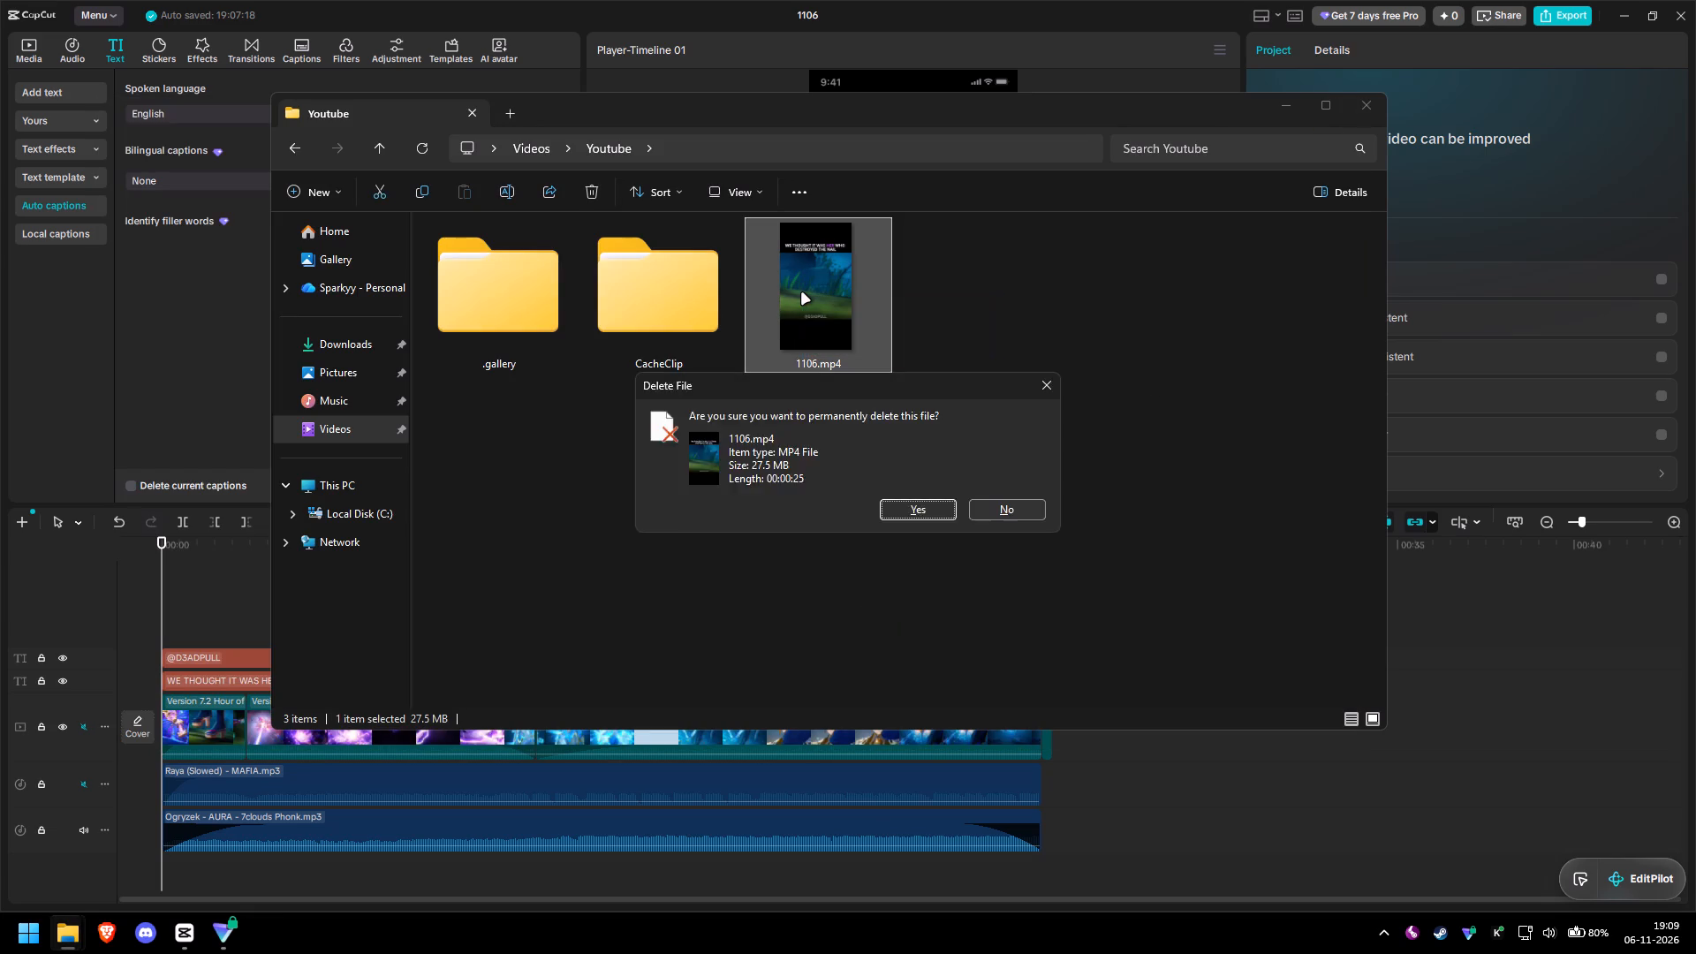
{"action": "key", "text": "Return"}
{"action": "left_click", "coordinate": [1292, 107]}
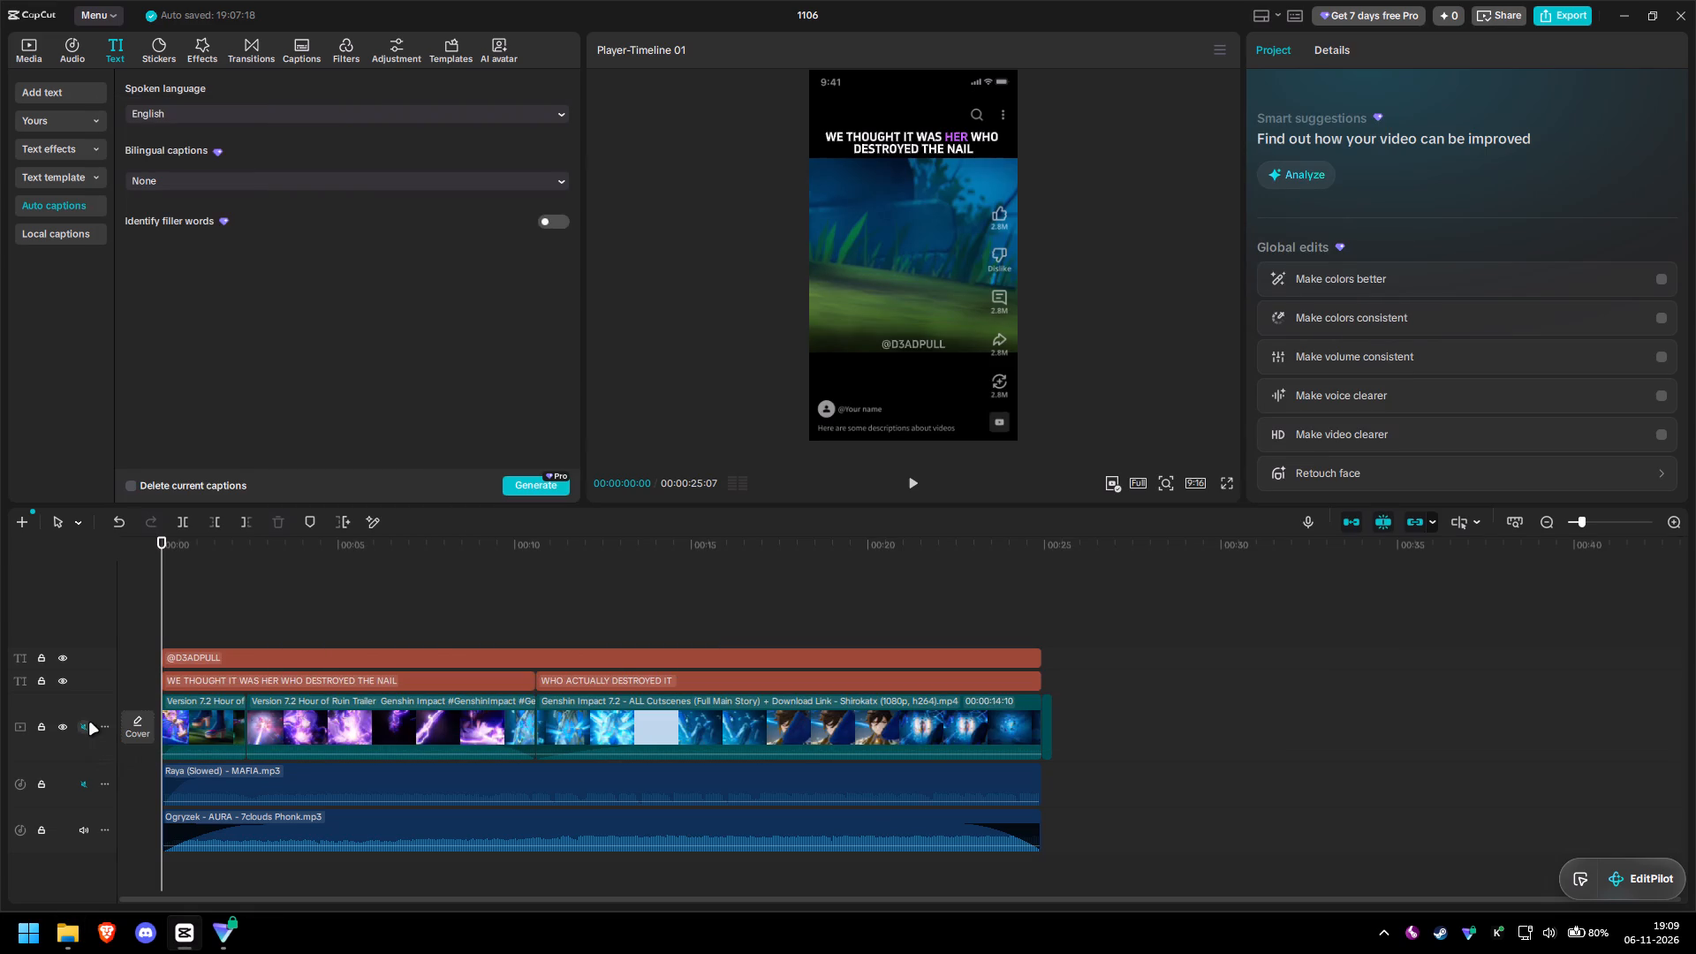
Unmute the main video track so the clips' original sound is included.
{"action": "left_click", "coordinate": [88, 723]}
Delete the muted "Raya (Slowed) - MAFIA.mp3" audio clip from the timeline and play the opening seconds.
{"action": "left_click_drag", "start_coordinate": [1075, 799], "coordinate": [999, 784]}
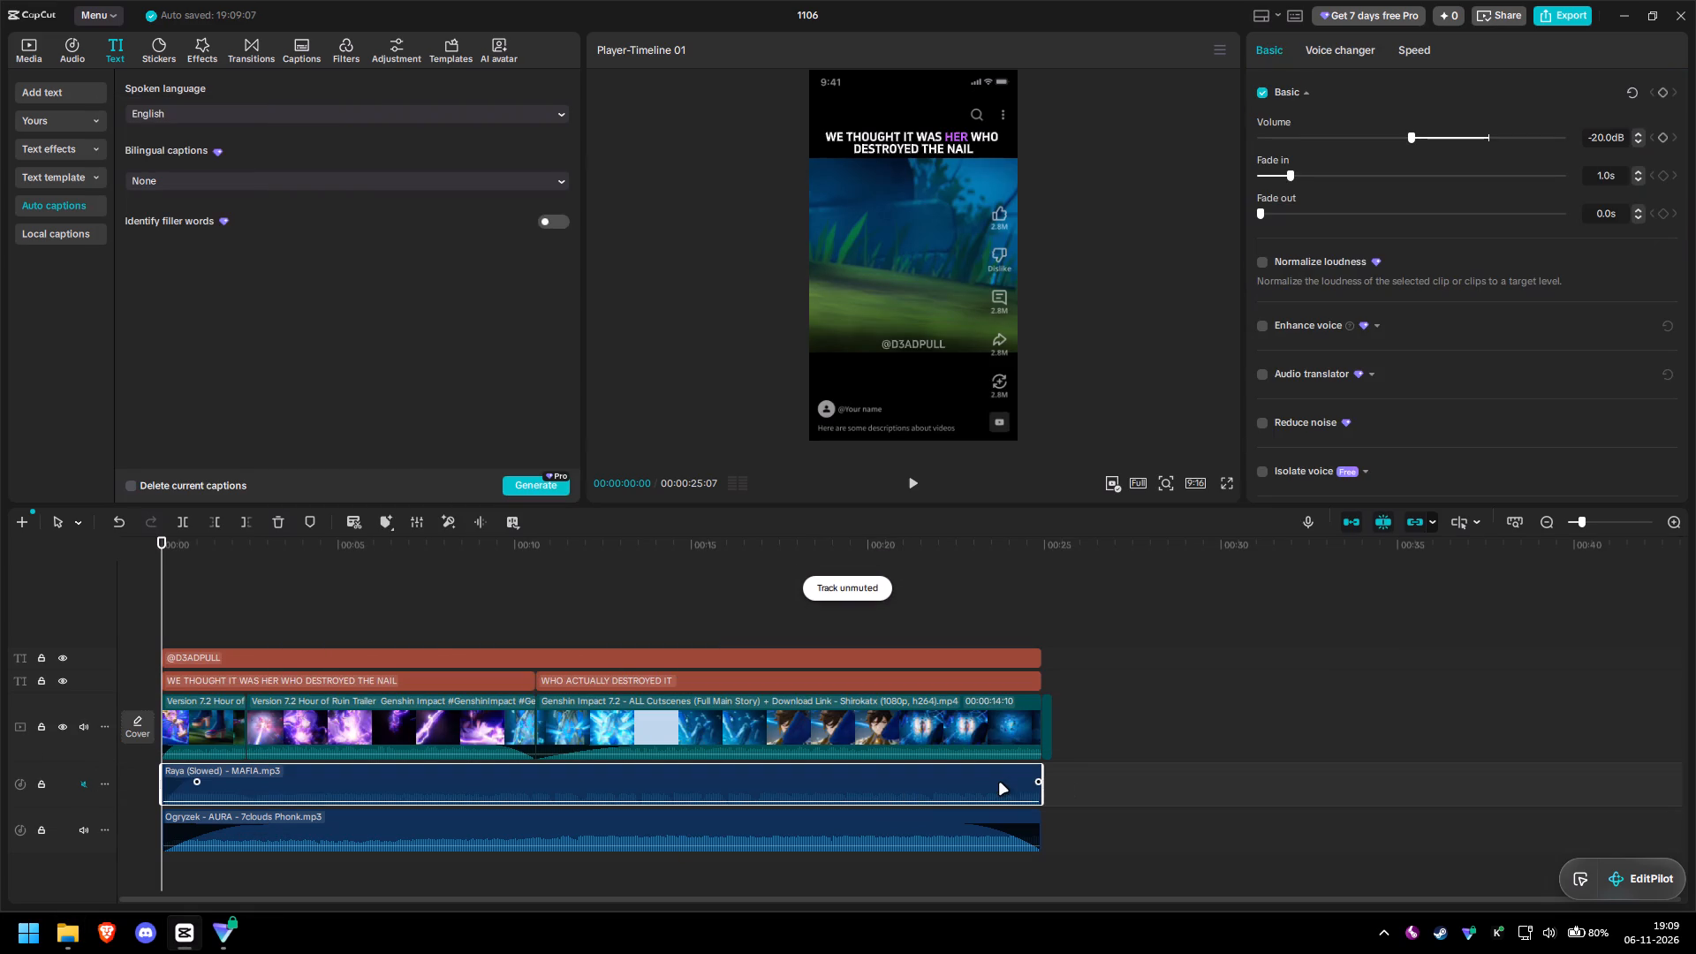
{"action": "key", "text": "shift+Delete"}
{"action": "key", "text": "Delete"}
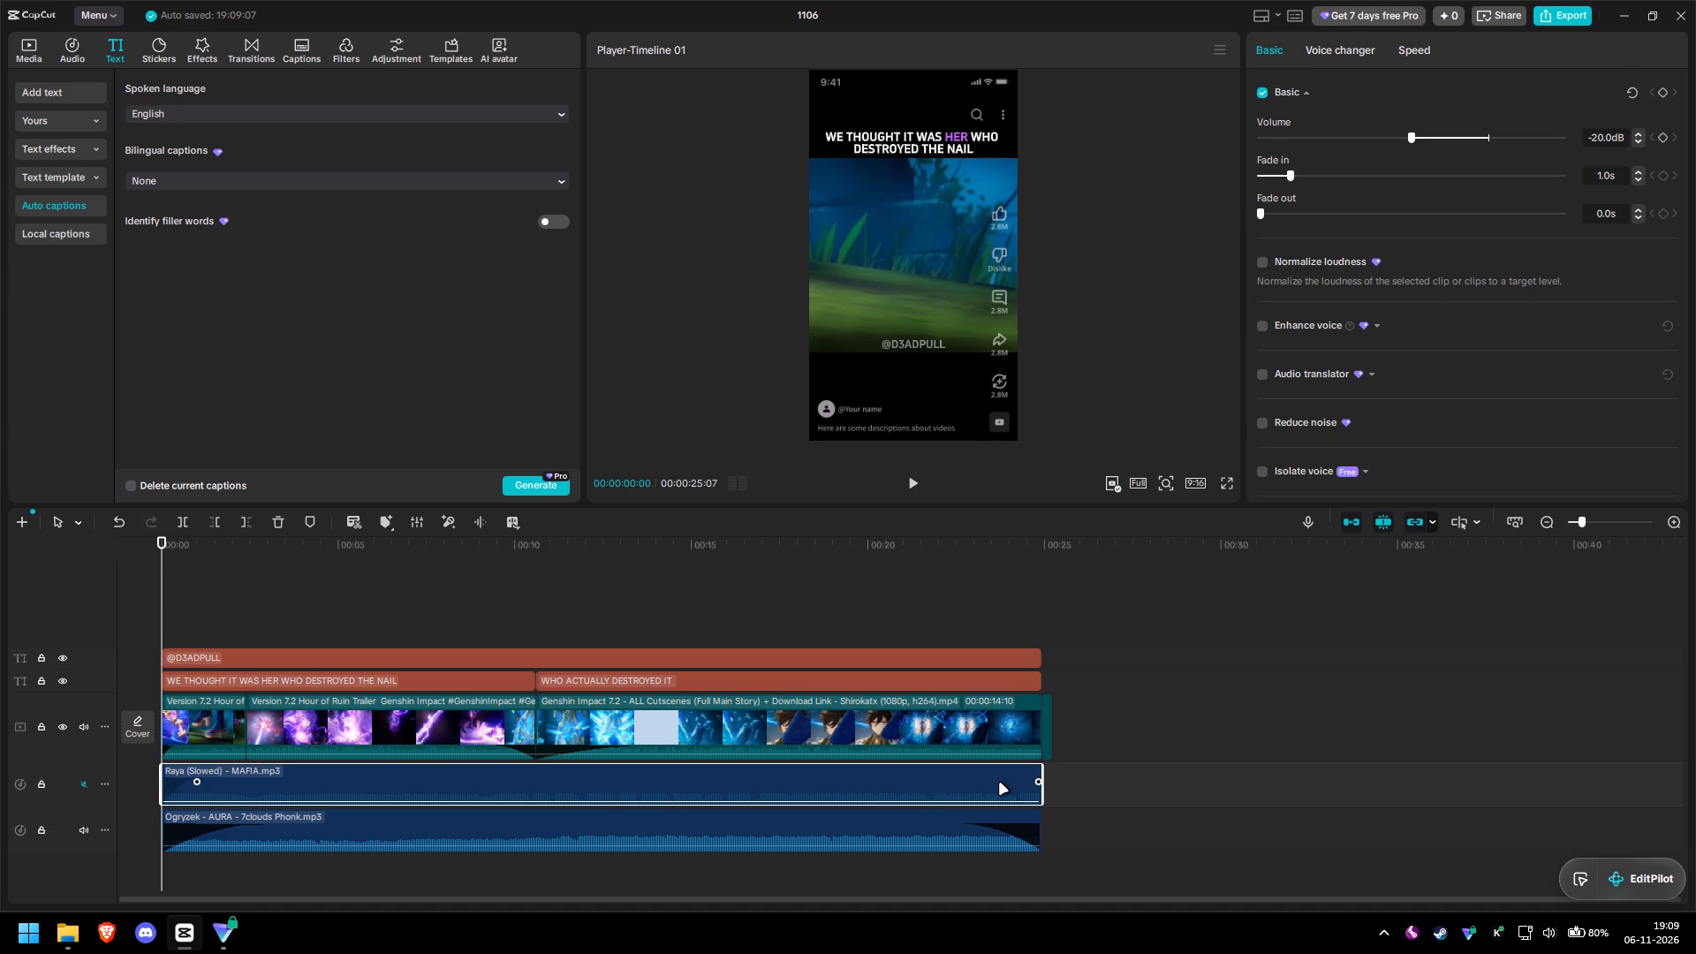
{"action": "key", "text": "space"}
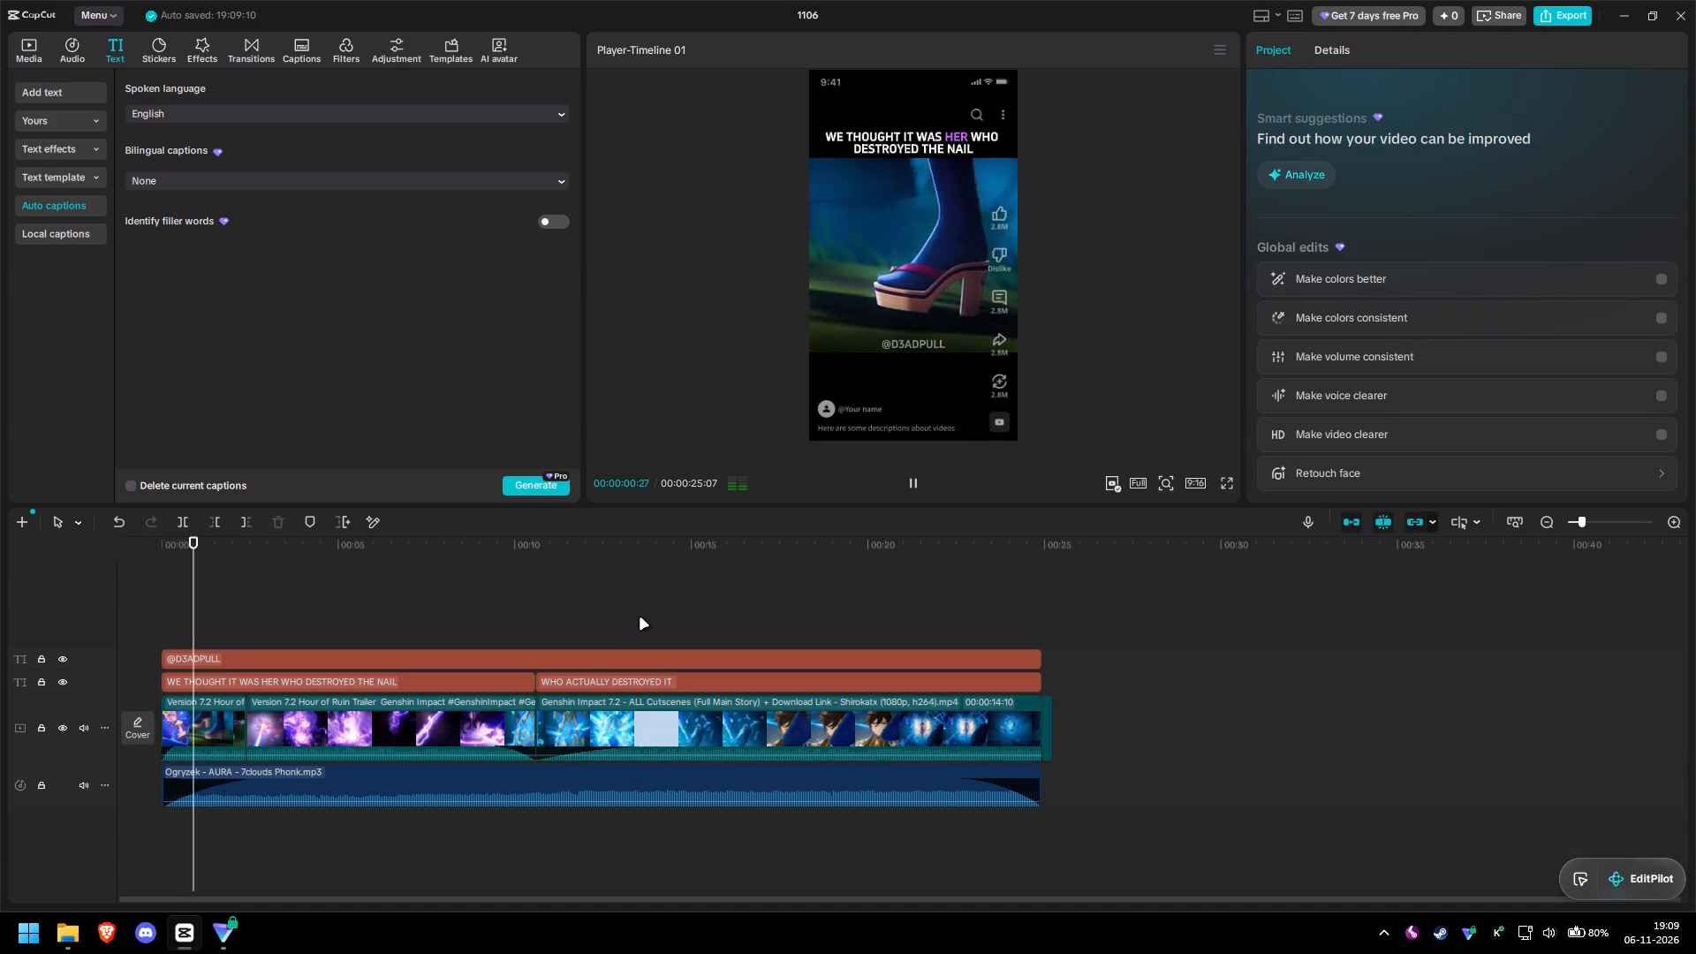
{"action": "key", "text": "space"}
Set the audio volume of the first Hour of Ruin Trailer clip to -10.0 dB.
{"action": "left_click", "coordinate": [221, 735]}
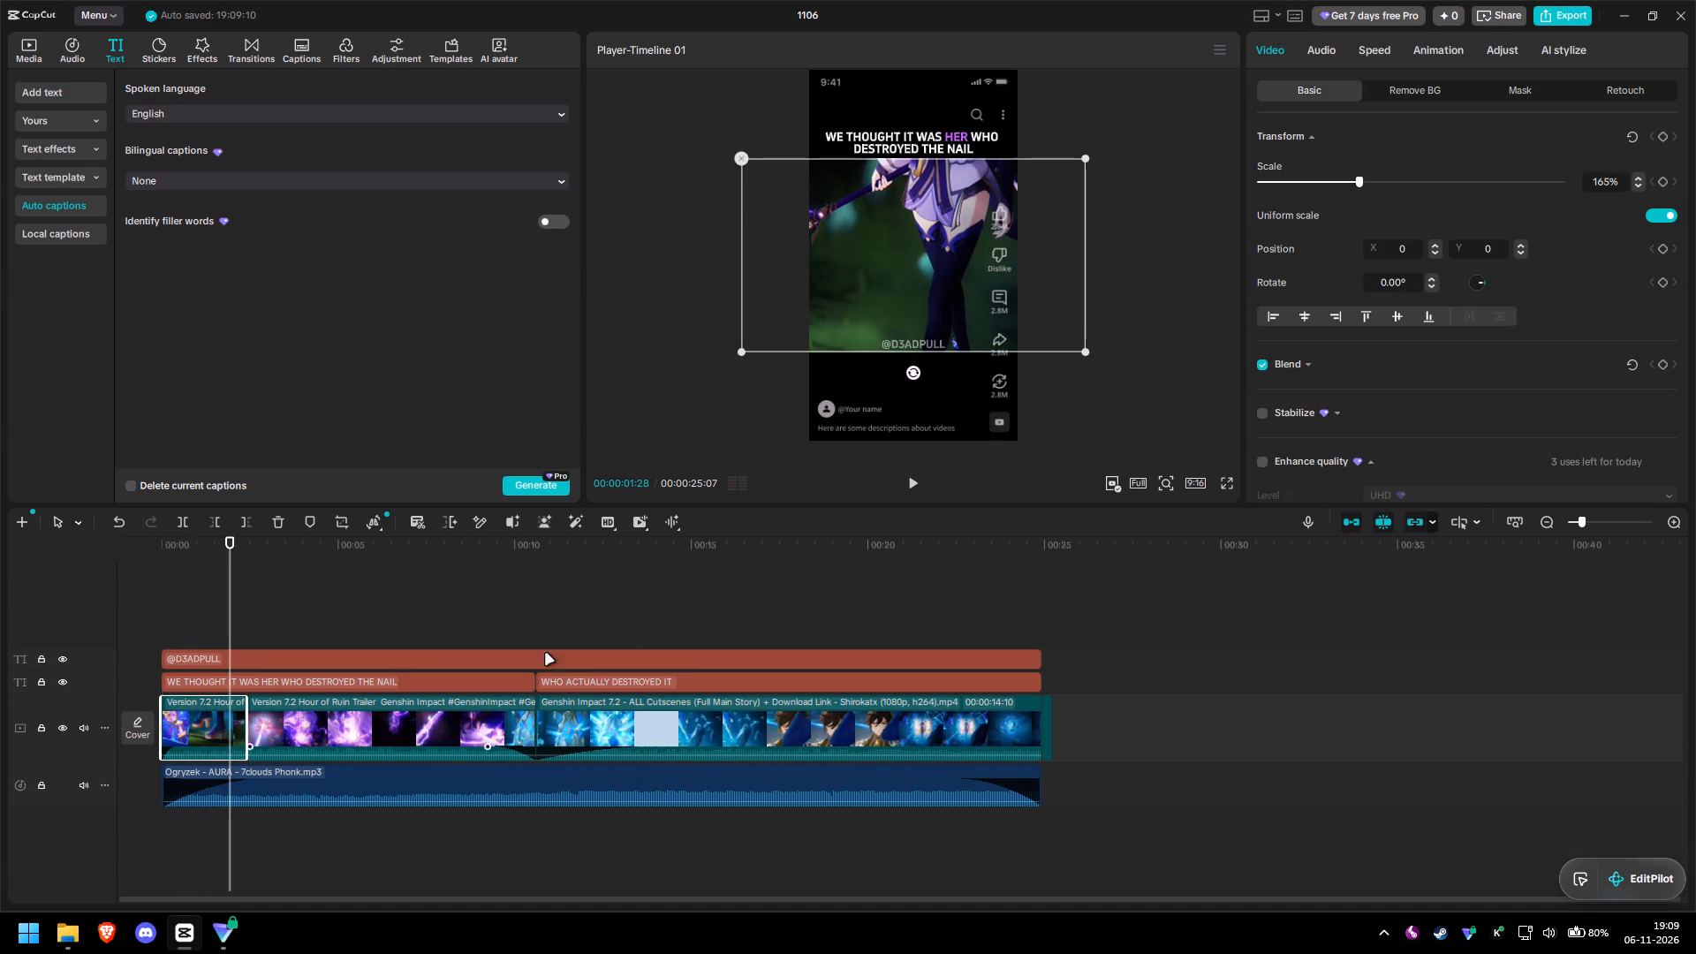
{"action": "left_click", "coordinate": [1321, 45]}
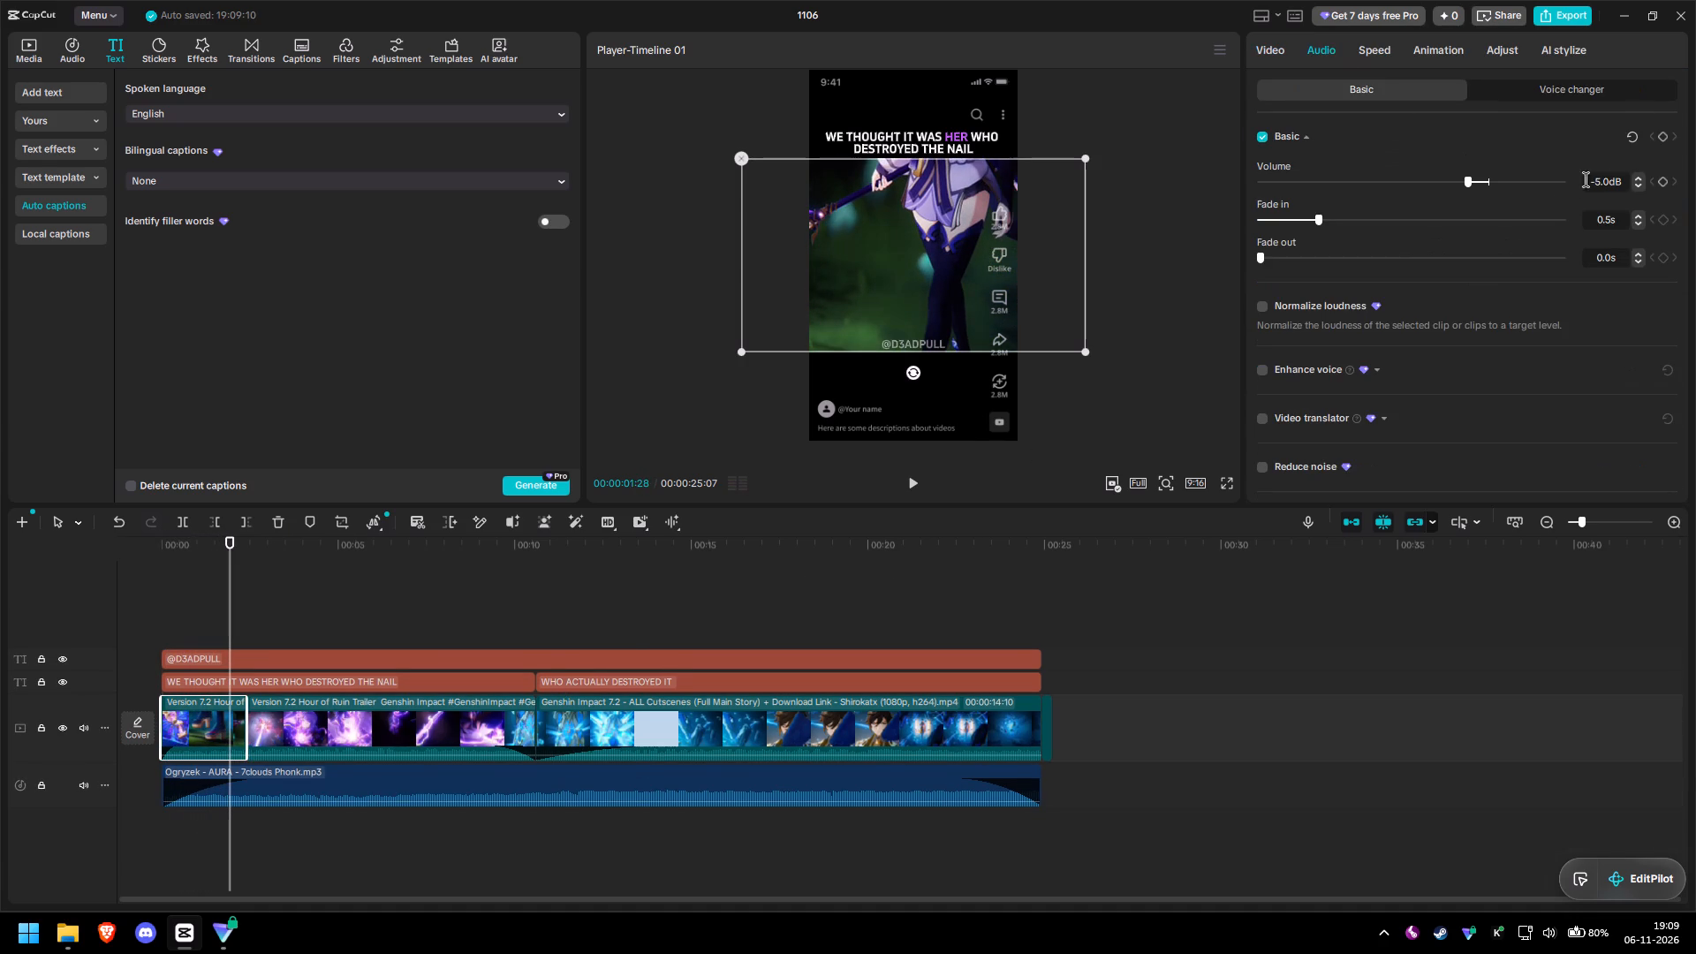
{"action": "left_click", "coordinate": [1596, 182]}
{"action": "key", "text": "1"}
{"action": "key", "text": "Right"}
{"action": "key", "text": "BackSpace"}
{"action": "key", "text": "0"}
Set the audio volume of the second Hour of Ruin Trailer clip to -10.0 dB.
{"action": "left_click", "coordinate": [374, 707]}
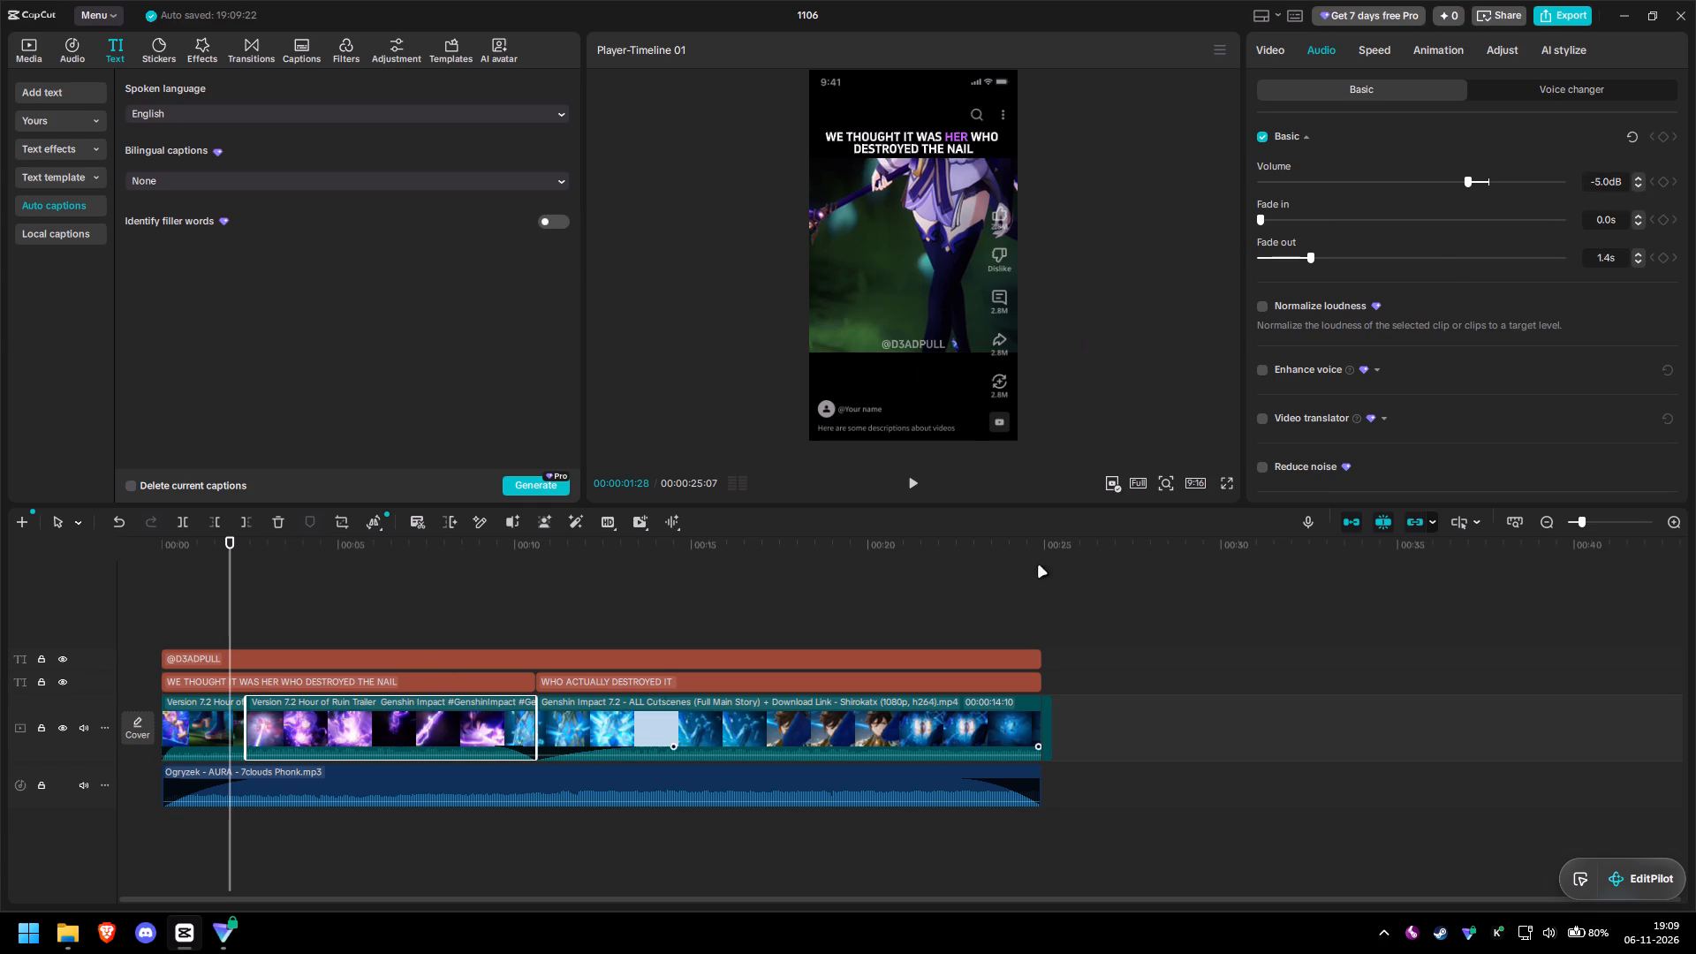
{"action": "left_click", "coordinate": [1598, 170]}
{"action": "left_click", "coordinate": [1600, 185]}
{"action": "type", "text": "10"}
{"action": "key", "text": "equal"}
{"action": "left_click", "coordinate": [1599, 172]}
{"action": "key", "text": "BackSpace"}
{"action": "key", "text": "BackSpace"}
{"action": "type", "text": "10"}
{"action": "key", "text": "Return"}
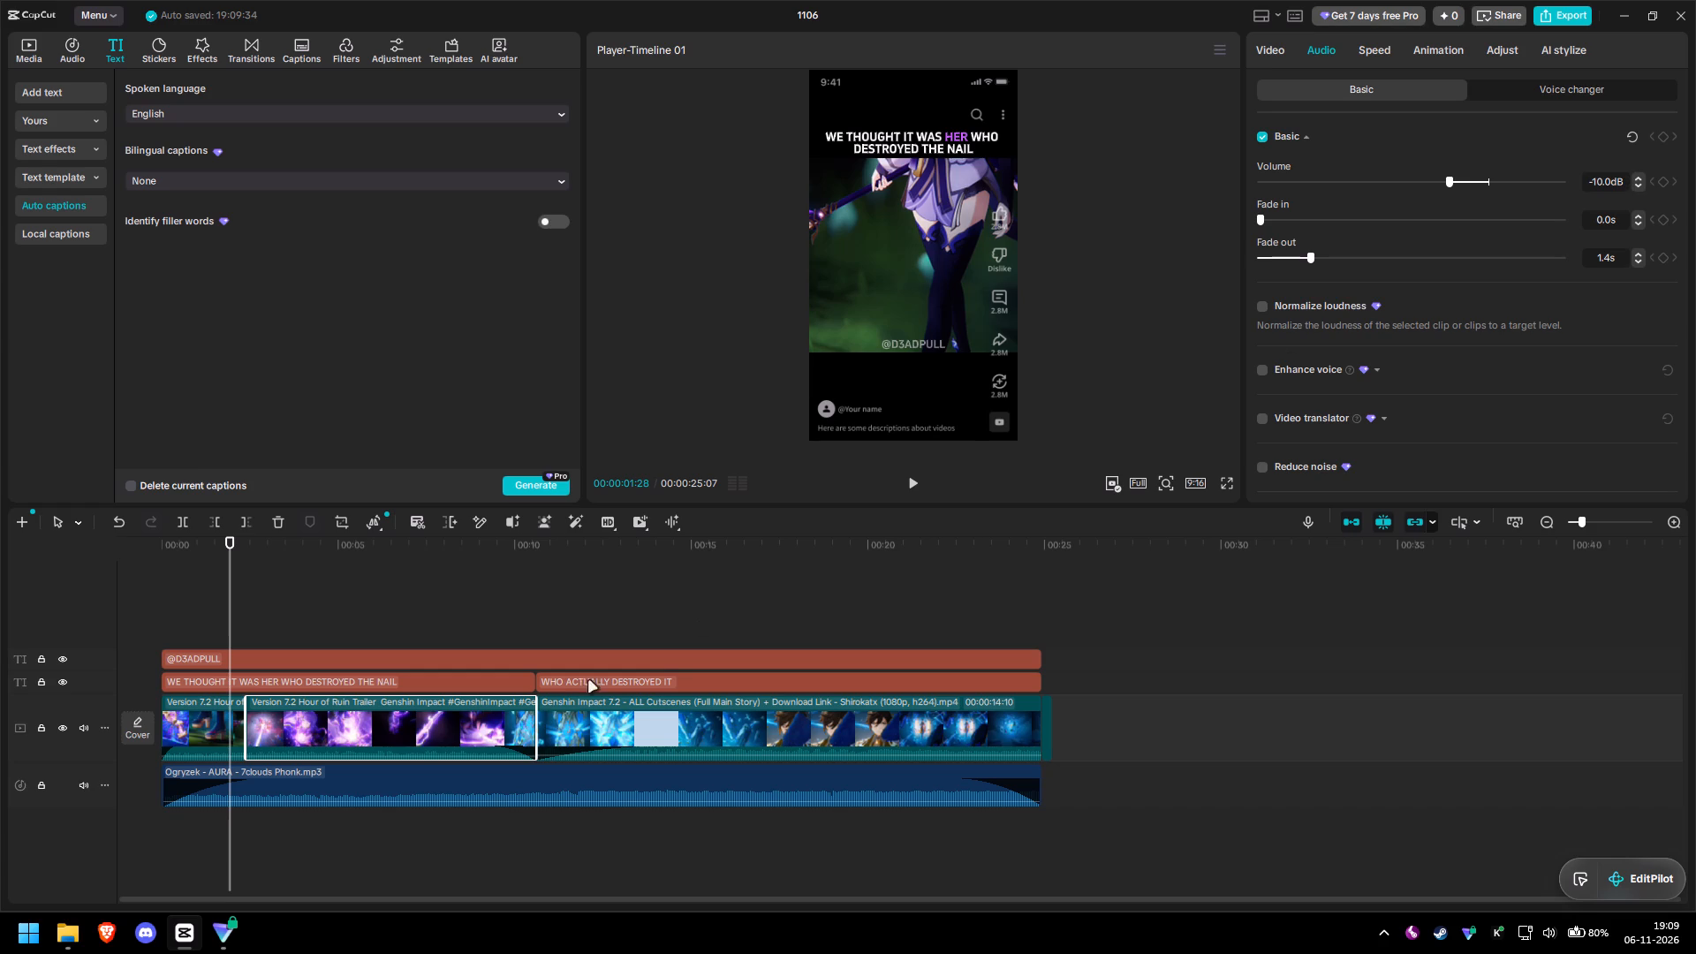
Set the audio volume of the Genshin Impact 7.2 ALL Cutscenes clip to -10.0 dB.
{"action": "left_click", "coordinate": [579, 718]}
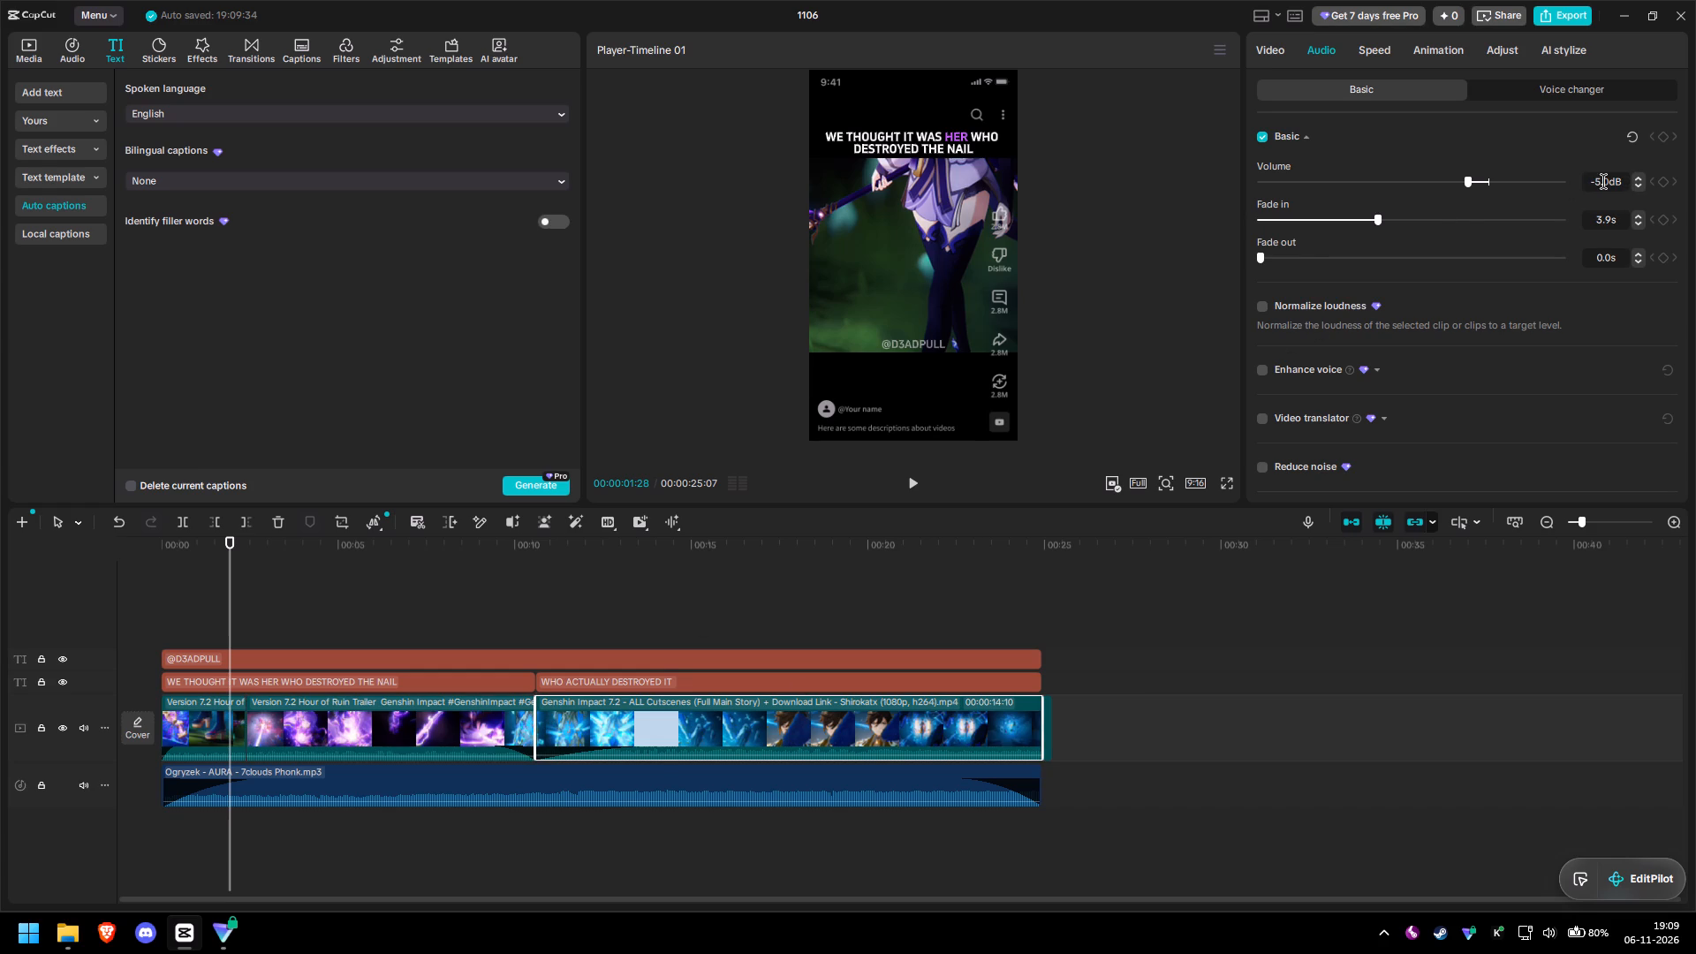
{"action": "left_click", "coordinate": [1596, 179]}
{"action": "type", "text": "10"}
{"action": "double_click", "coordinate": [1599, 184]}
{"action": "type", "text": "10"}
{"action": "key", "text": "Return"}
Play the edit from the beginning to check the balance between clip audio and music.
{"action": "left_click_drag", "start_coordinate": [231, 552], "coordinate": [181, 554]}
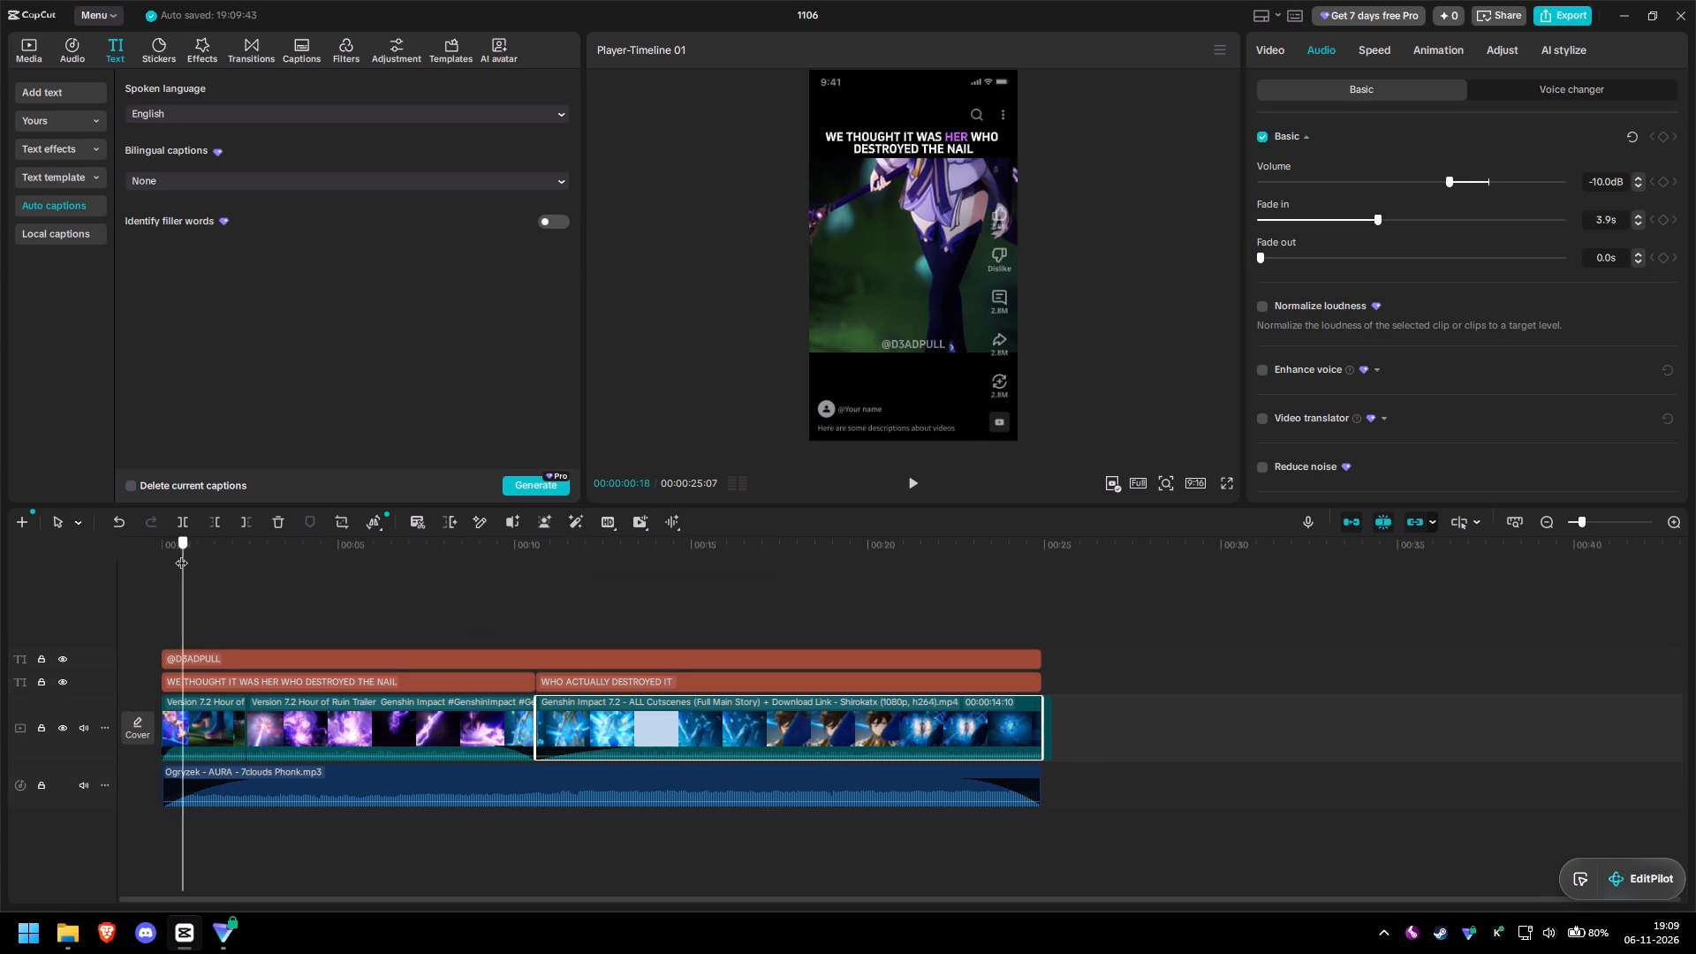
{"action": "left_click_drag", "start_coordinate": [181, 554], "coordinate": [148, 551]}
{"action": "key", "text": "space"}
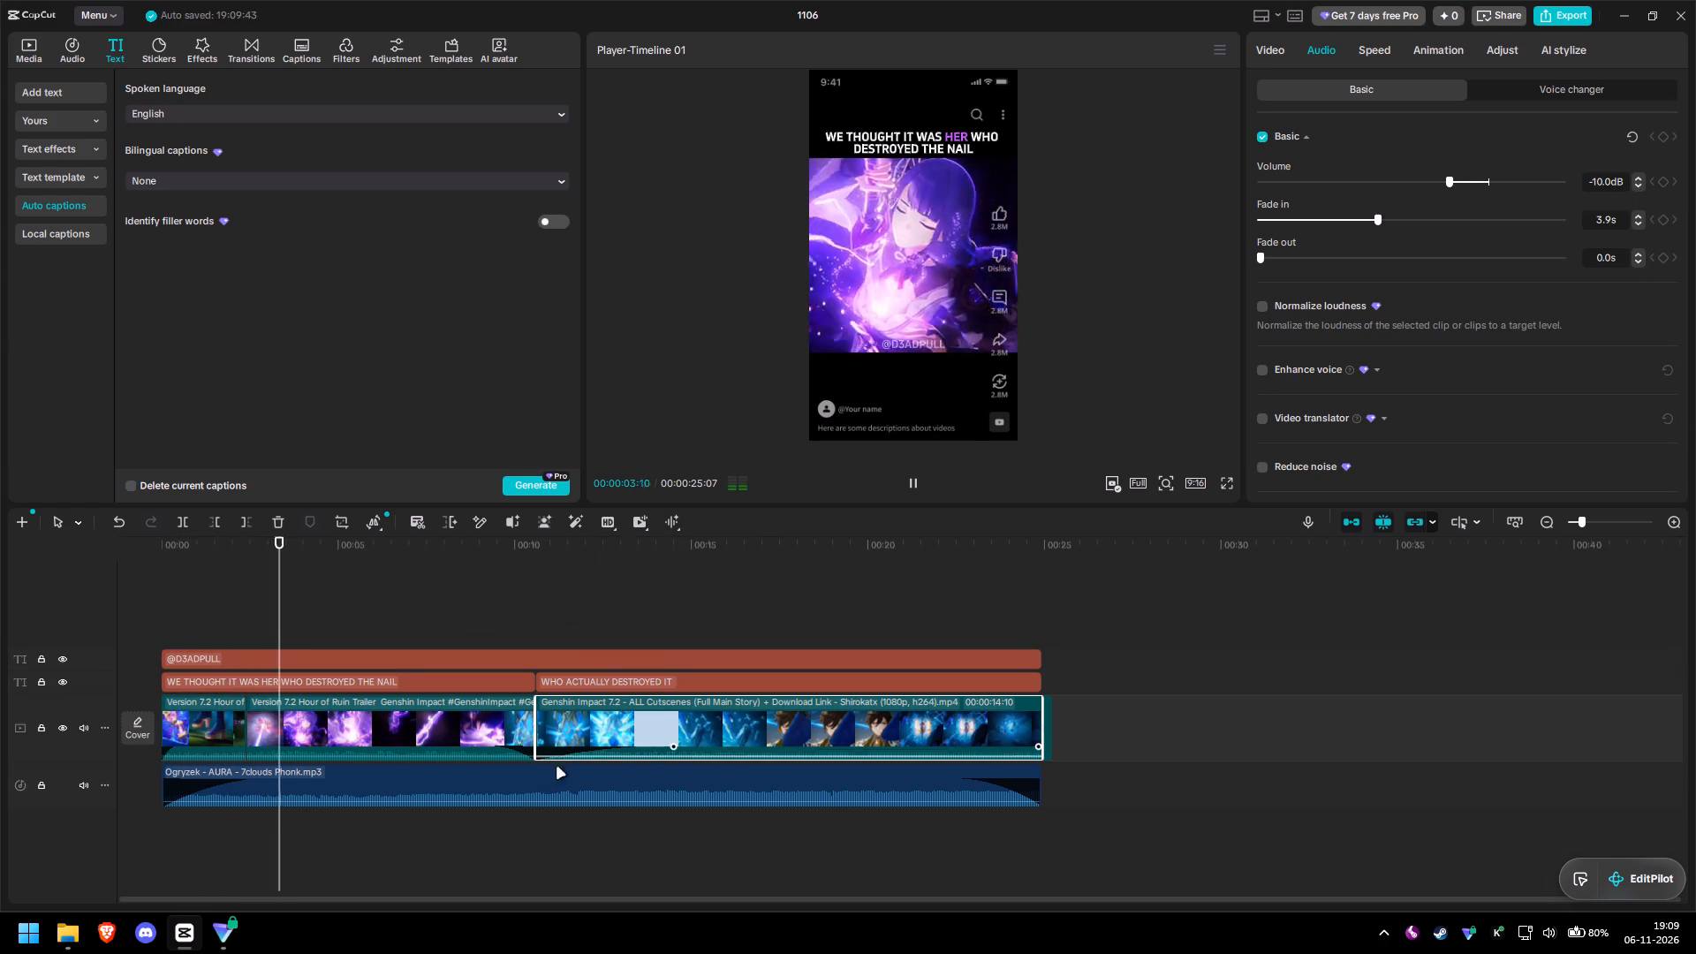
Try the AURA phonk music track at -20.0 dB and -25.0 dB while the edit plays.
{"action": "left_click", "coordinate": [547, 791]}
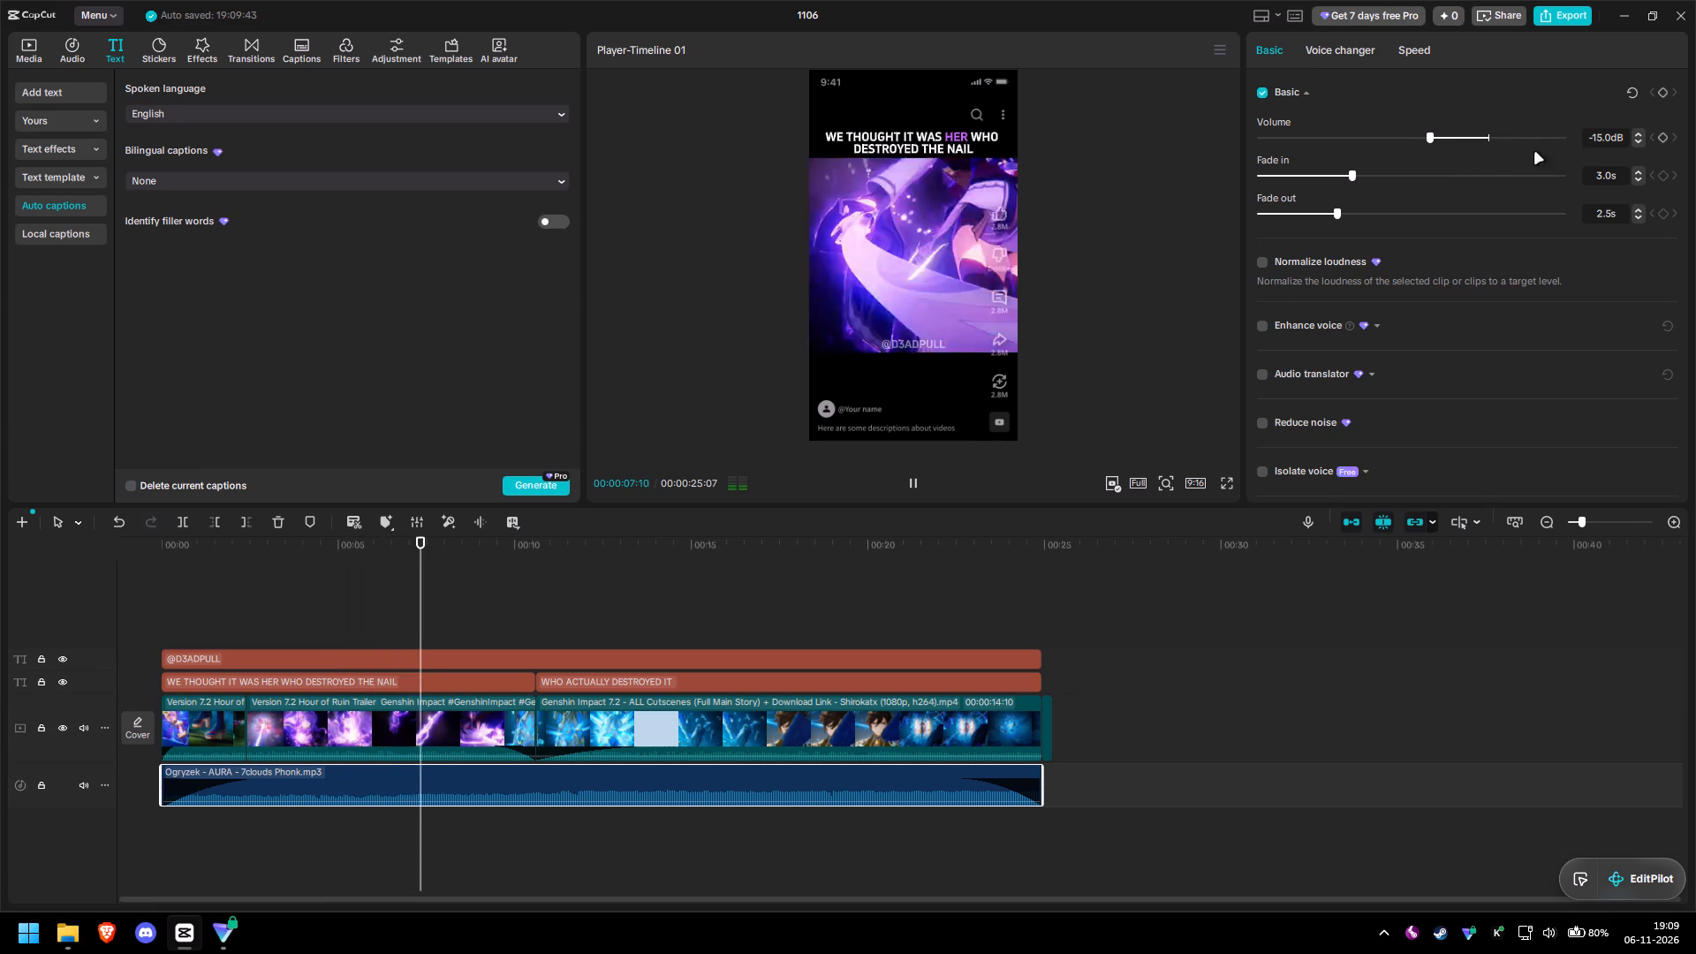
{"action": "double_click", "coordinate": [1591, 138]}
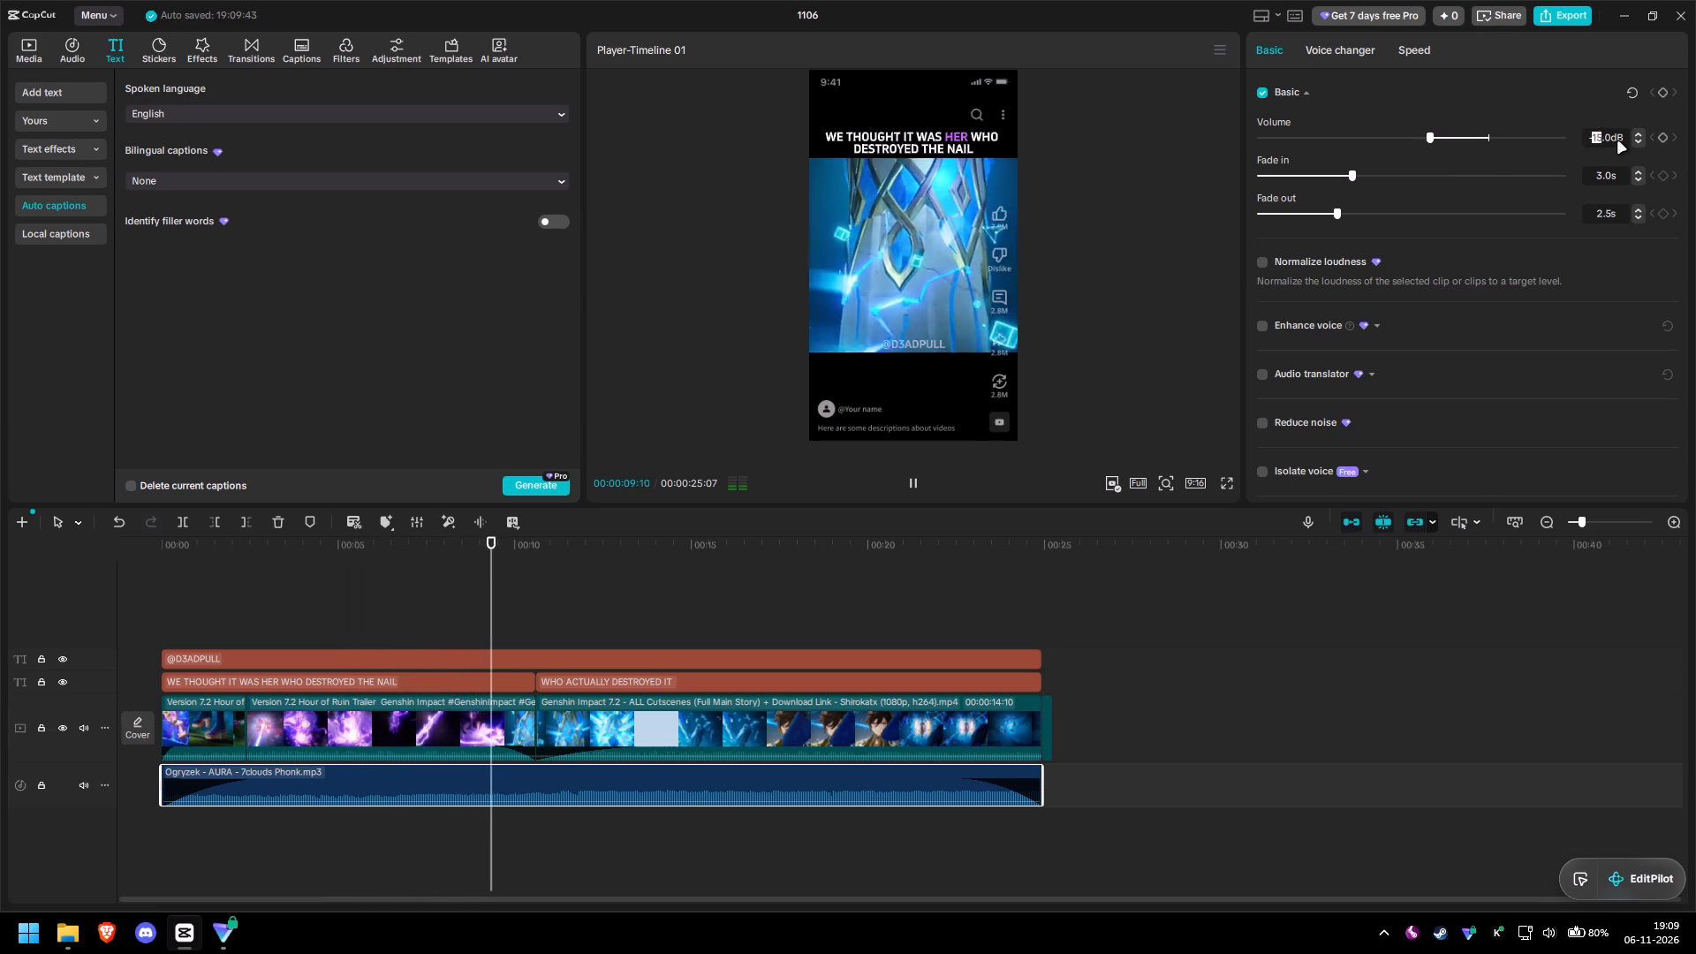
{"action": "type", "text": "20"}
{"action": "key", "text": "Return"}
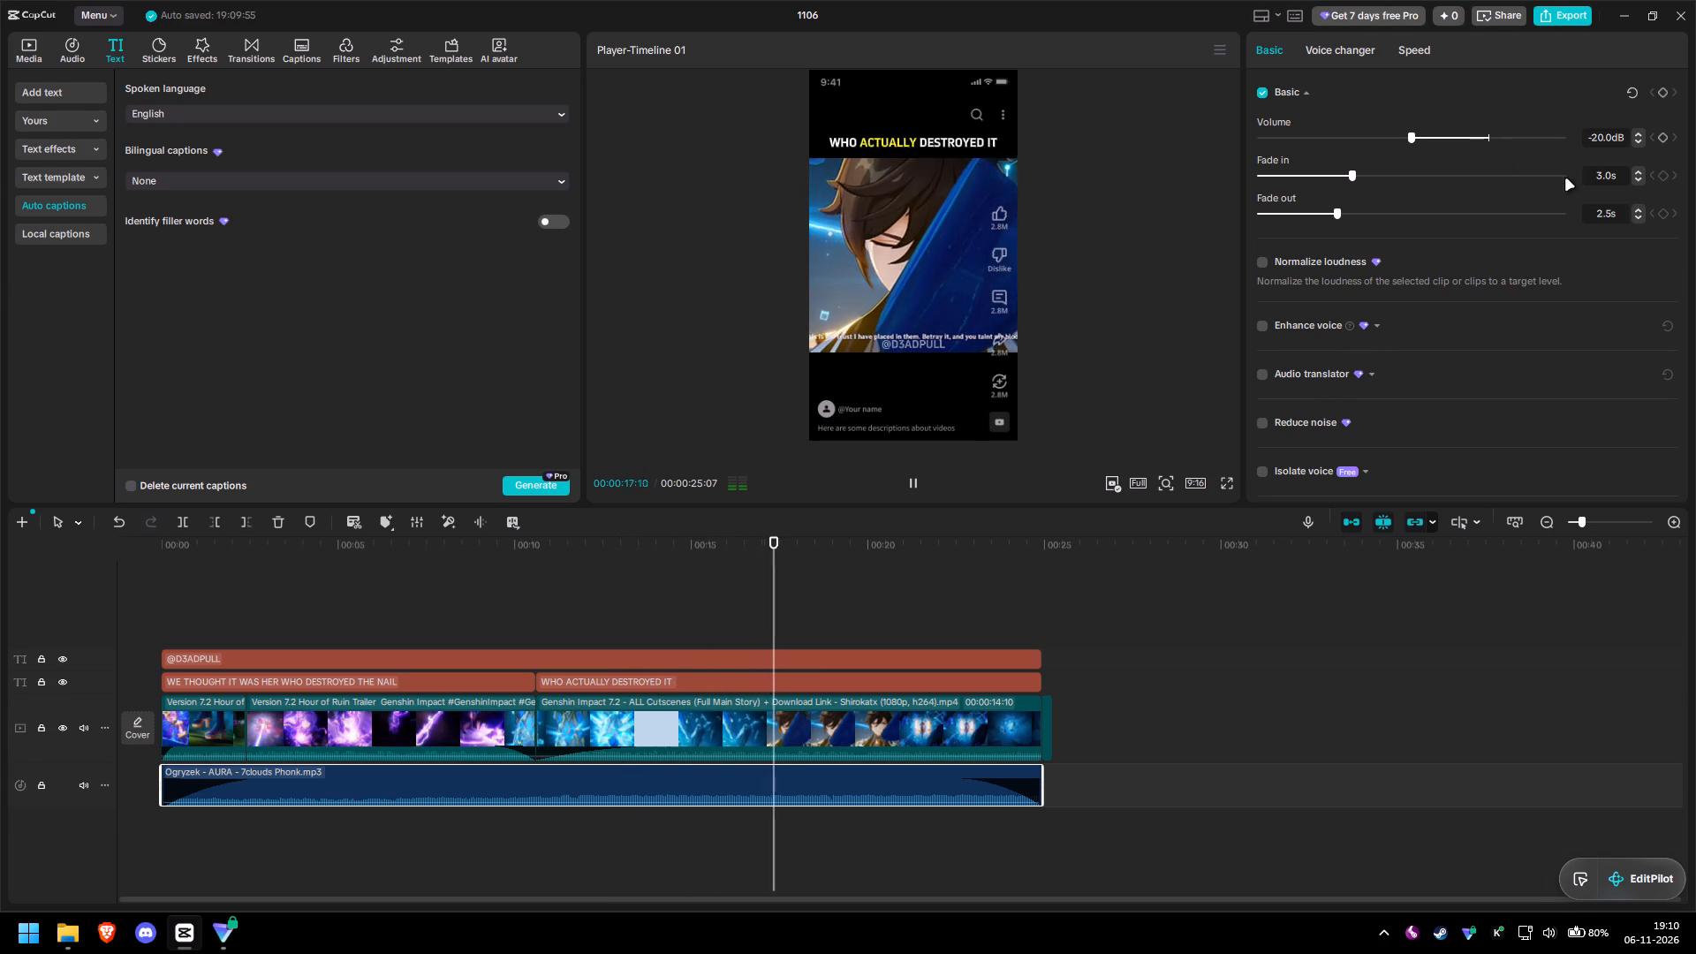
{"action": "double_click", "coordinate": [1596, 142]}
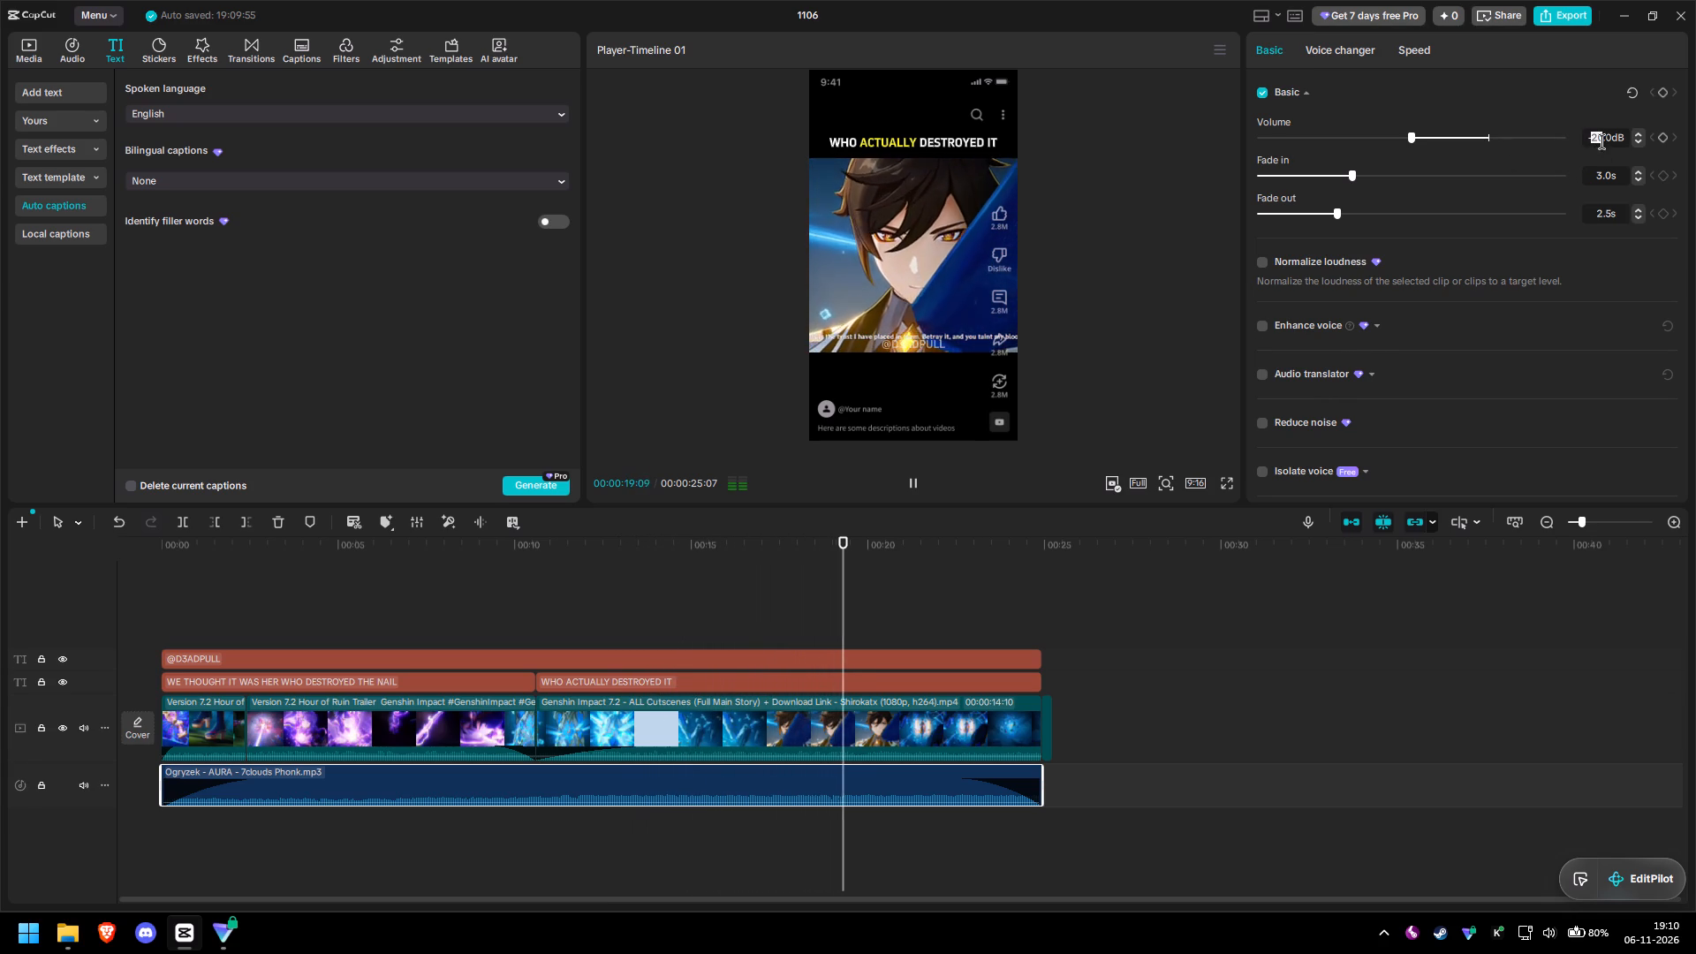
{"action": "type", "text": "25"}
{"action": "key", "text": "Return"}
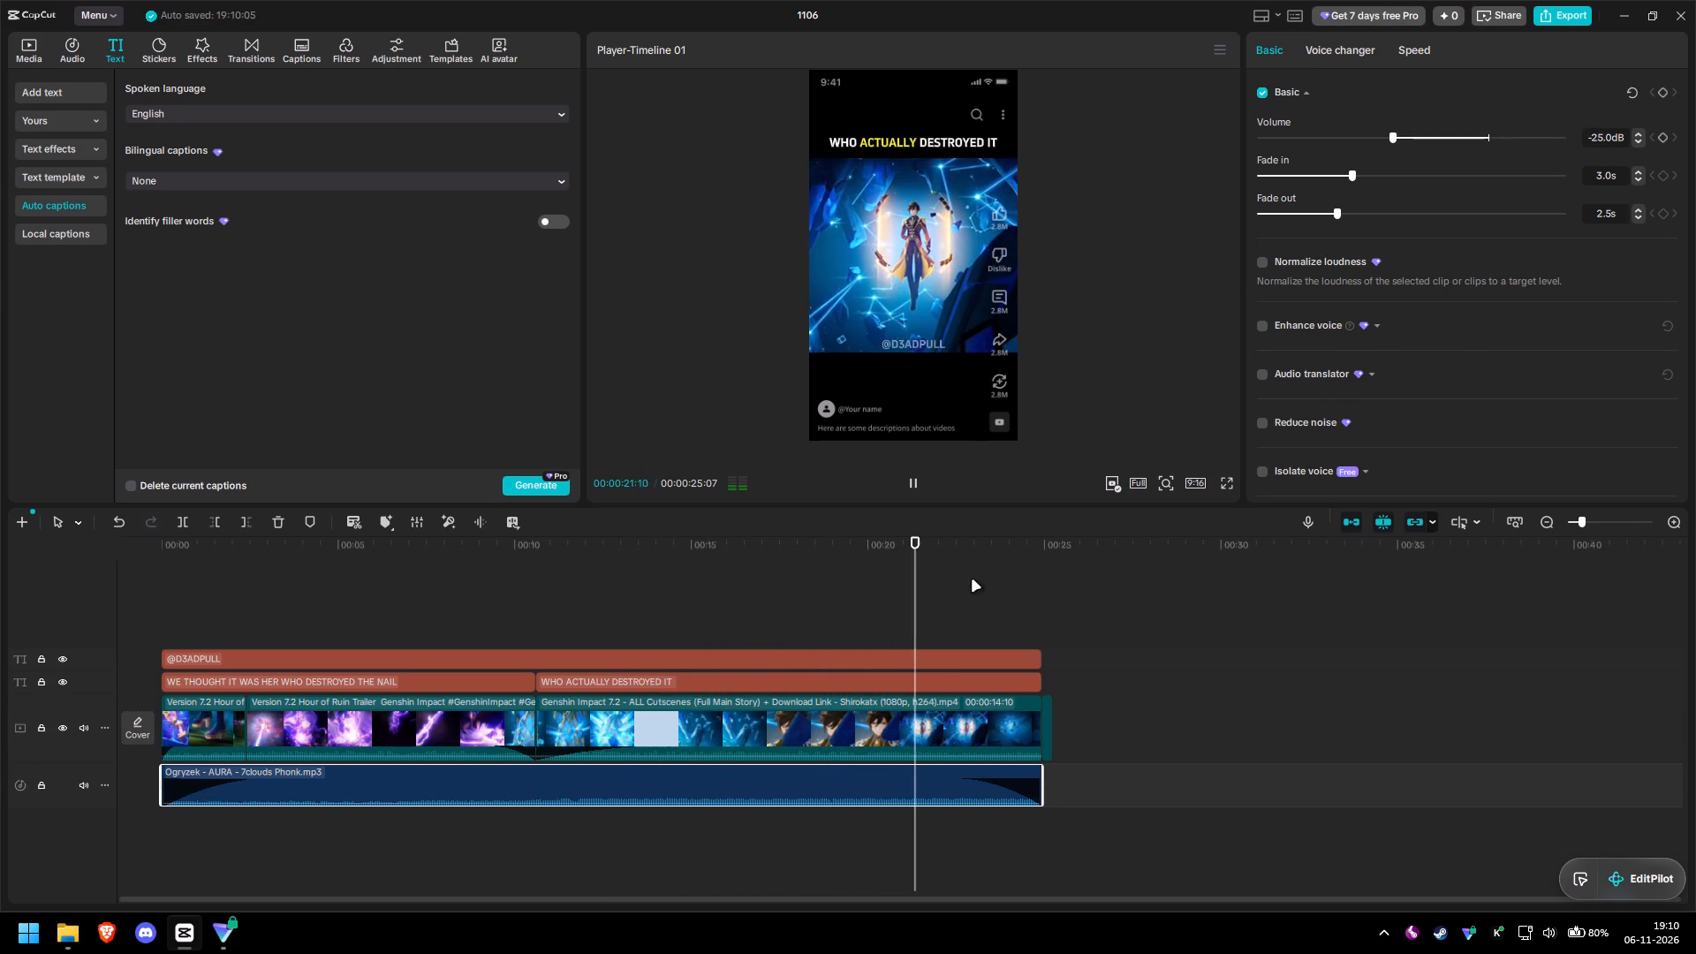
Set the volume of the AURA phonk music track to -22.0 dB.
{"action": "double_click", "coordinate": [1601, 137]}
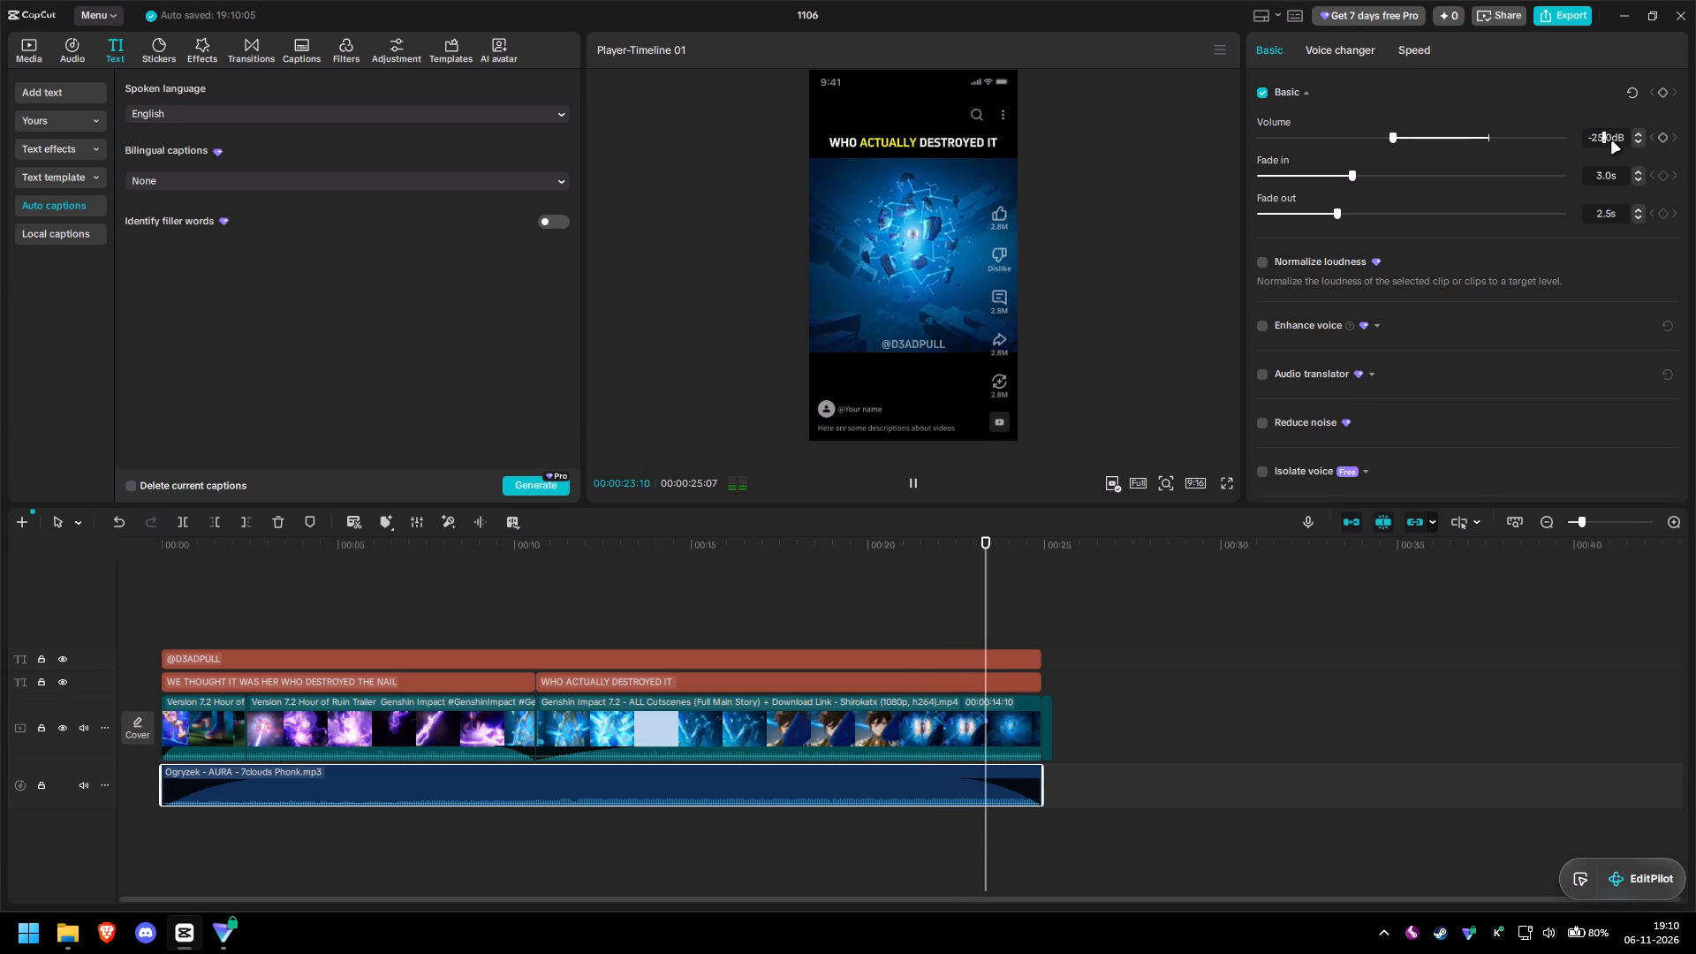
{"action": "double_click", "coordinate": [1597, 135]}
{"action": "type", "text": "22"}
{"action": "key", "text": "Return"}
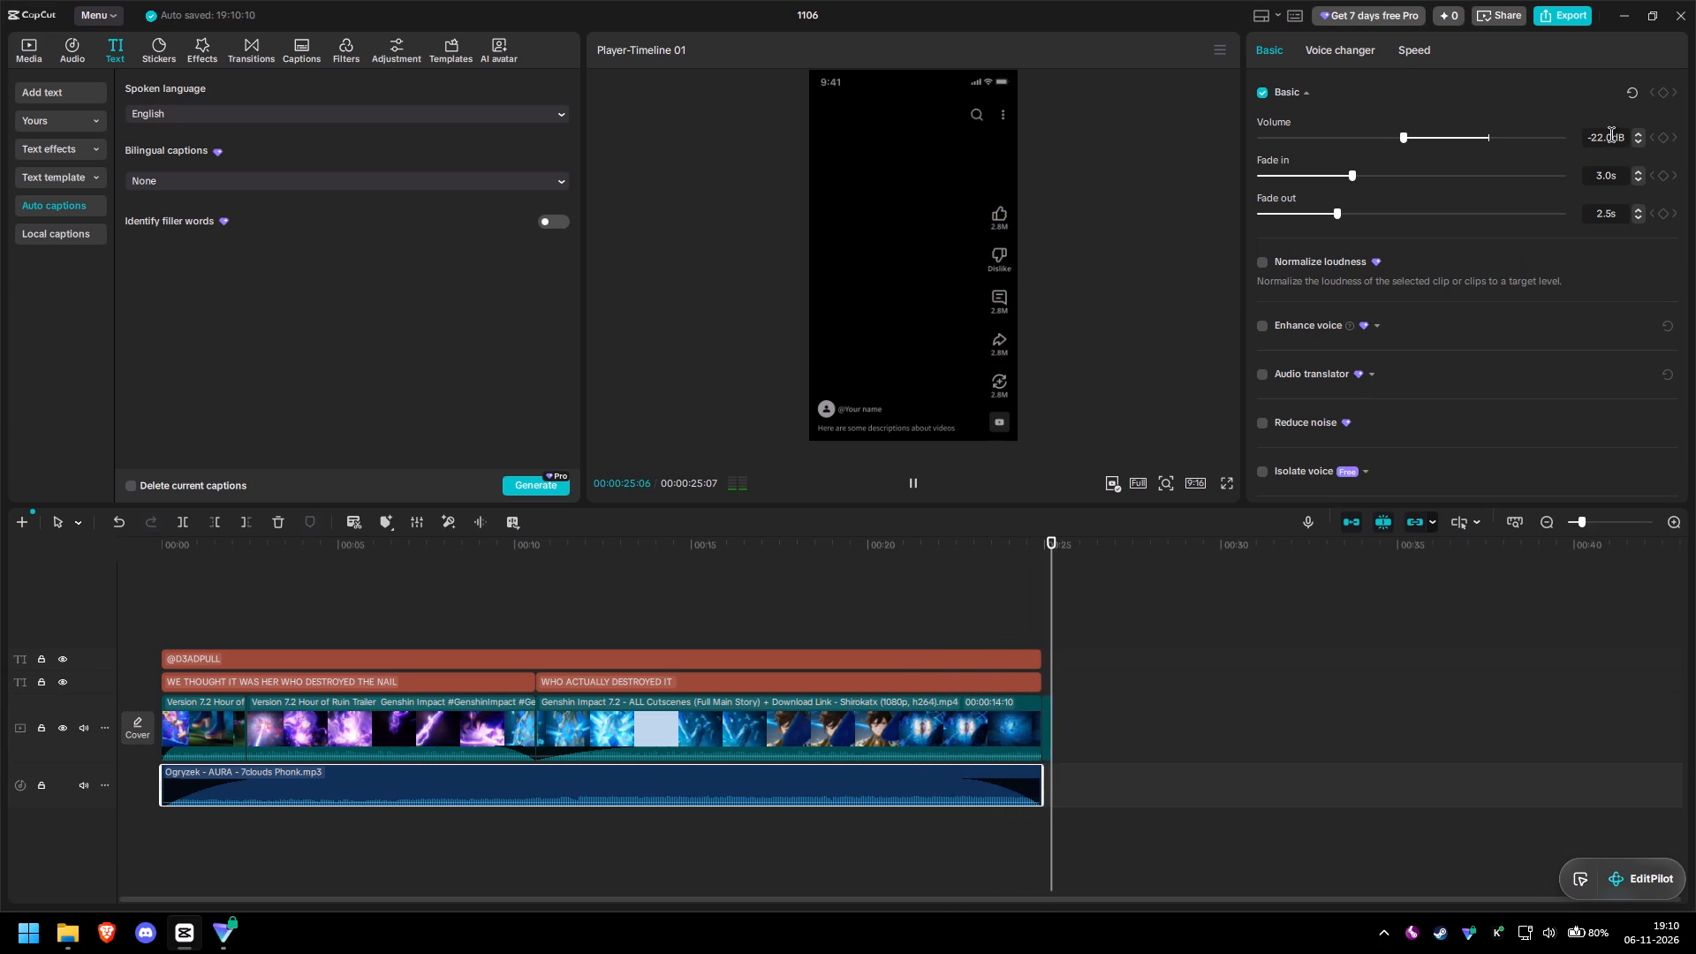
Replay the last few seconds of the edit to check the mix, and return the playhead to the start.
{"action": "left_click_drag", "start_coordinate": [1052, 545], "coordinate": [896, 547]}
{"action": "key", "text": "space"}
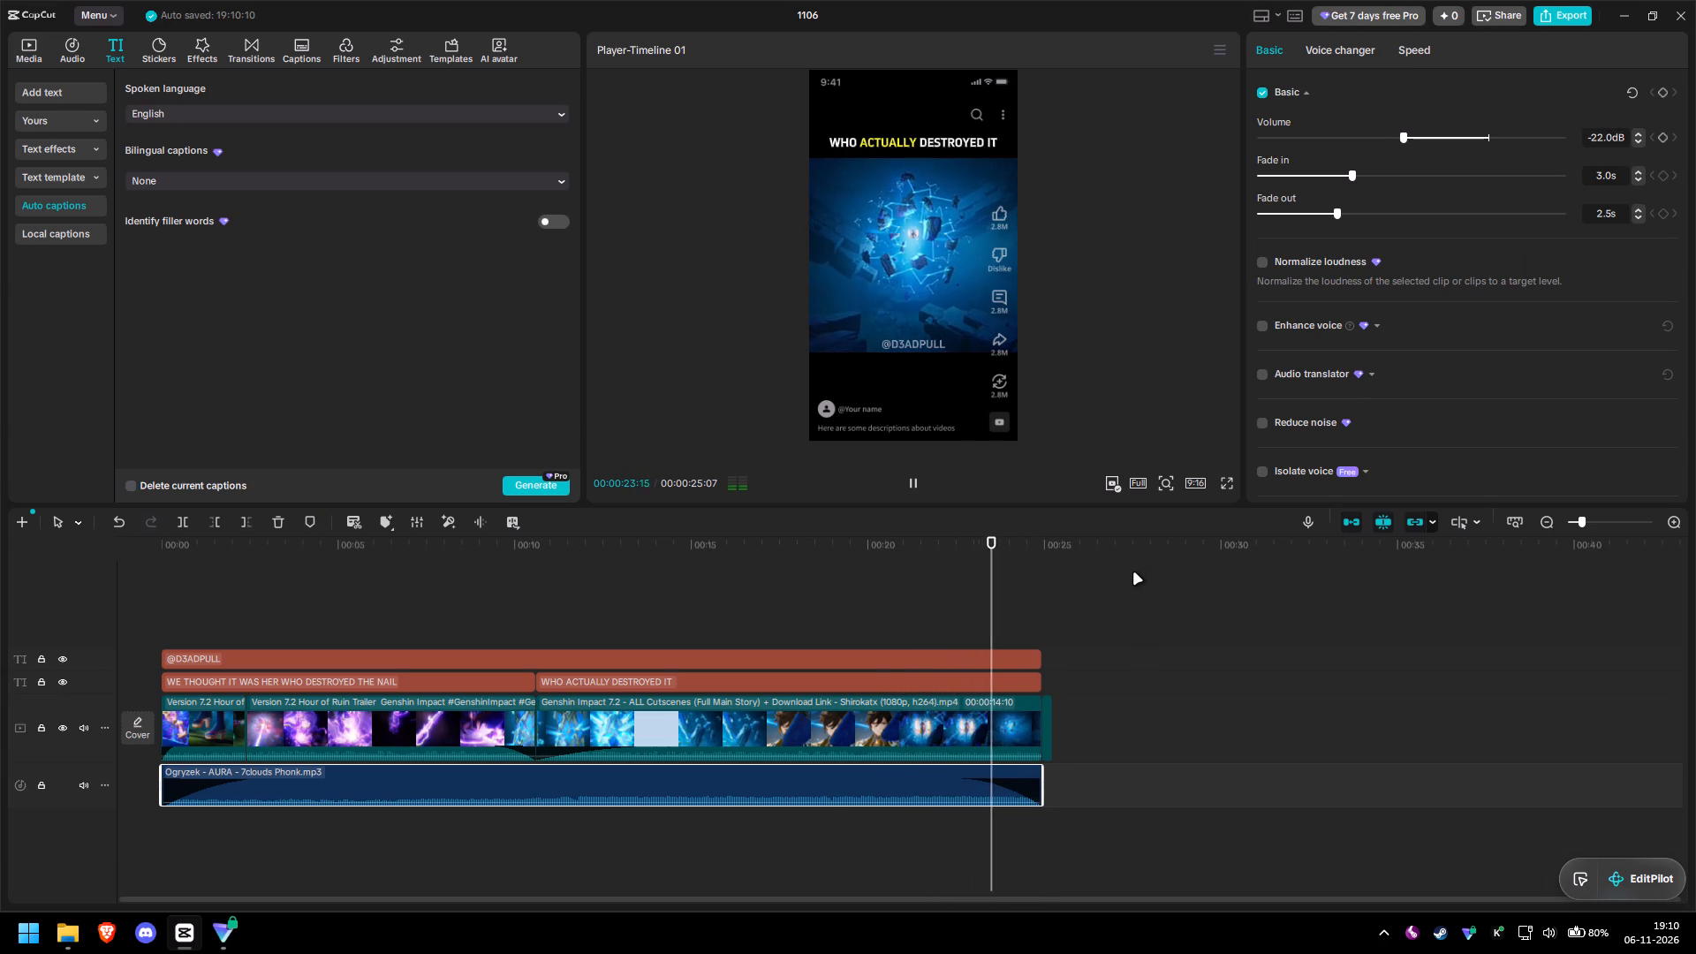
{"action": "left_click_drag", "start_coordinate": [1015, 541], "coordinate": [181, 627]}
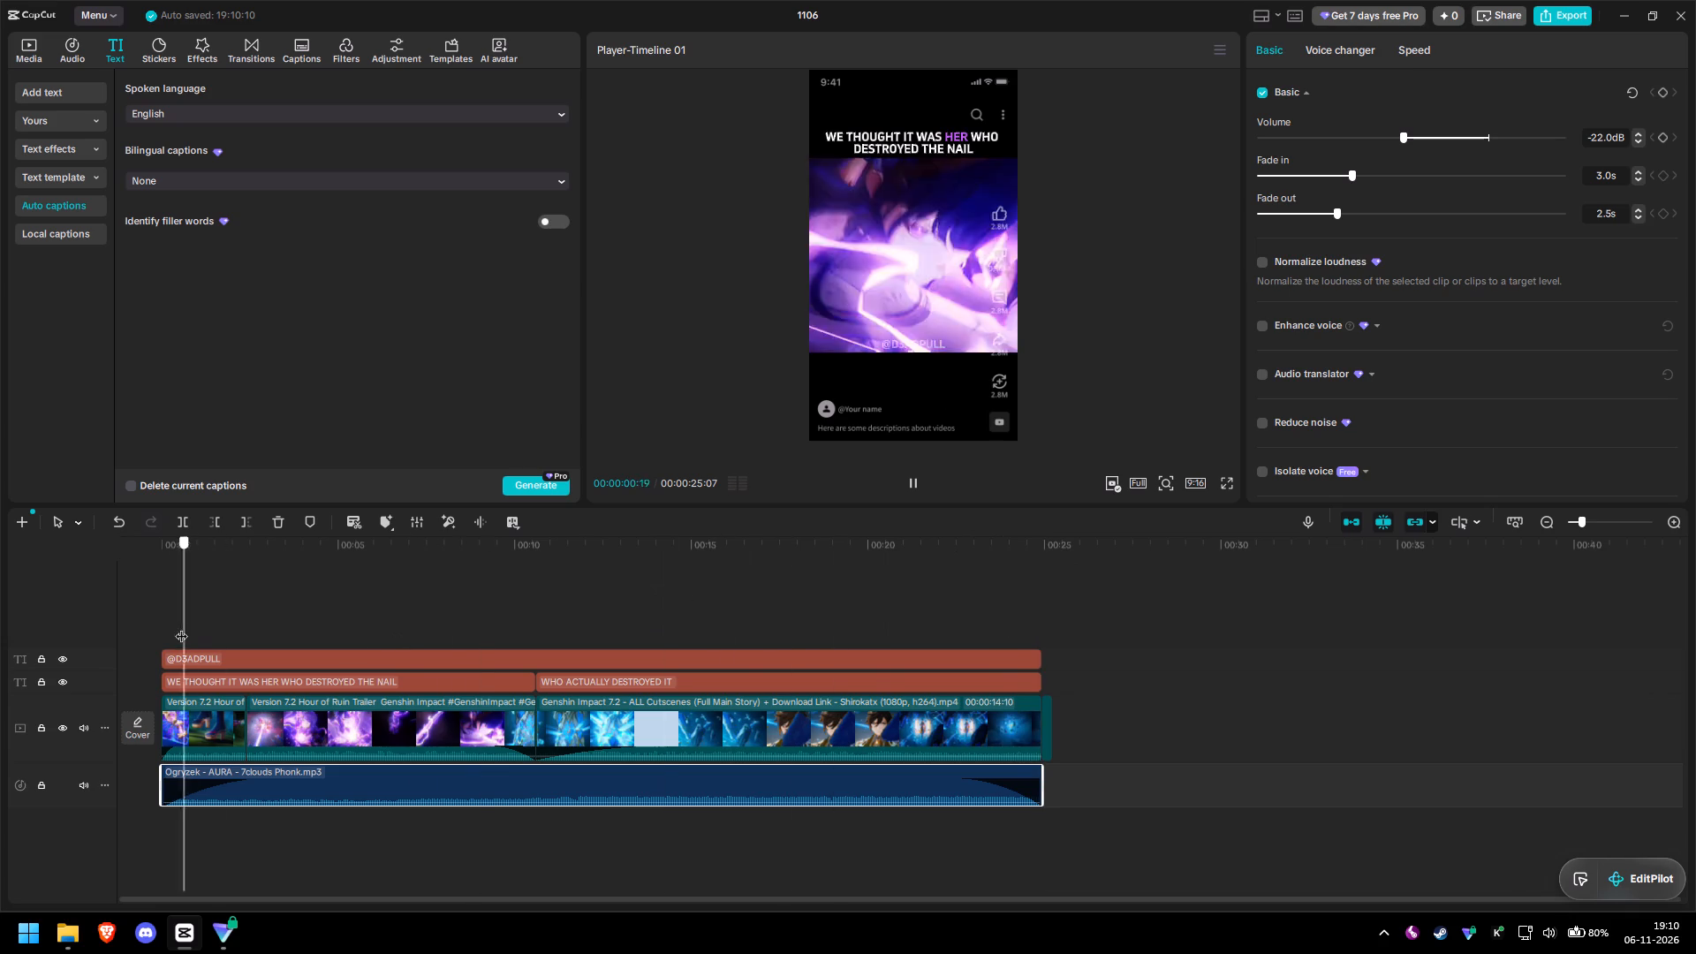
{"action": "left_click_drag", "start_coordinate": [181, 627], "coordinate": [125, 625]}
Export the video as 1106 to the Youtube folder in 1080P, H.264, mp4 at 30fps, and dismiss the sharing options.
{"action": "left_click", "coordinate": [1542, 12]}
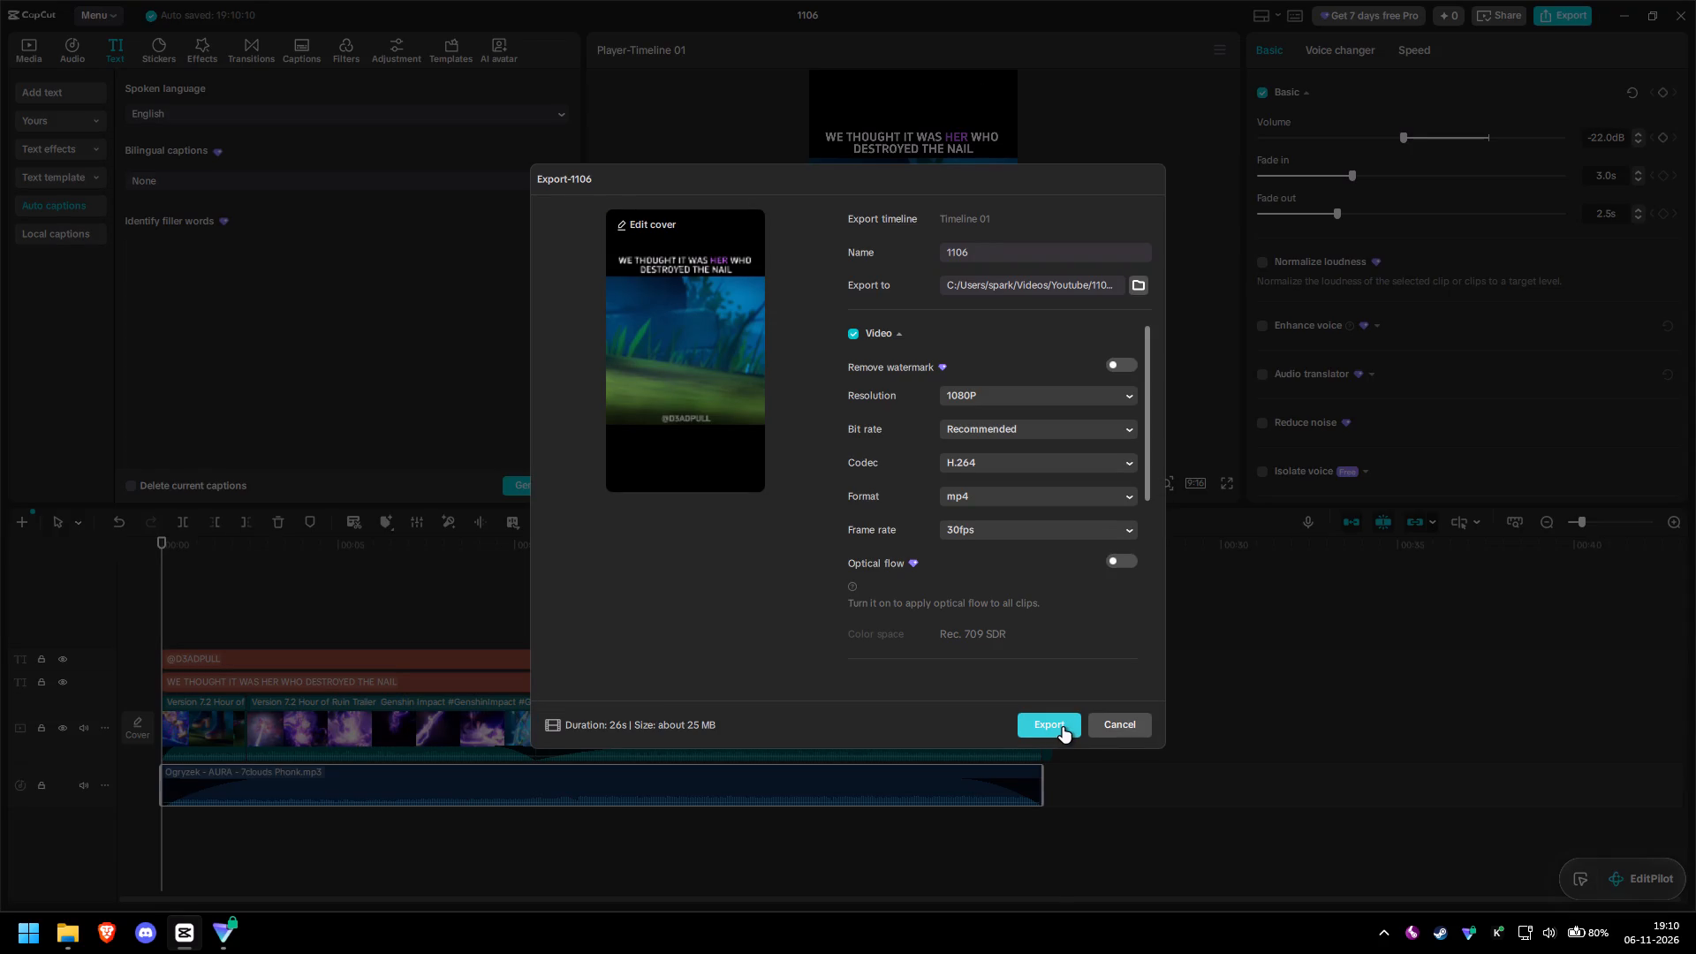
{"action": "left_click", "coordinate": [1063, 727]}
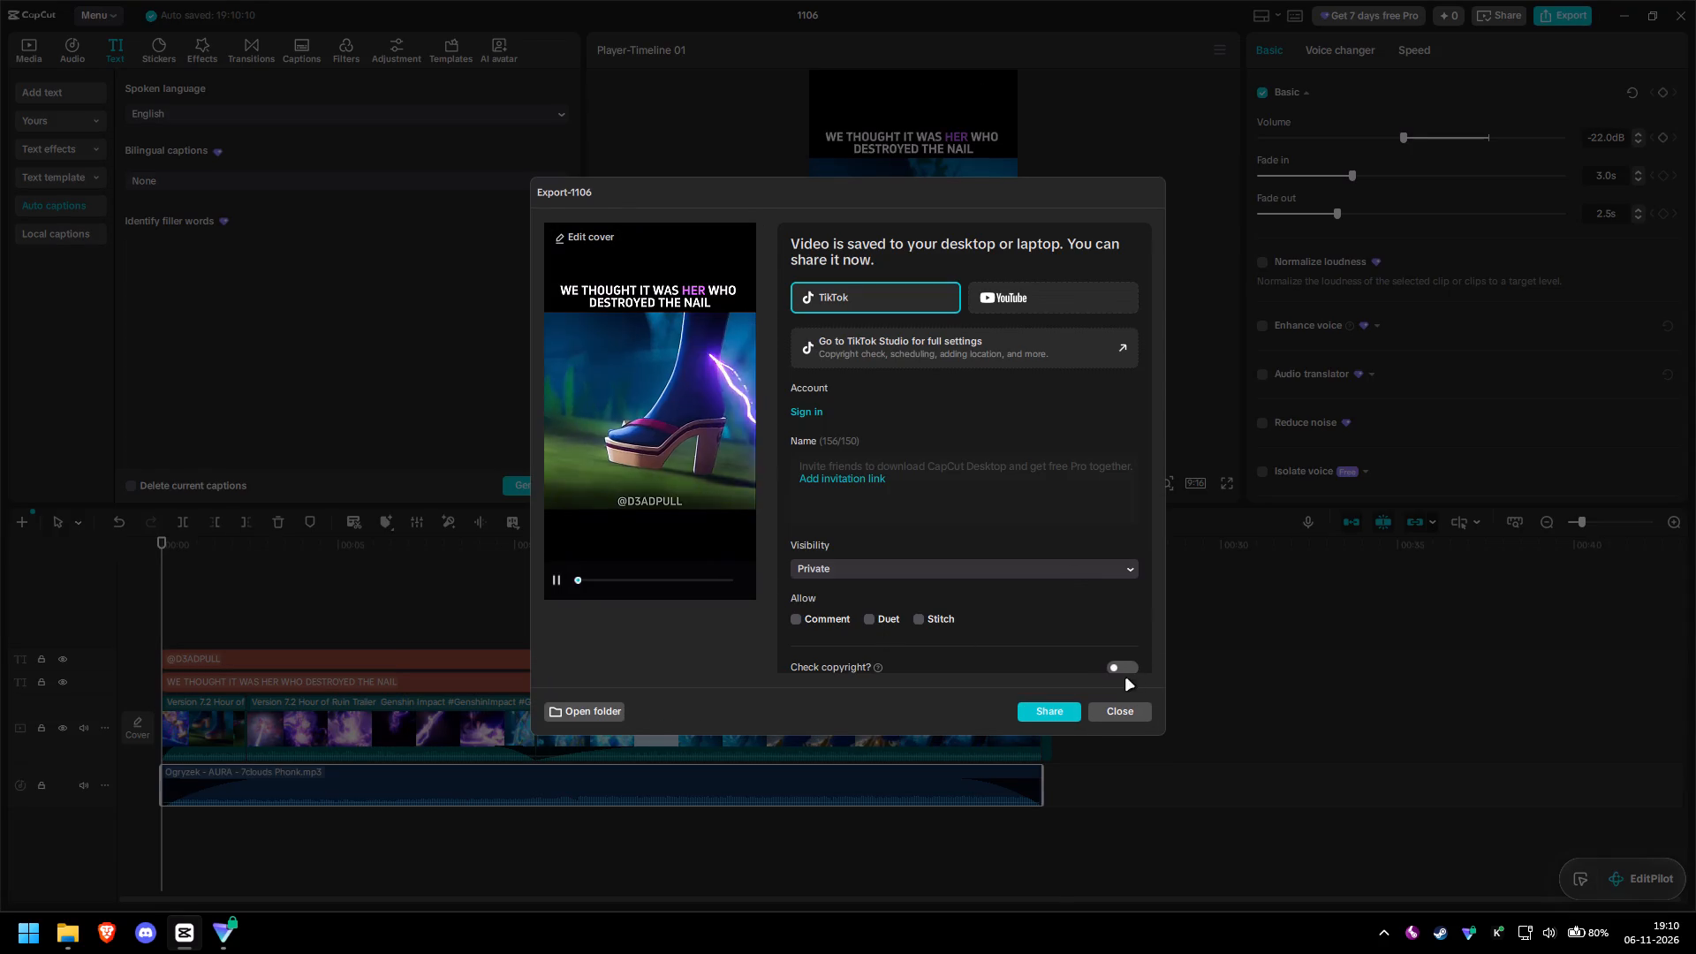
{"action": "left_click", "coordinate": [1116, 708]}
Open the exported 1106.mp4 from the Youtube folder in File Explorer and watch it.
{"action": "key", "text": "super+1"}
{"action": "left_click", "coordinate": [791, 420]}
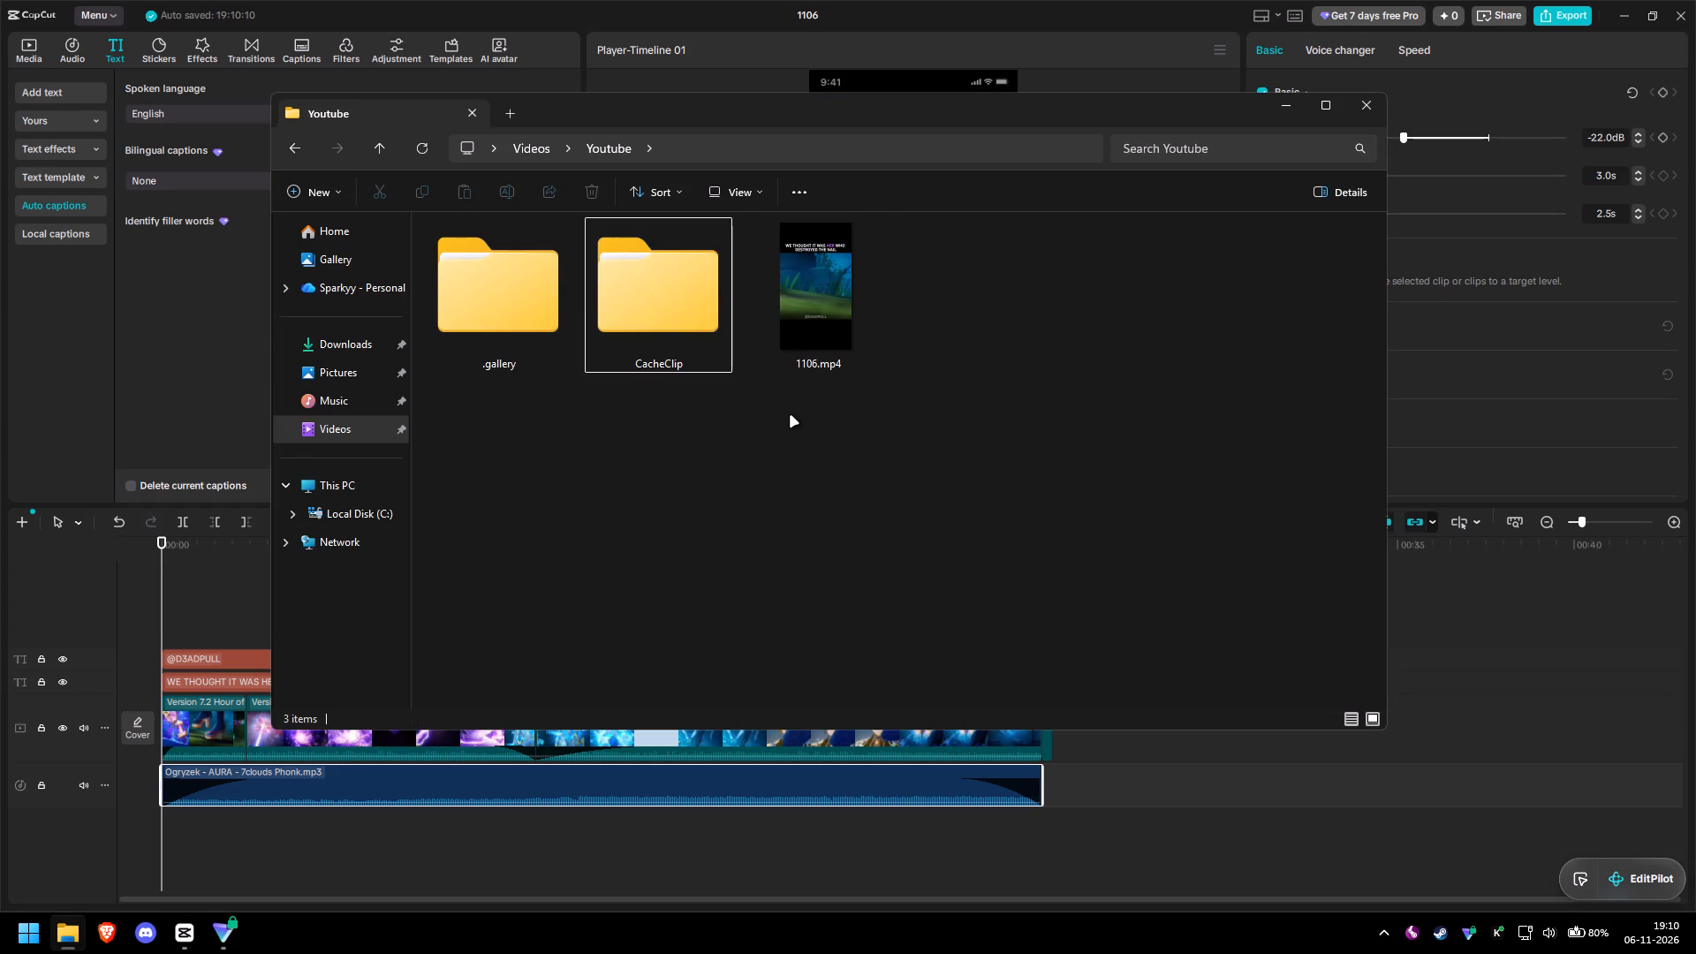
{"action": "double_click", "coordinate": [788, 261]}
{"action": "left_click", "coordinate": [987, 428]}
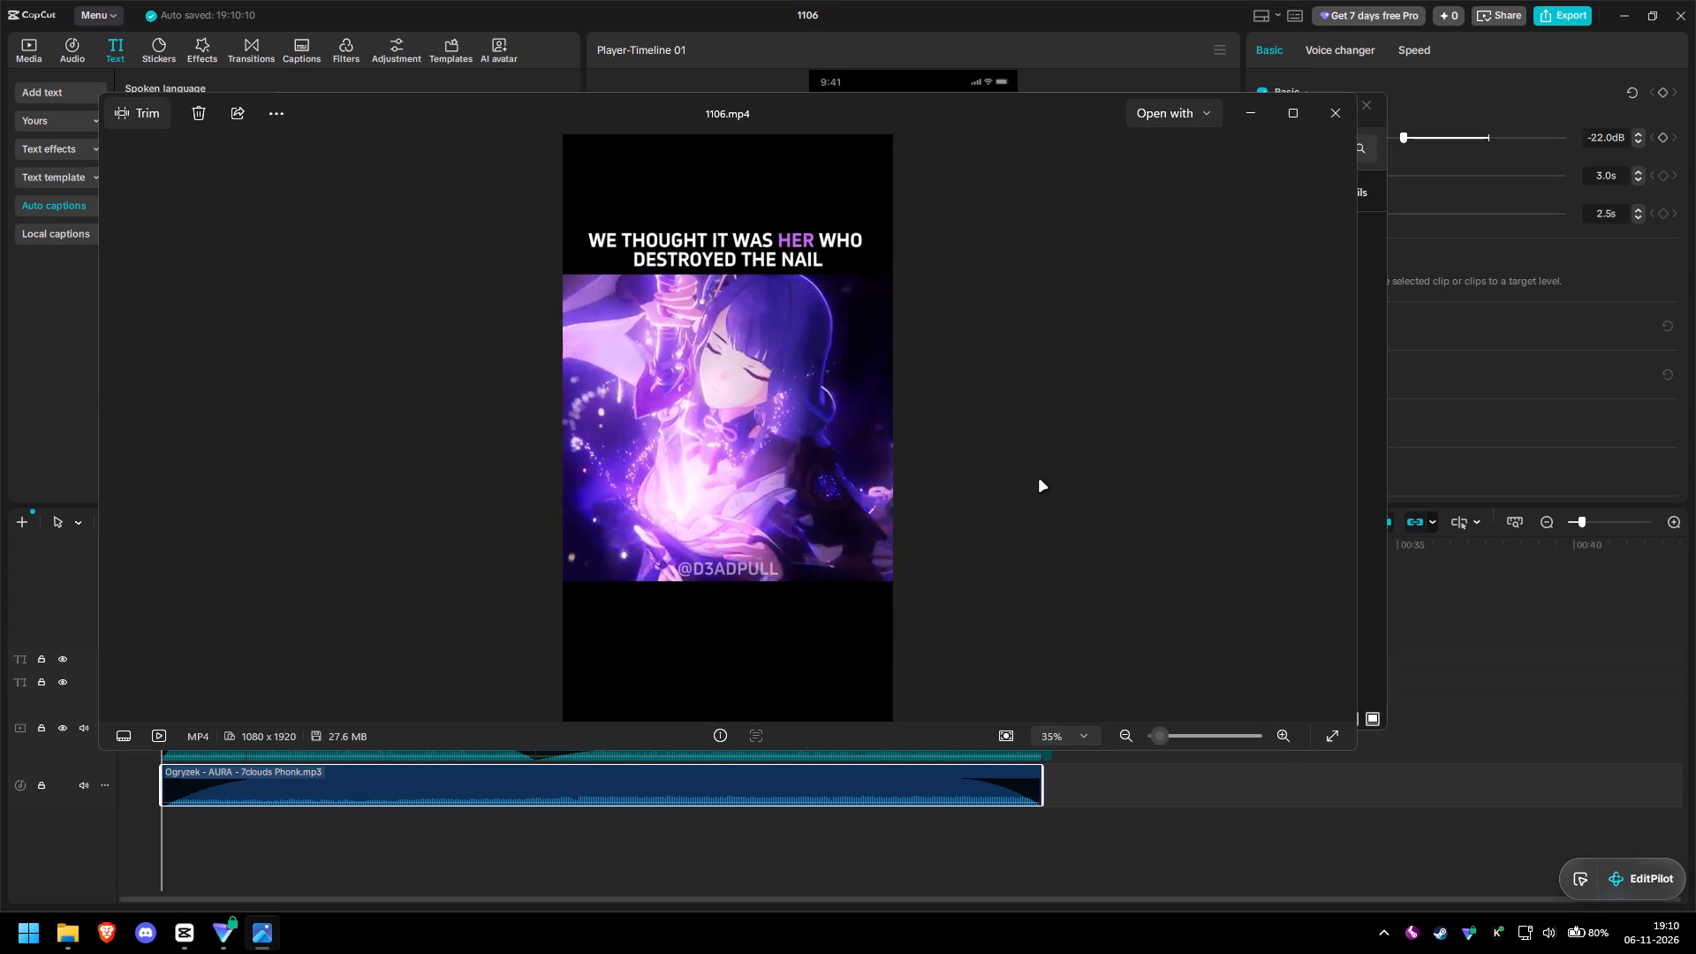
Exit Steam and LuaTools, which are running in the background, from the system tray.
{"action": "right_click", "coordinate": [1439, 921]}
{"action": "left_click", "coordinate": [1457, 911]}
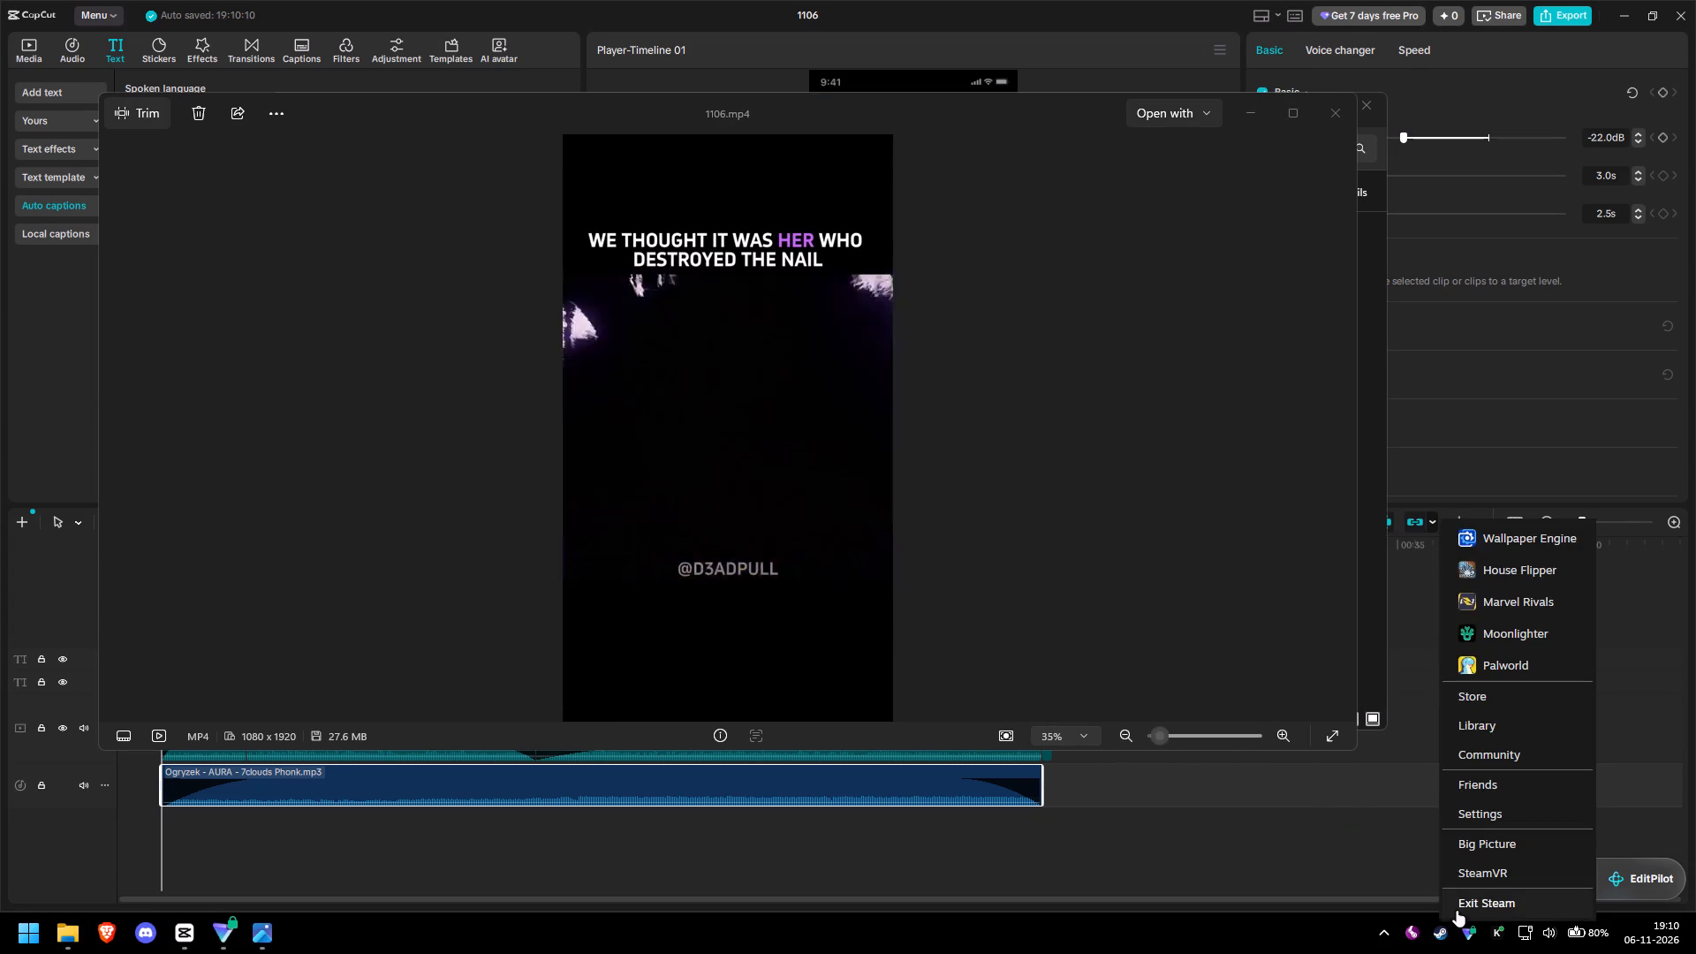
{"action": "right_click", "coordinate": [1442, 927]}
{"action": "left_click", "coordinate": [1409, 908]}
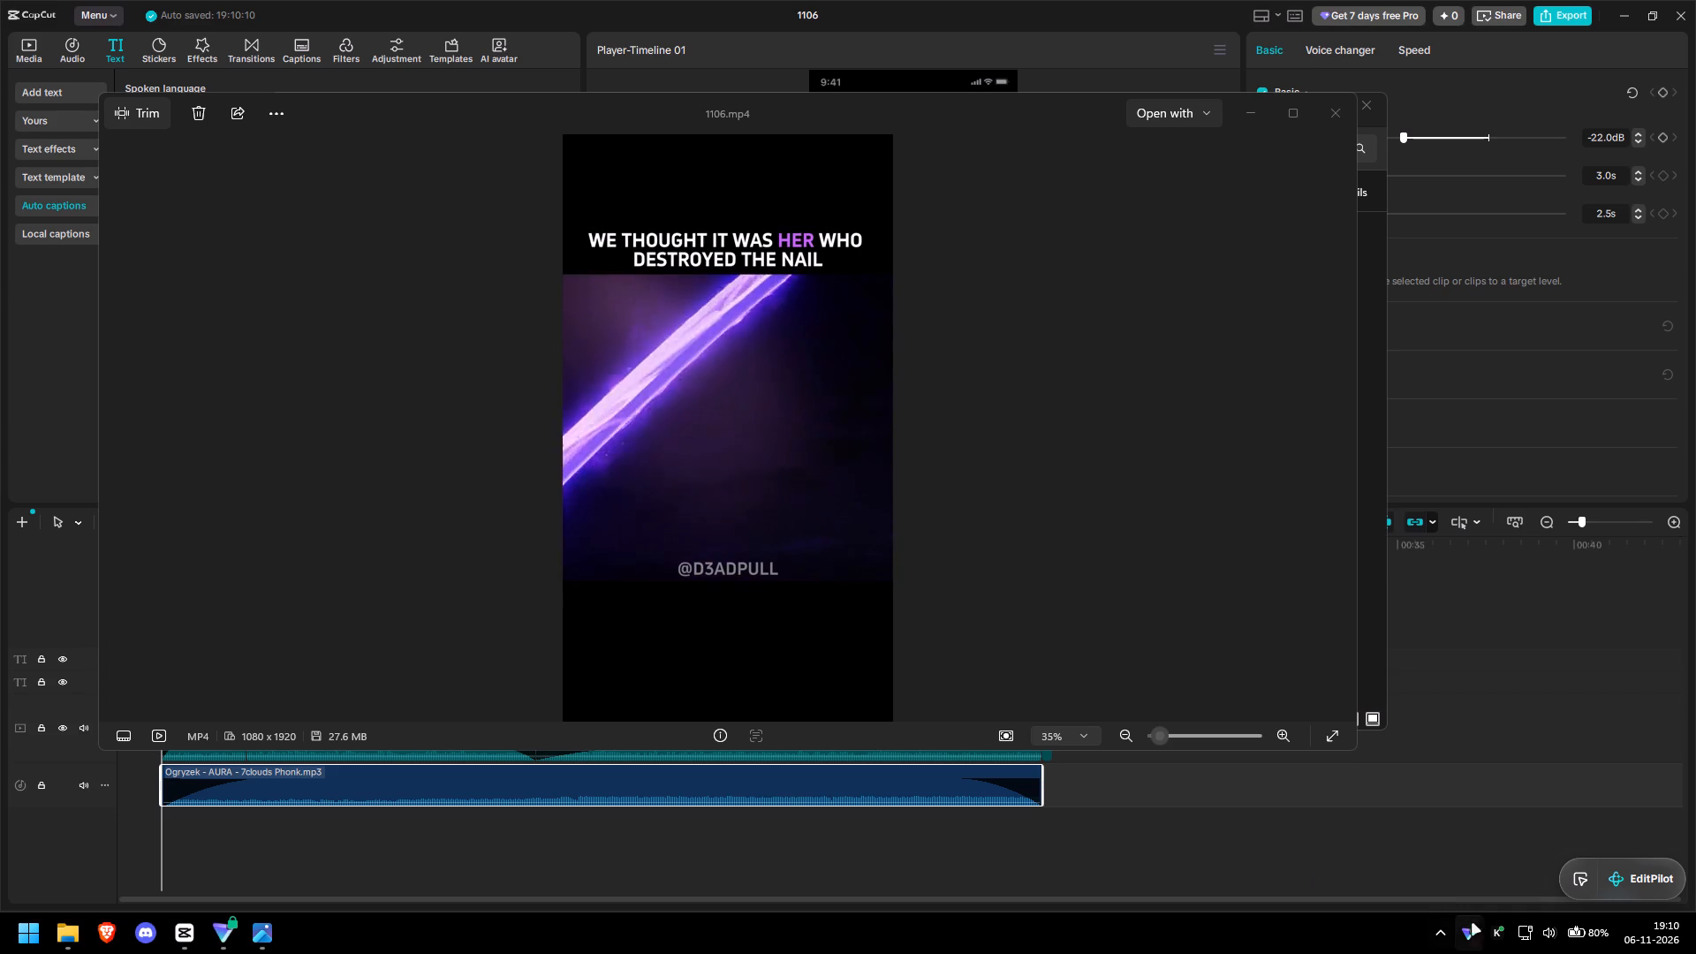